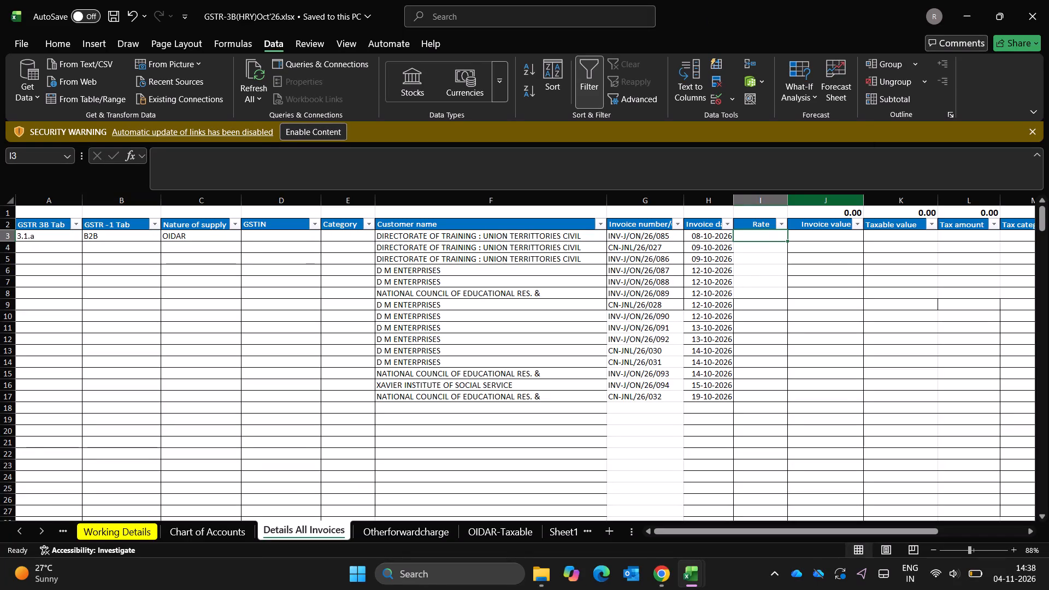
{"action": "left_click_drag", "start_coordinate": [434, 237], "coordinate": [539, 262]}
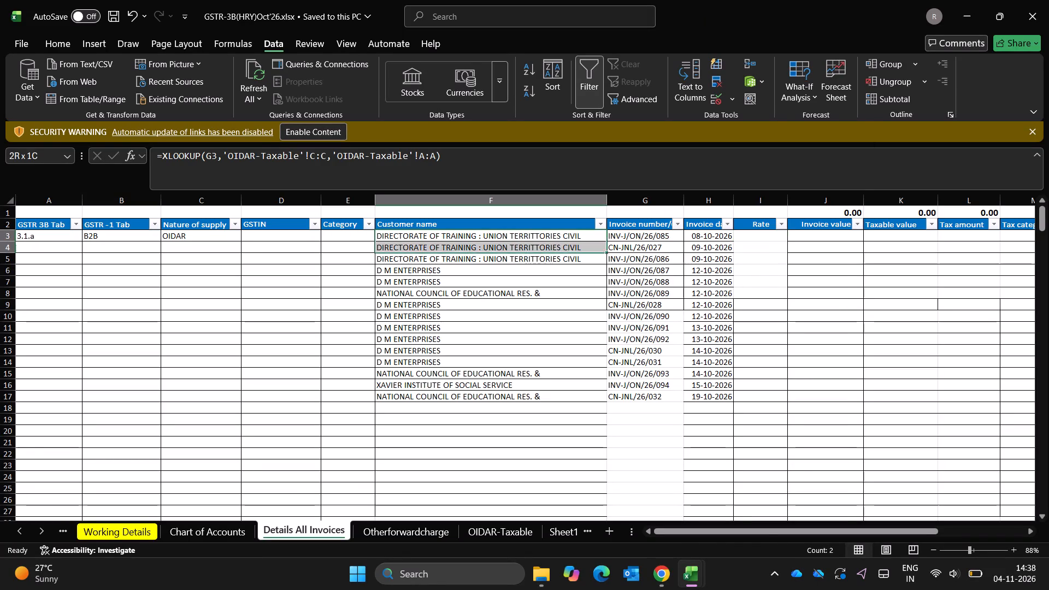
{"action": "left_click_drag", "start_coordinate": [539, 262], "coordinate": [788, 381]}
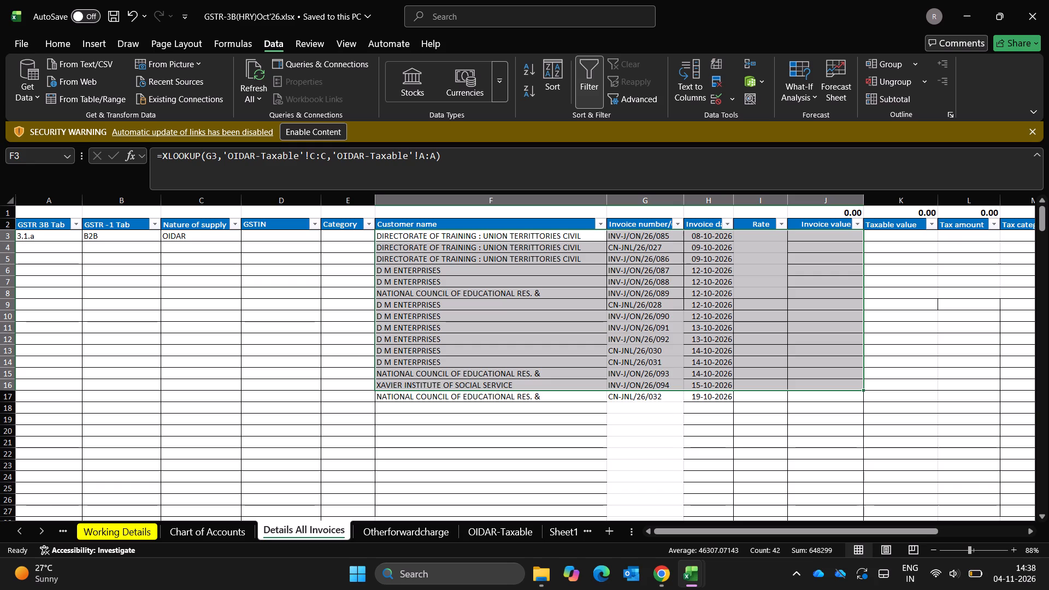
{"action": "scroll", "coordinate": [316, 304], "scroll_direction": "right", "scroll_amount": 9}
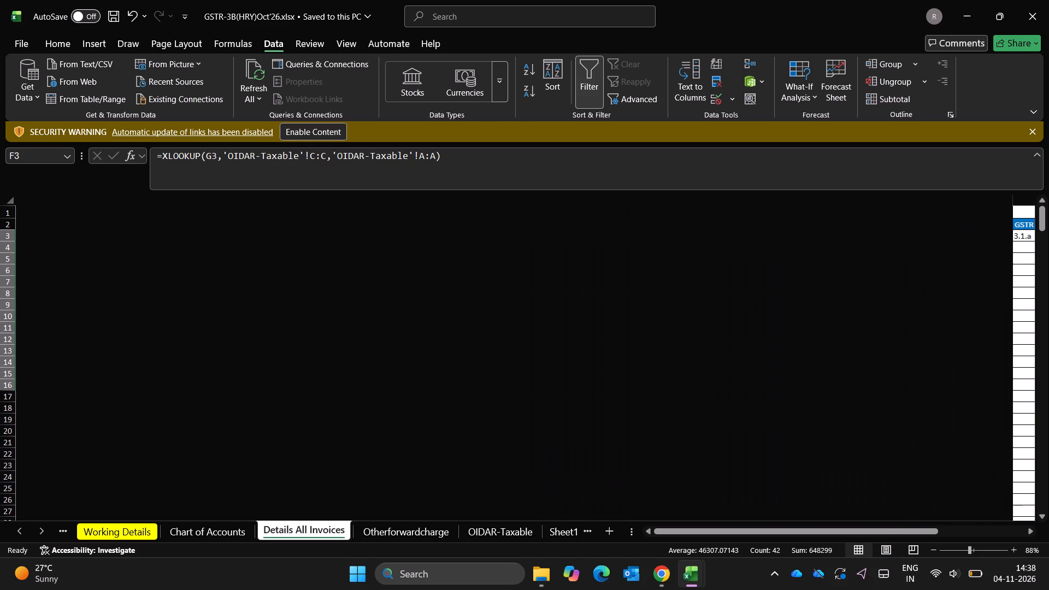
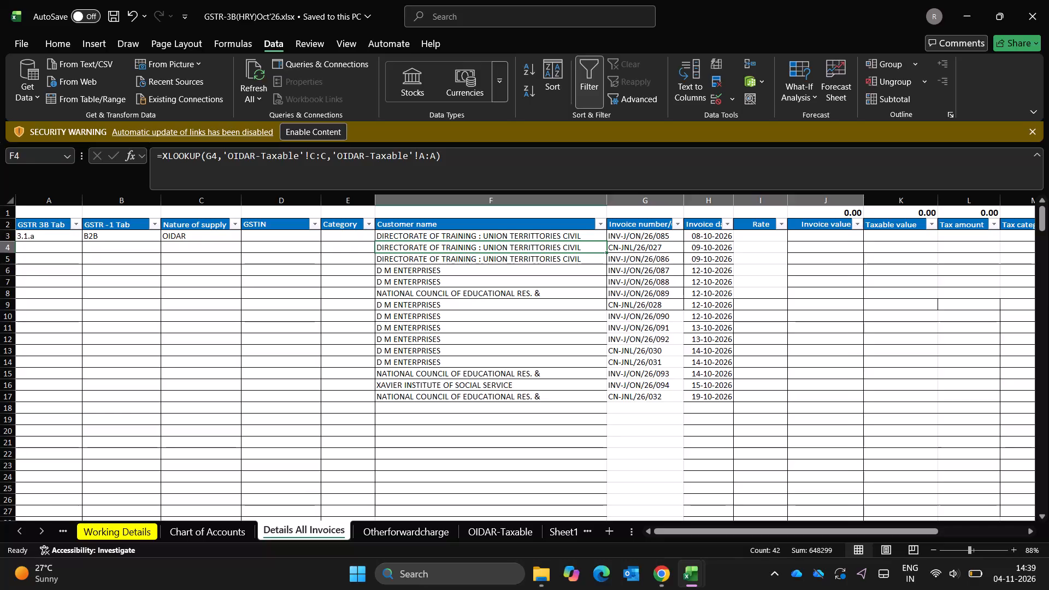
Fill the row 3 values 3.1.a, B2B and OIDAR down columns A to C through row 17.
{"action": "key", "text": "Up"}
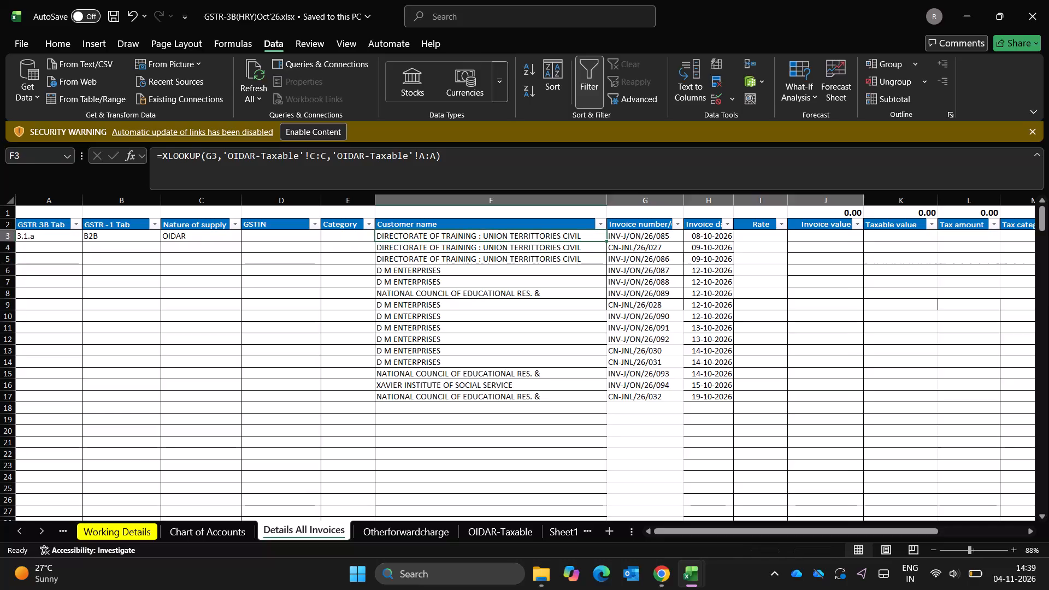
{"action": "key", "text": "Left"}
{"action": "key", "text": "Left"}
{"action": "key", "text": "Left"}
{"action": "key", "text": "Right"}
{"action": "key", "text": "Right"}
{"action": "key", "text": "Right"}
{"action": "key", "text": "Down"}
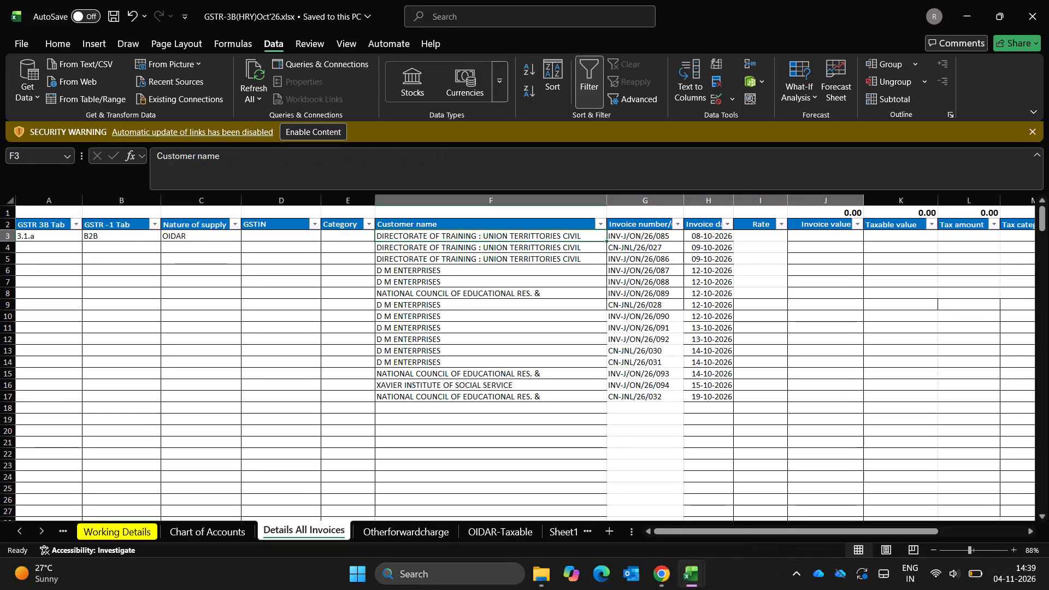
{"action": "key", "text": "Down"}
{"action": "key", "text": "Down"}
{"action": "key", "text": "ctrl+Down"}
{"action": "key", "text": "Left"}
{"action": "key", "text": "Left"}
{"action": "key", "text": "Left"}
{"action": "key", "text": "shift+Left"}
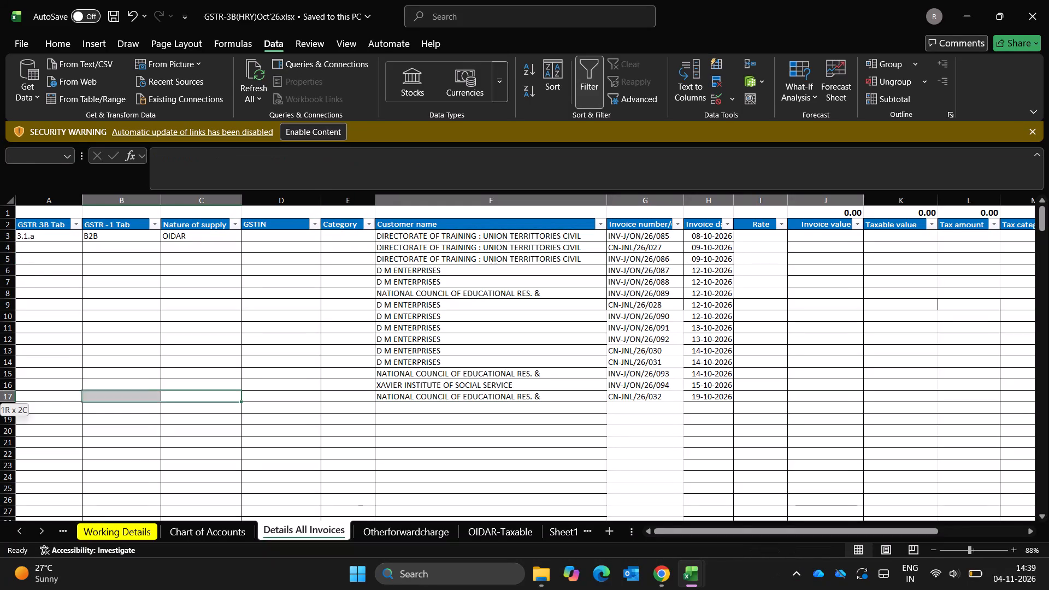
{"action": "key", "text": "shift+Left"}
{"action": "key", "text": "shift+Left"}
{"action": "key", "text": "ctrl+shift+Up"}
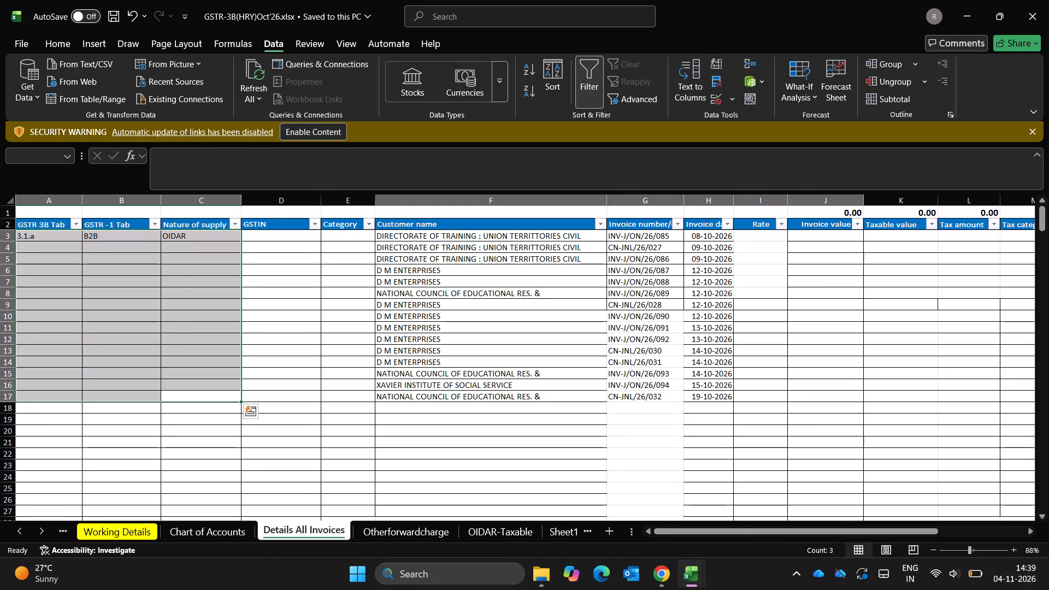
{"action": "key", "text": "ctrl+d"}
Examine the OIDAR-Taxable sheet's columns for the GST registration data needed in the GSTIN column of Details All Invoices.
{"action": "key", "text": "Up"}
{"action": "key", "text": "Up"}
{"action": "key", "text": "Right"}
{"action": "key", "text": "Left"}
{"action": "key", "text": "ctrl+Up"}
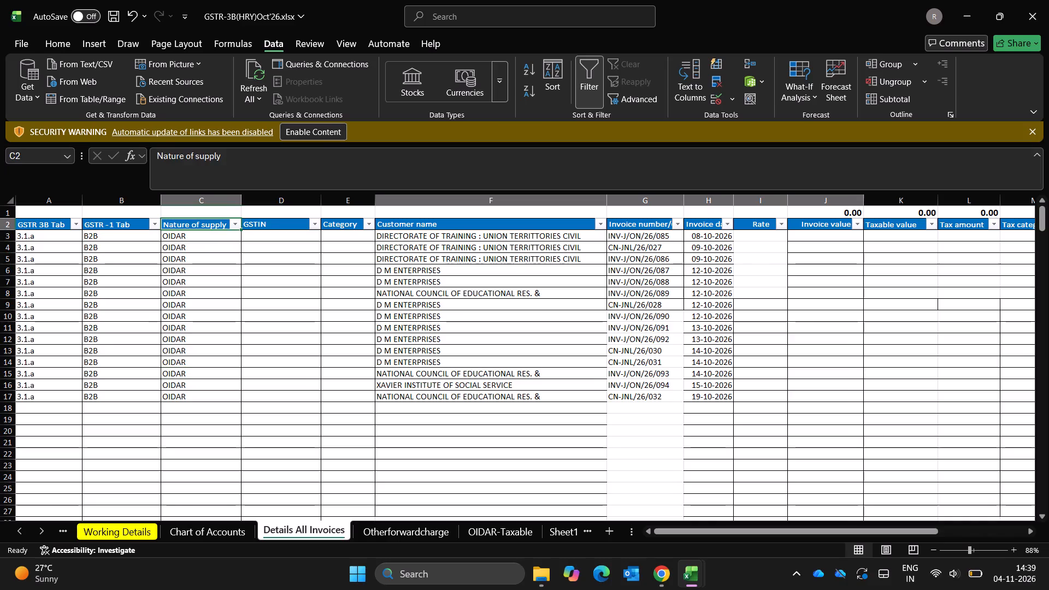
{"action": "key", "text": "Right"}
{"action": "key", "text": "ctrl+Page_Down"}
{"action": "key", "text": "ctrl+Page_Down"}
{"action": "key", "text": "Left"}
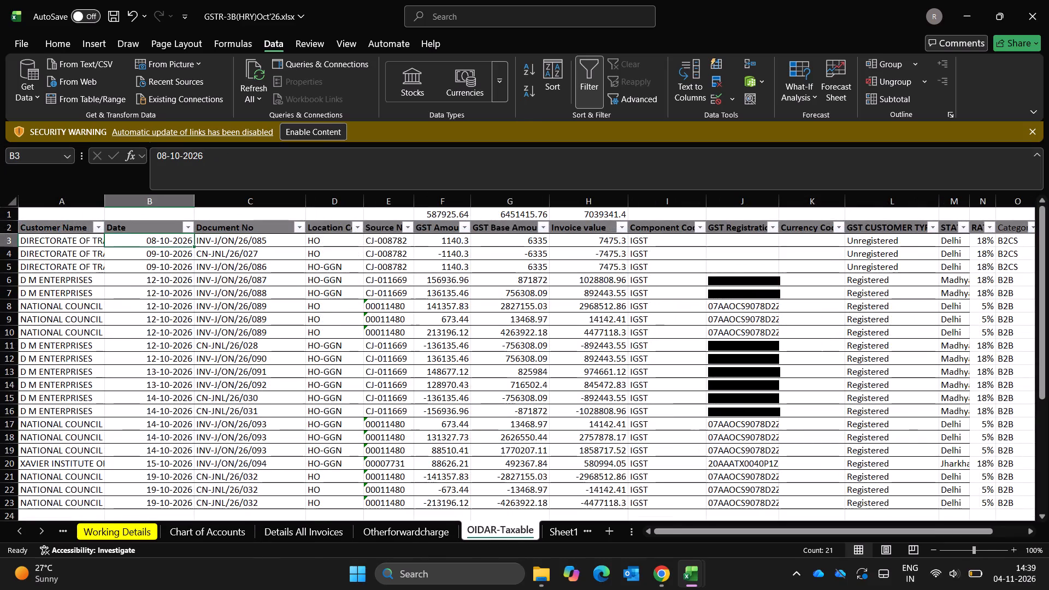
{"action": "key", "text": "ctrl+Page_Down"}
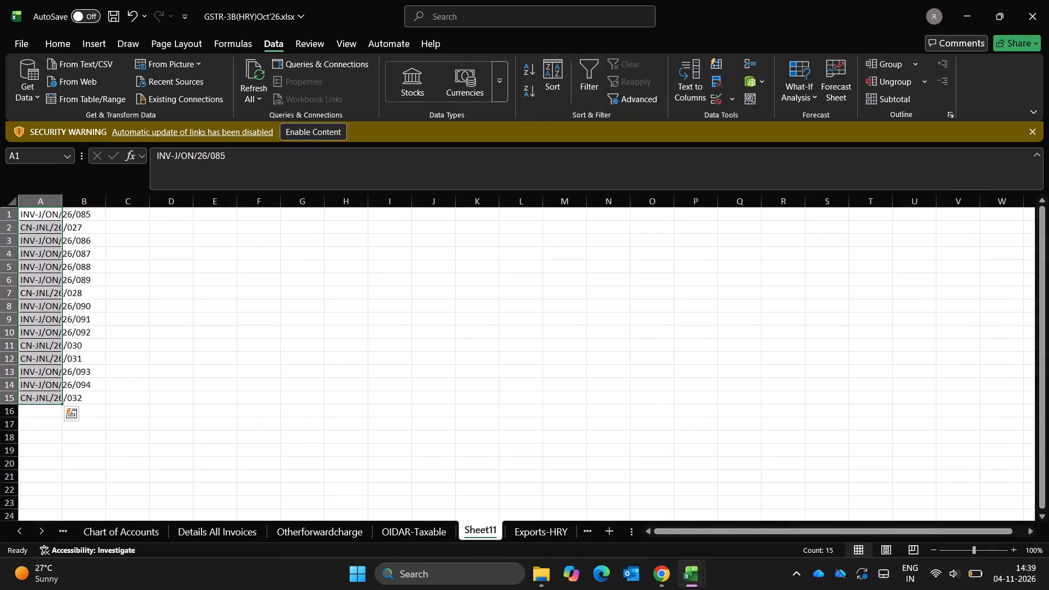
{"action": "key", "text": "ctrl+Page_Up"}
{"action": "key", "text": "Up"}
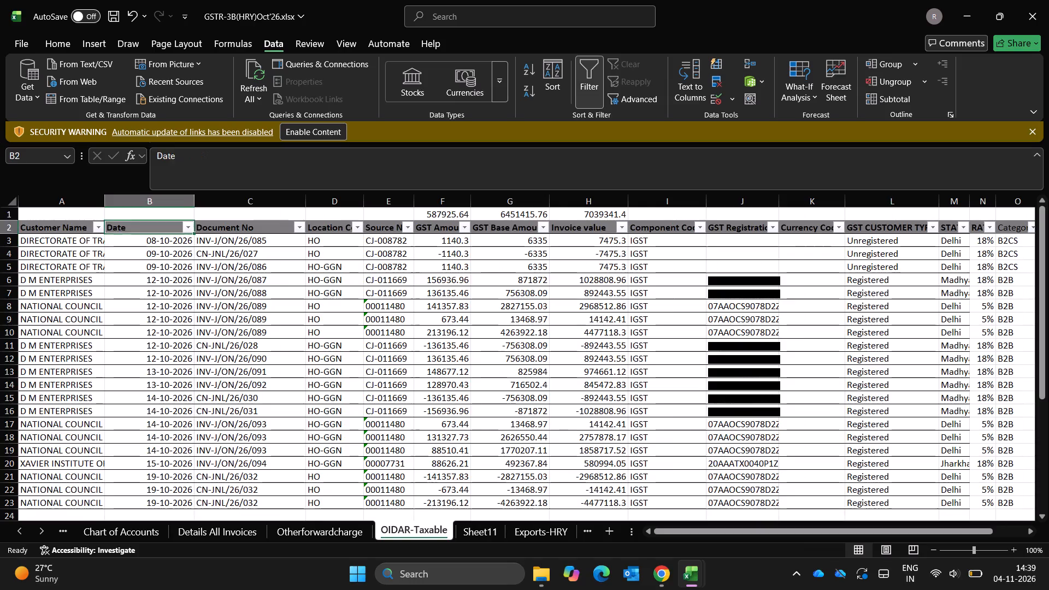
{"action": "key", "text": "Up"}
{"action": "key", "text": "Right"}
{"action": "key", "text": "Right"}
{"action": "key", "text": "Right"}
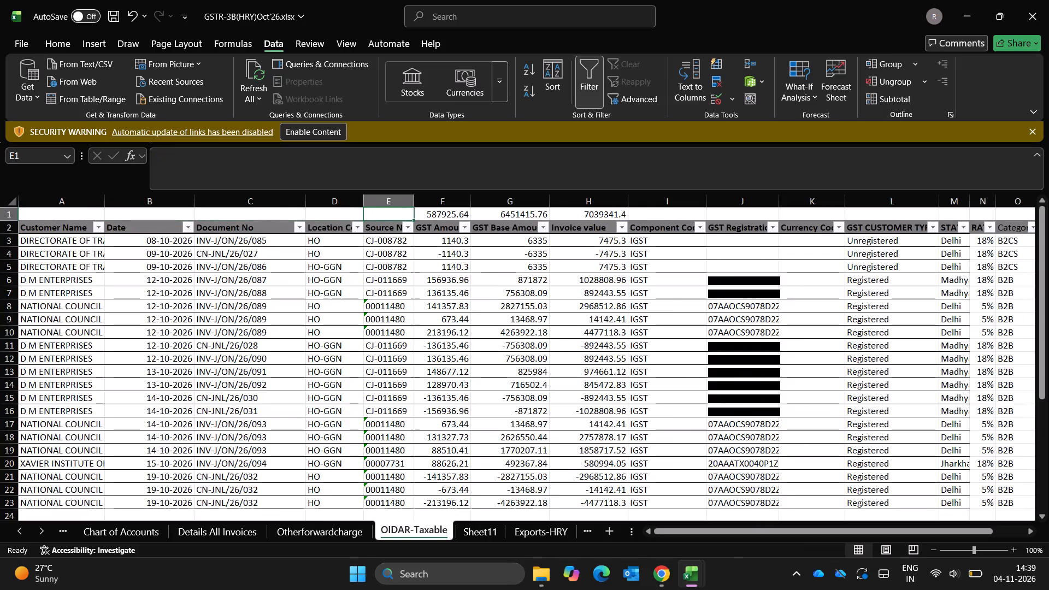
{"action": "key", "text": "Right"}
{"action": "key", "text": "Right"}
{"action": "key", "text": "Right"}
{"action": "key", "text": "Right"}
{"action": "key", "text": "Down"}
{"action": "key", "text": "Right"}
{"action": "key", "text": "ctrl+Page_Up"}
{"action": "key", "text": "ctrl+Page_Up"}
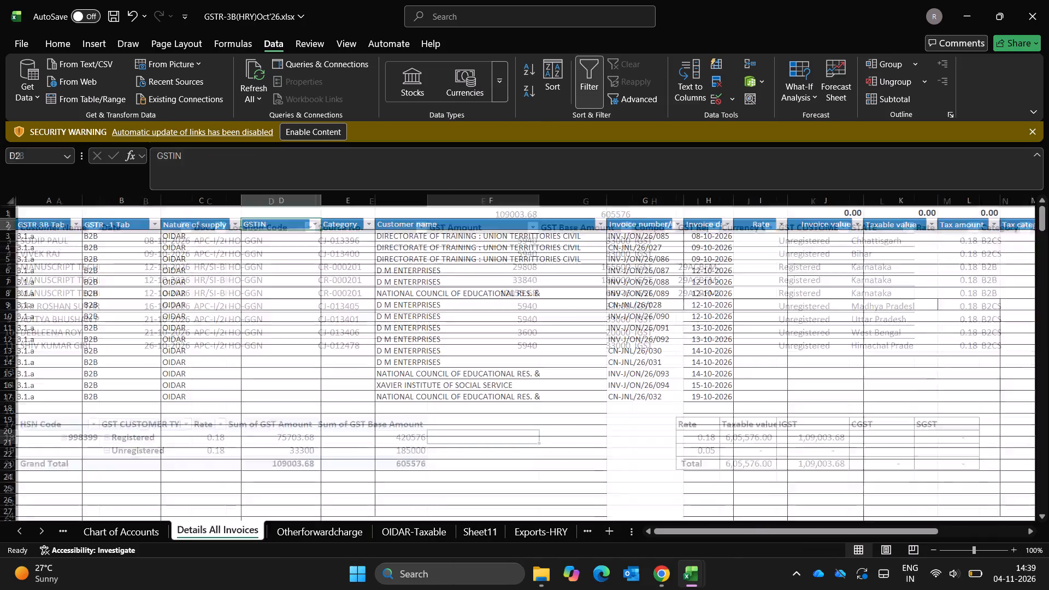
{"action": "key", "text": "ctrl+Page_Up"}
{"action": "key", "text": "ctrl+Page_Down"}
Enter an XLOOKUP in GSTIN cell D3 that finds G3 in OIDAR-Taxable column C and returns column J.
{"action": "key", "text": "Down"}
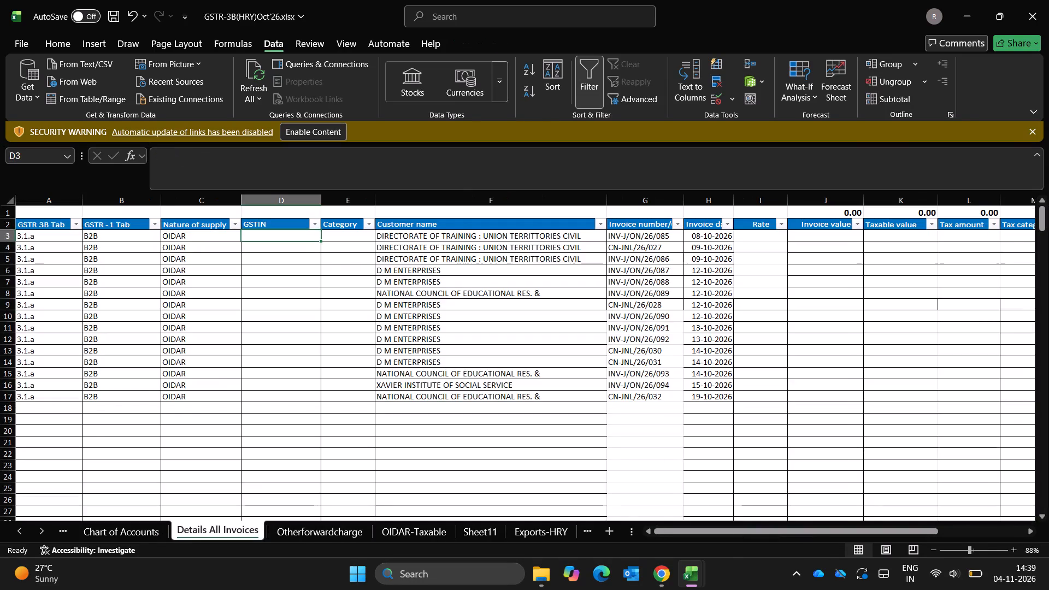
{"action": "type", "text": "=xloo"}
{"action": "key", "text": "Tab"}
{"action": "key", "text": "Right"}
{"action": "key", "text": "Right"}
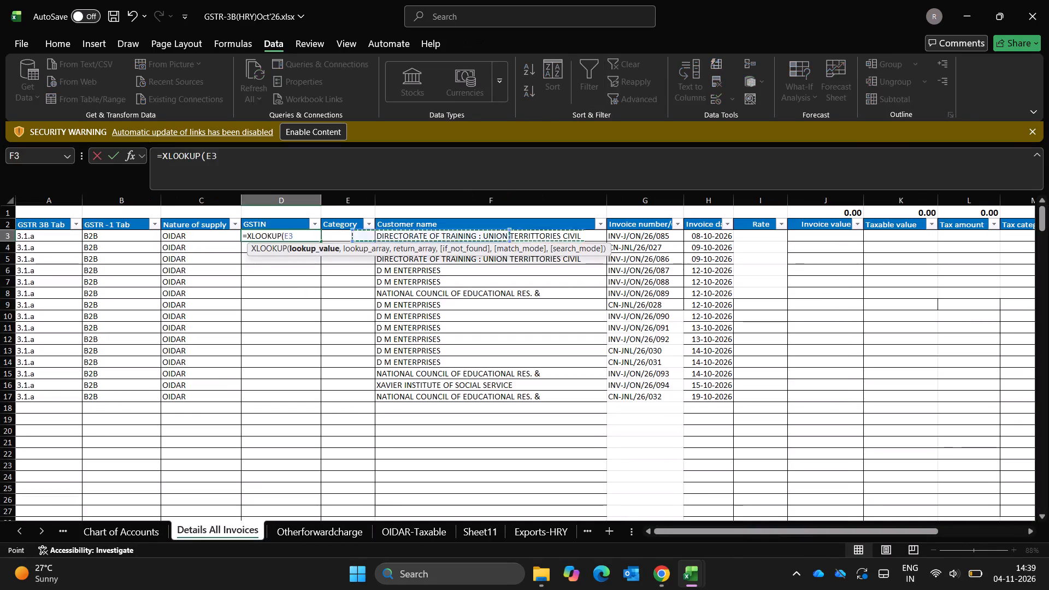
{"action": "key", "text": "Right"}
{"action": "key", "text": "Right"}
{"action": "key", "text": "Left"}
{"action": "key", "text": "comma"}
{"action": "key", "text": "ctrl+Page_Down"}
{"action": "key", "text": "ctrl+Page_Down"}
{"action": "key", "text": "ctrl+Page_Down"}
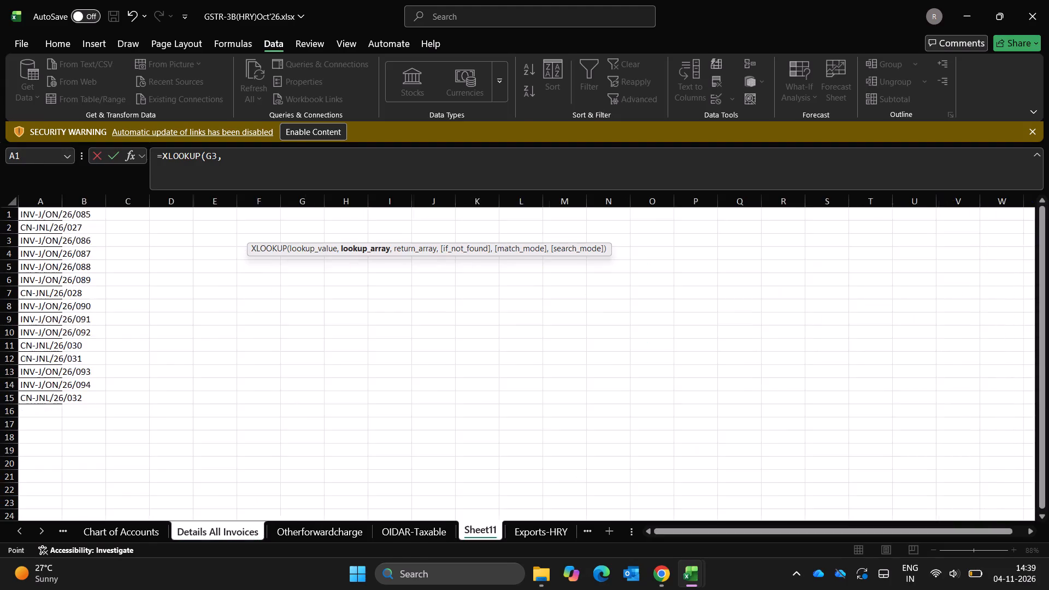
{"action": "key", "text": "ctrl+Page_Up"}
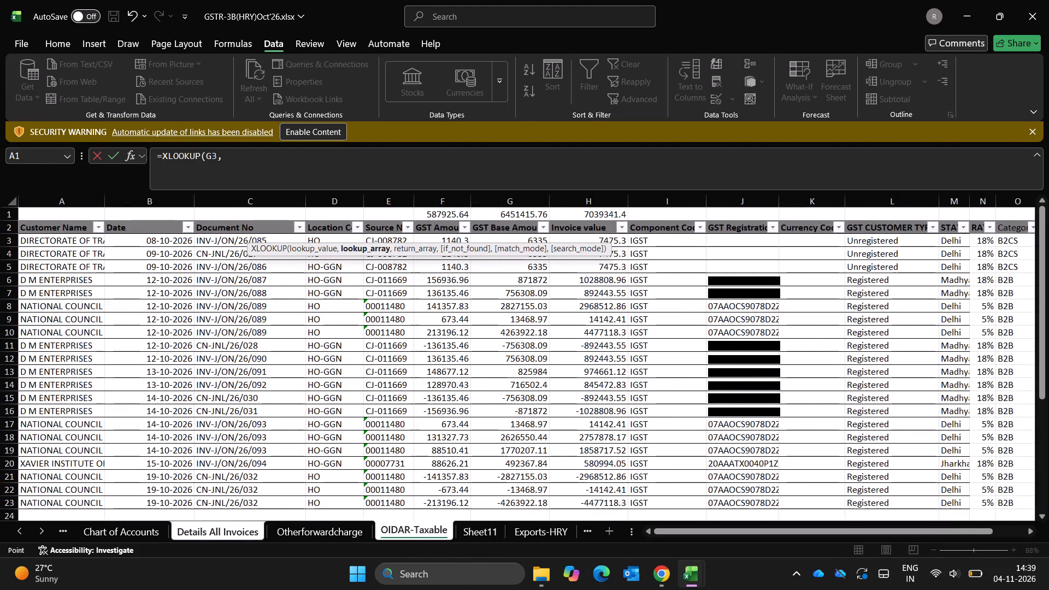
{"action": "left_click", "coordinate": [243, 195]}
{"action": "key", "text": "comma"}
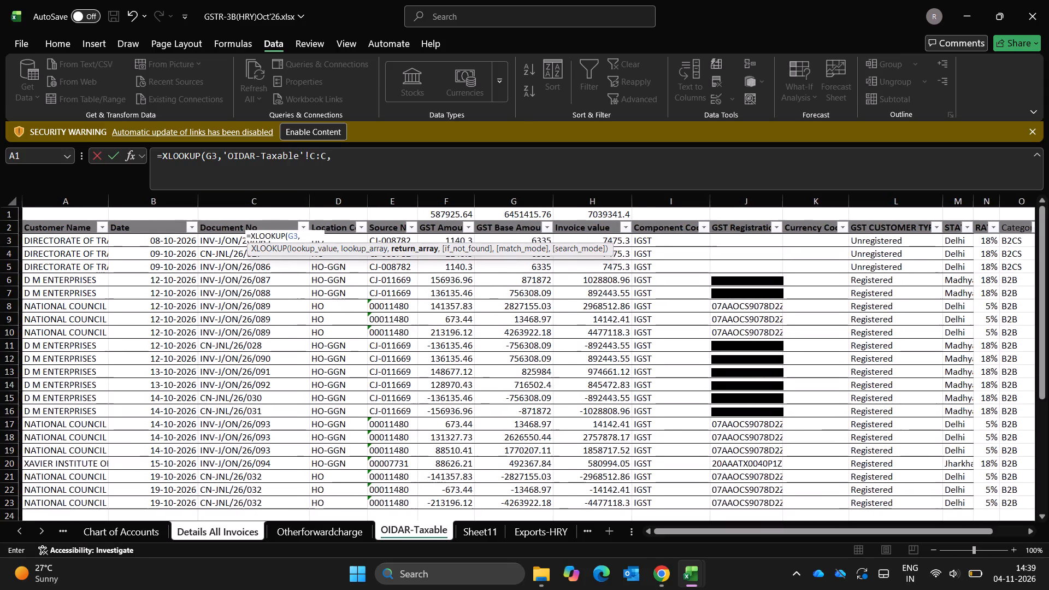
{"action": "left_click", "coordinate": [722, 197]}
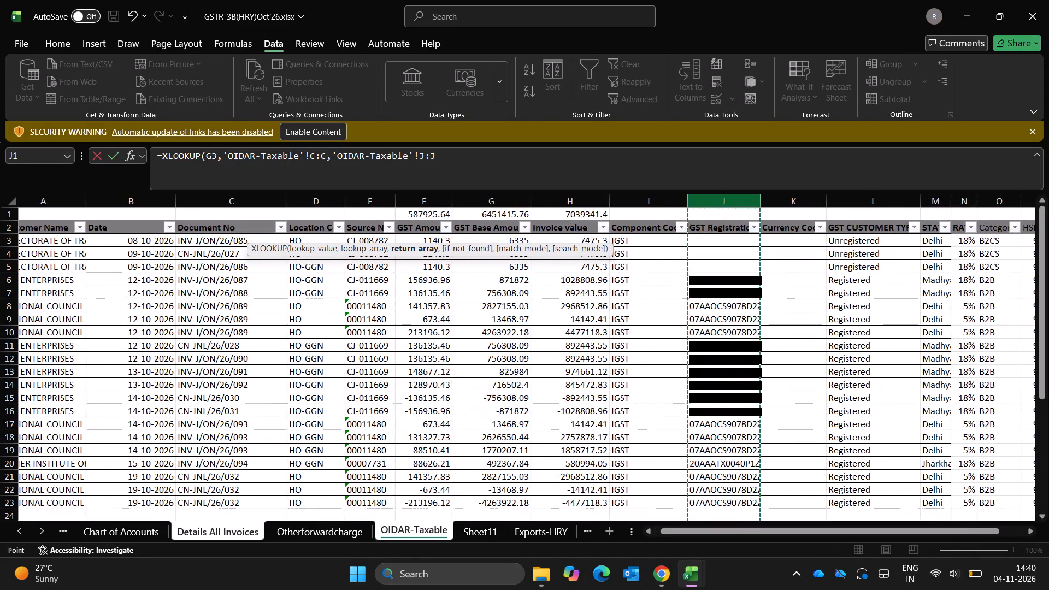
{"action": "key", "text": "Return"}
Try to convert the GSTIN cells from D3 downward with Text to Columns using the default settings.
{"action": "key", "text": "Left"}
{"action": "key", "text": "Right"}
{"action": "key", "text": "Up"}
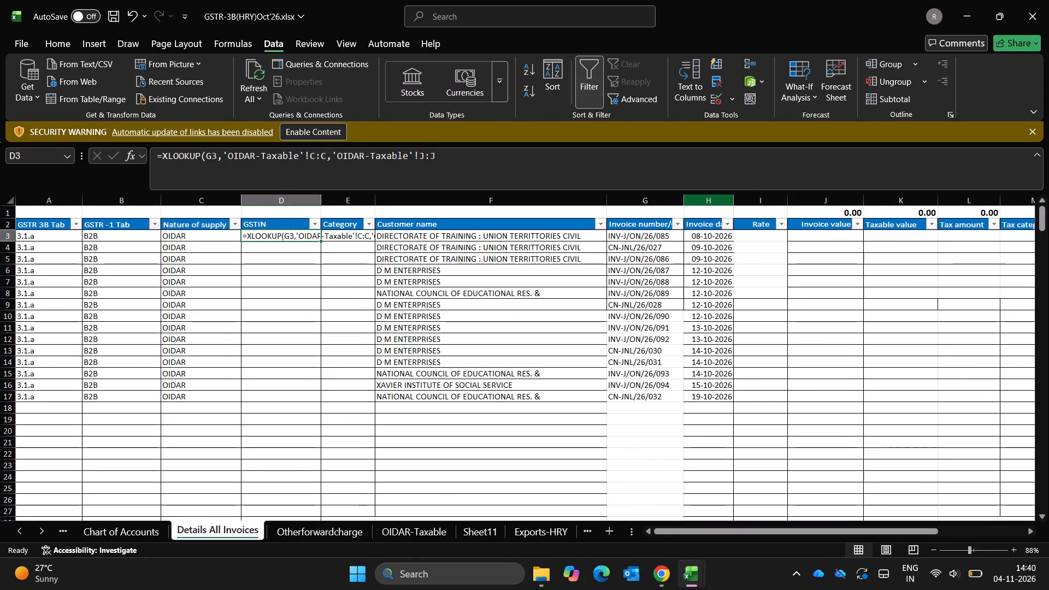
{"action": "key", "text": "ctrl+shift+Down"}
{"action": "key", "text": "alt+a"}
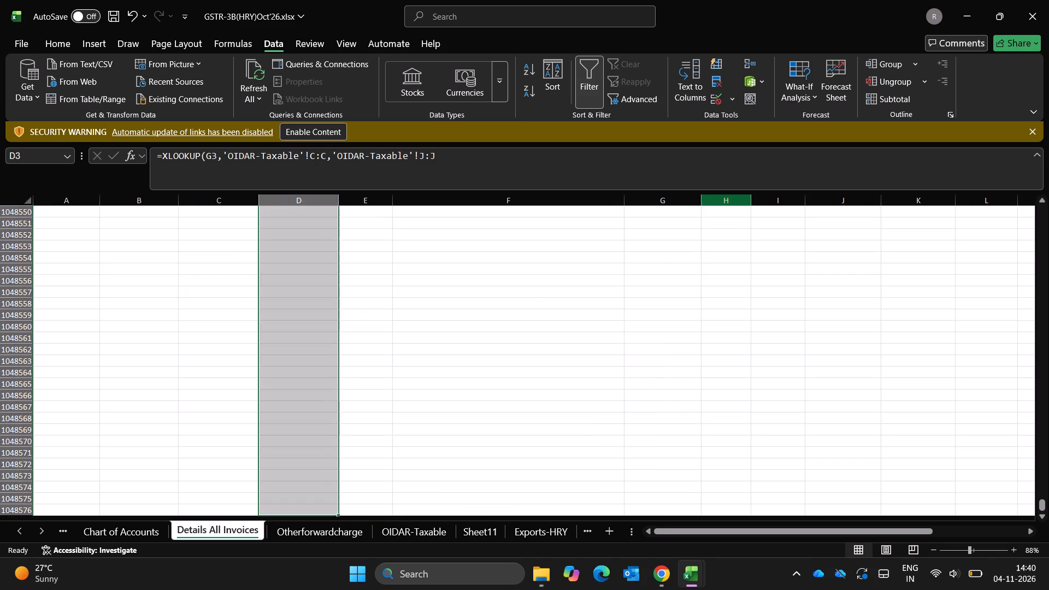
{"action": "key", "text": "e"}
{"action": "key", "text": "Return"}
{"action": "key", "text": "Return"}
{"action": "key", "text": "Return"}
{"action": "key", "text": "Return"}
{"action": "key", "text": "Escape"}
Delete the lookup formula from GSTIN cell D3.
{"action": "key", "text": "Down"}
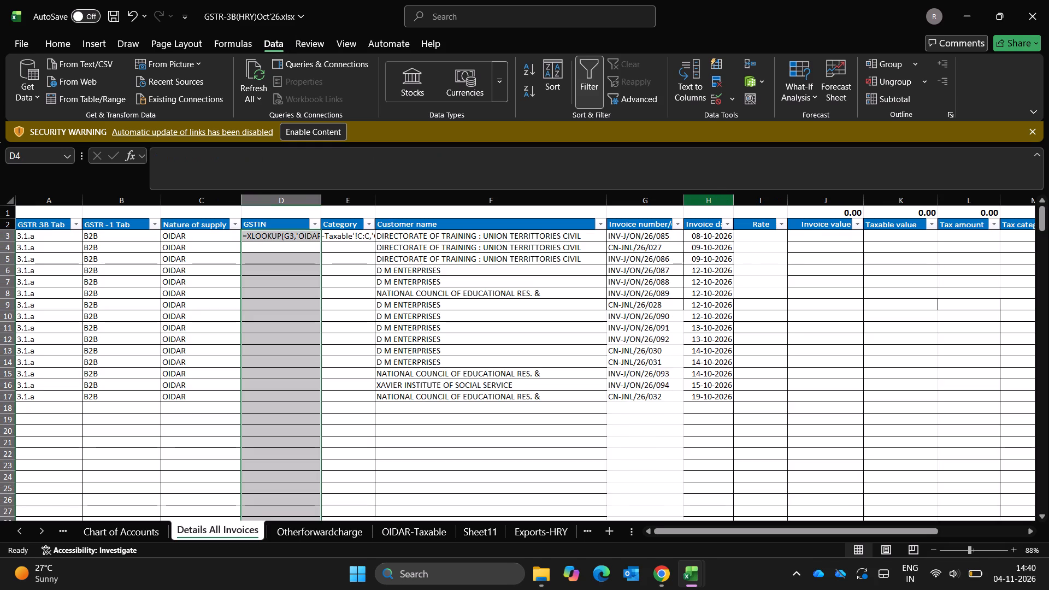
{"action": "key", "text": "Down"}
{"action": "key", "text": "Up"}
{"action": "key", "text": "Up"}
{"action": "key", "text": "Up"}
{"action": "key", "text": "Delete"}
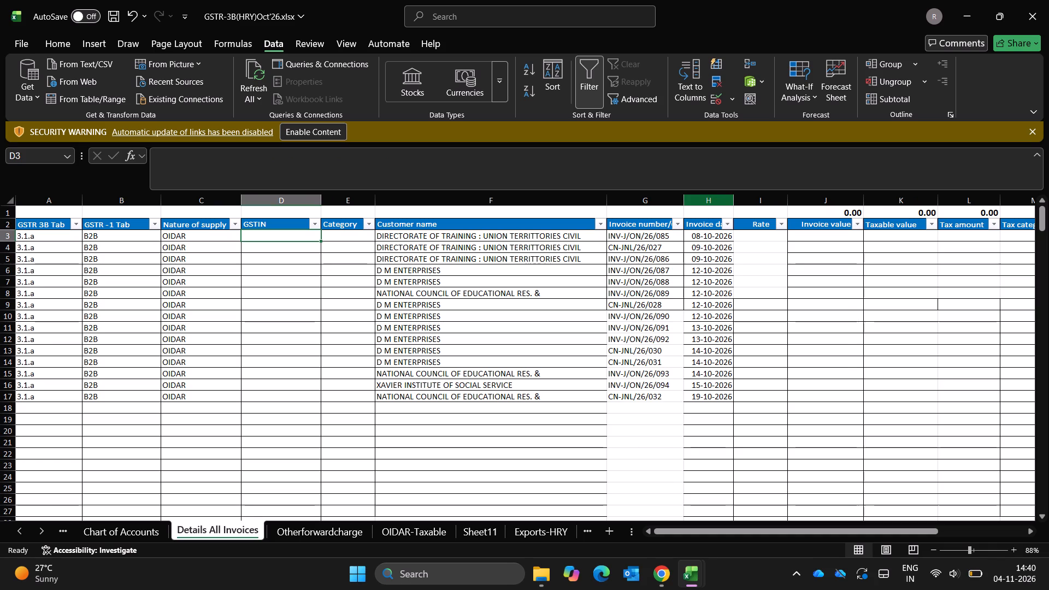
Compare the number formats of the Customer name and GSTIN cells.
{"action": "left_click", "coordinate": [65, 43]}
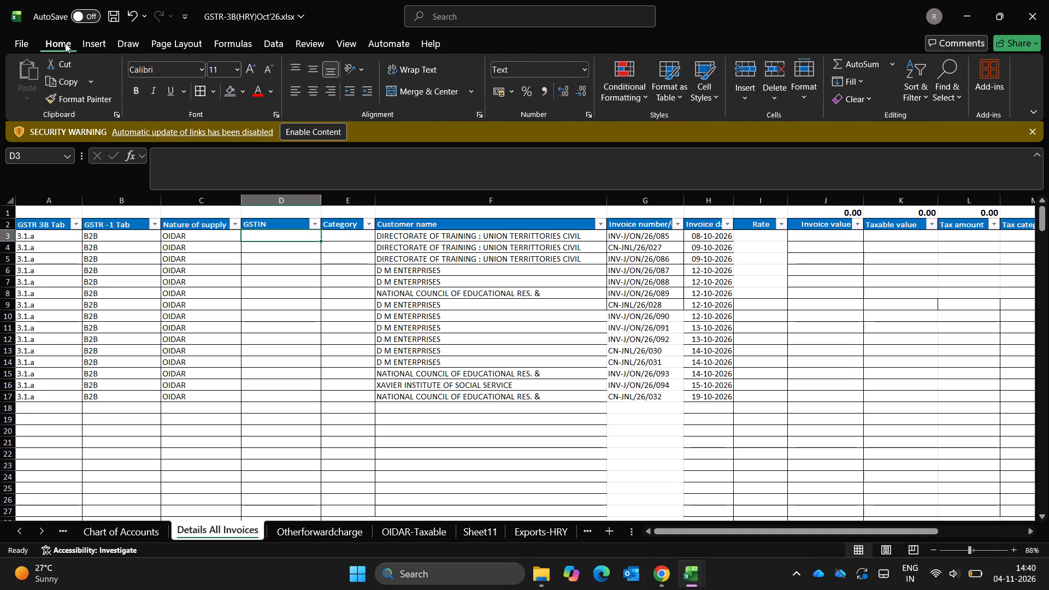
{"action": "key", "text": "Right"}
{"action": "key", "text": "Right"}
{"action": "key", "text": "Down"}
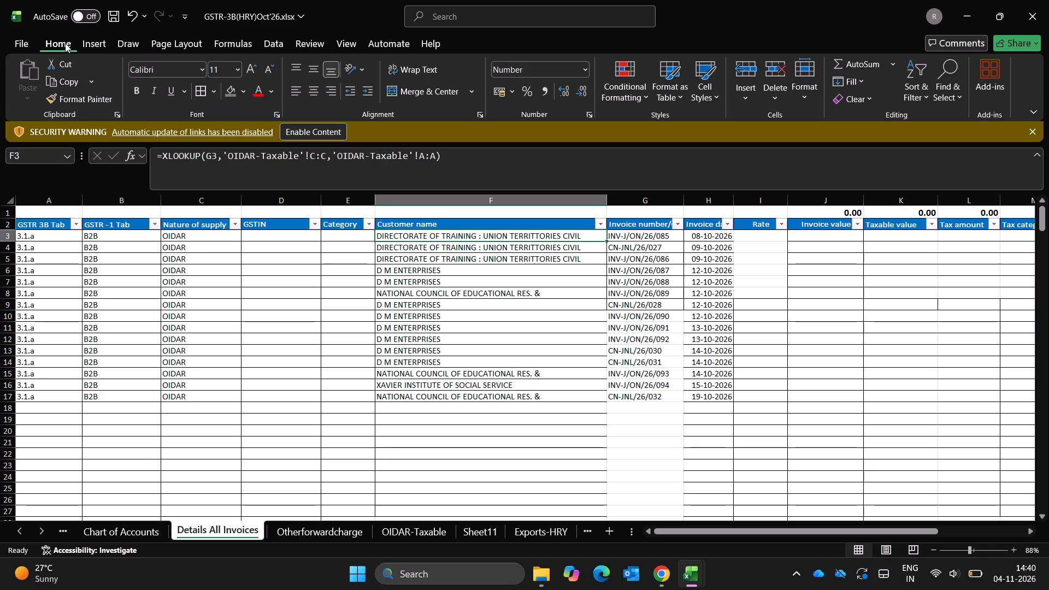
{"action": "key", "text": "Down"}
{"action": "key", "text": "Left"}
{"action": "key", "text": "Left"}
{"action": "key", "text": "Up"}
{"action": "key", "text": "Up"}
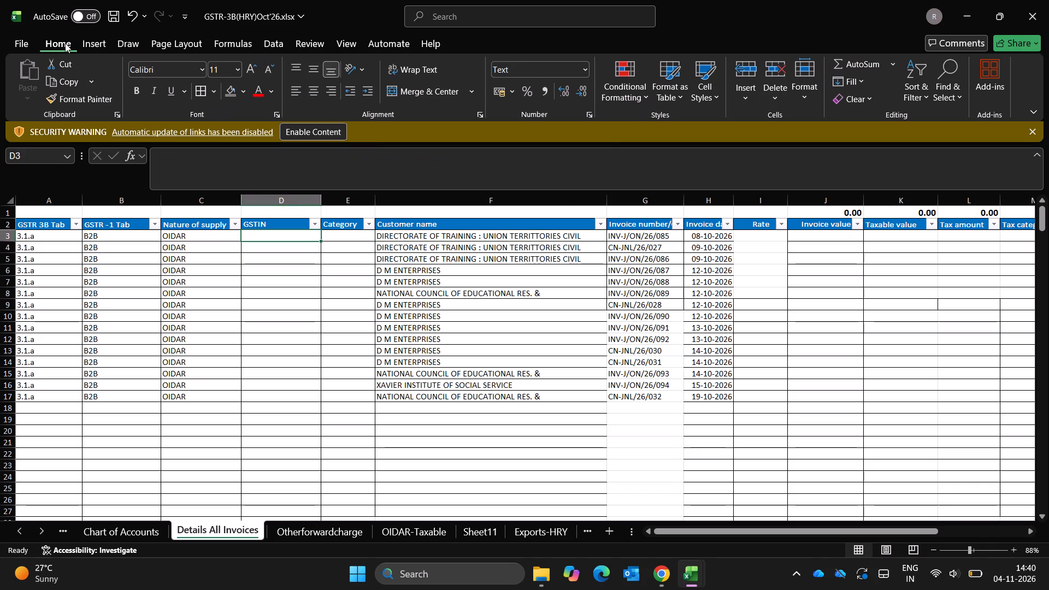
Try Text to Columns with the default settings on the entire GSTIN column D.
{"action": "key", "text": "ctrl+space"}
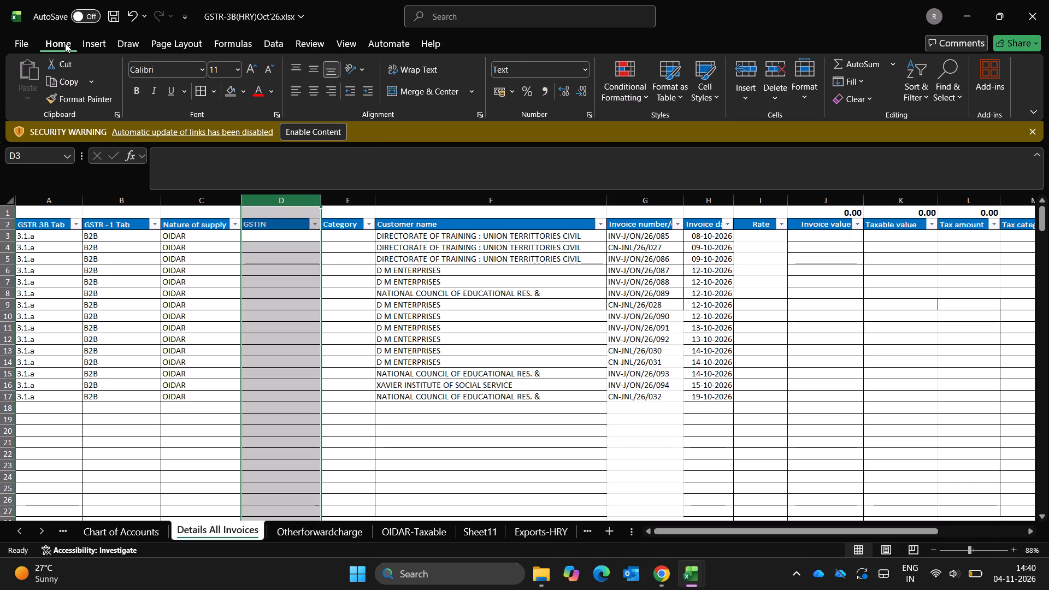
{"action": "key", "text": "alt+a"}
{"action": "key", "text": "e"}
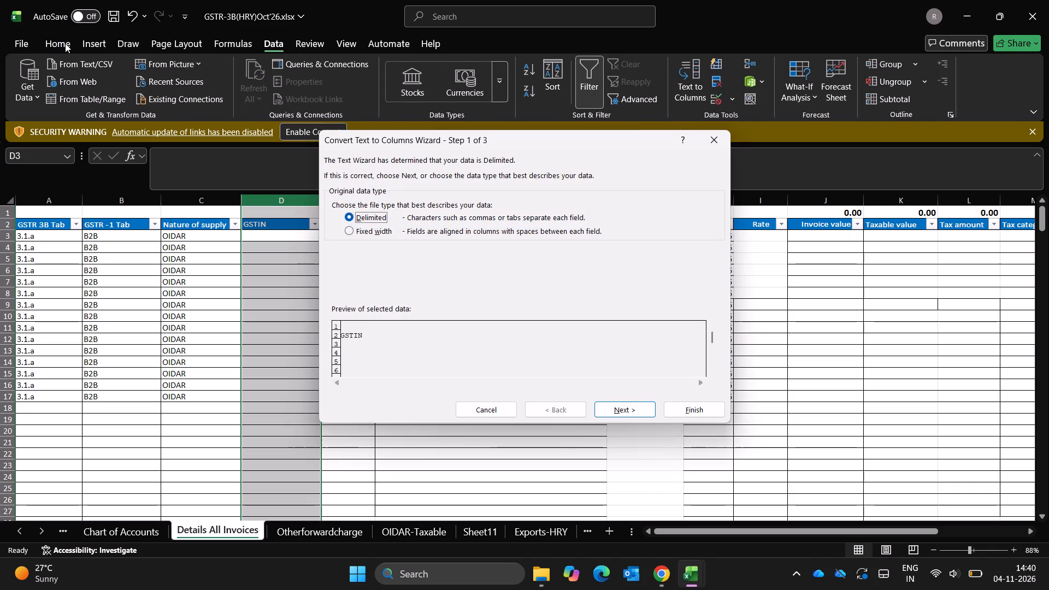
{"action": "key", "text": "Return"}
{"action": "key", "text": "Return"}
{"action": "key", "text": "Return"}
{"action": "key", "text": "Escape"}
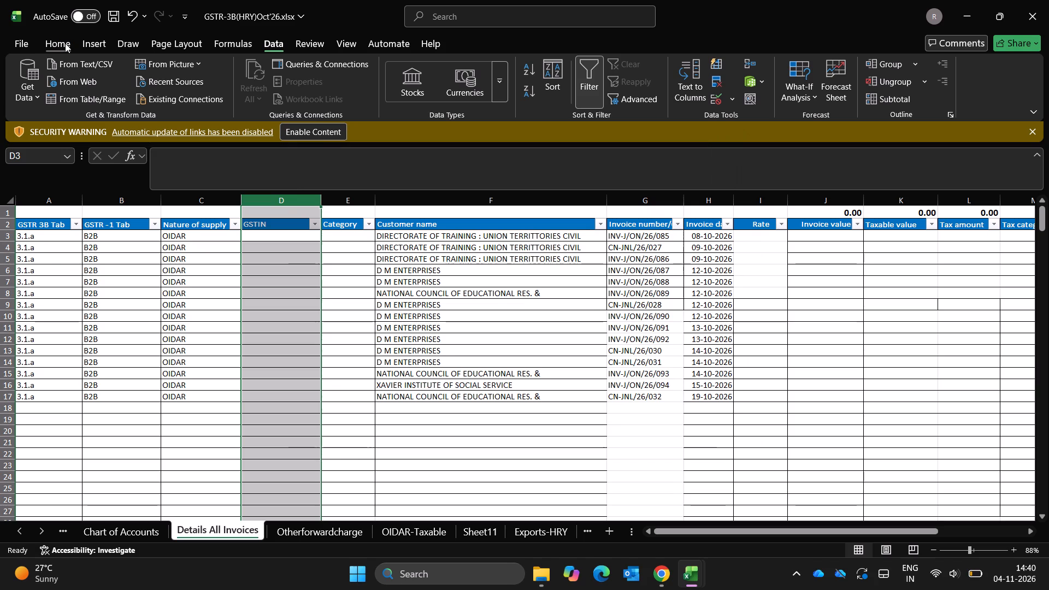
Change the number format of GSTIN cell D3 to General.
{"action": "left_click", "coordinate": [68, 42]}
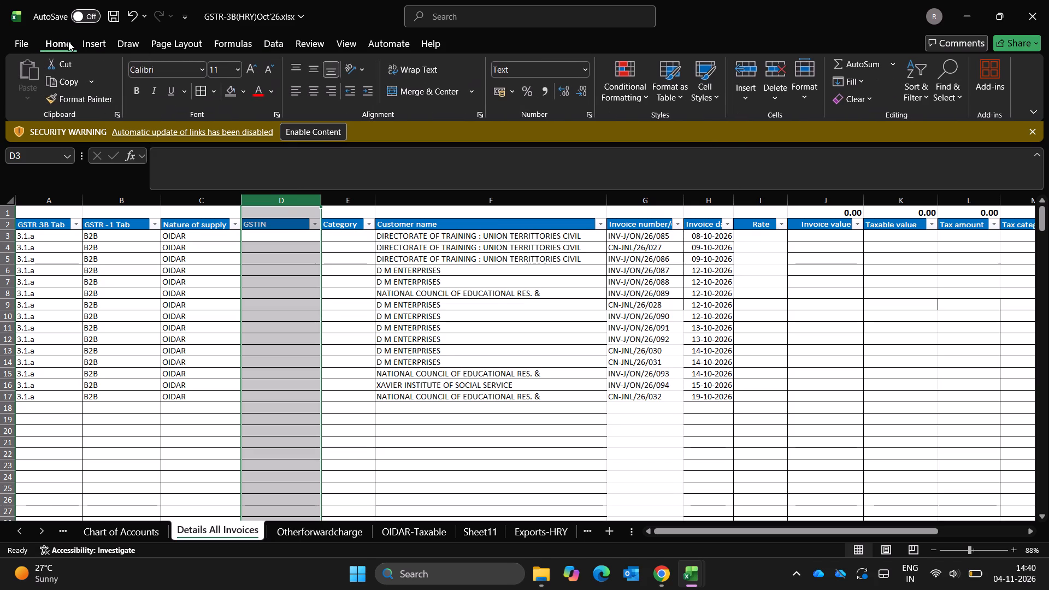
{"action": "key", "text": "Down"}
{"action": "key", "text": "Up"}
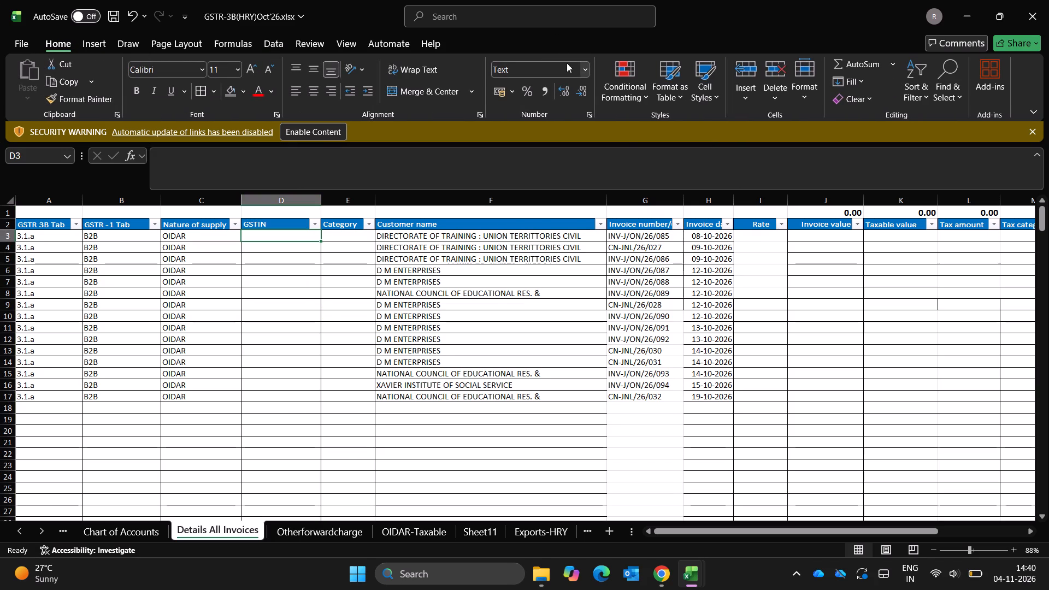
{"action": "left_click", "coordinate": [580, 63]}
{"action": "left_click", "coordinate": [568, 120]}
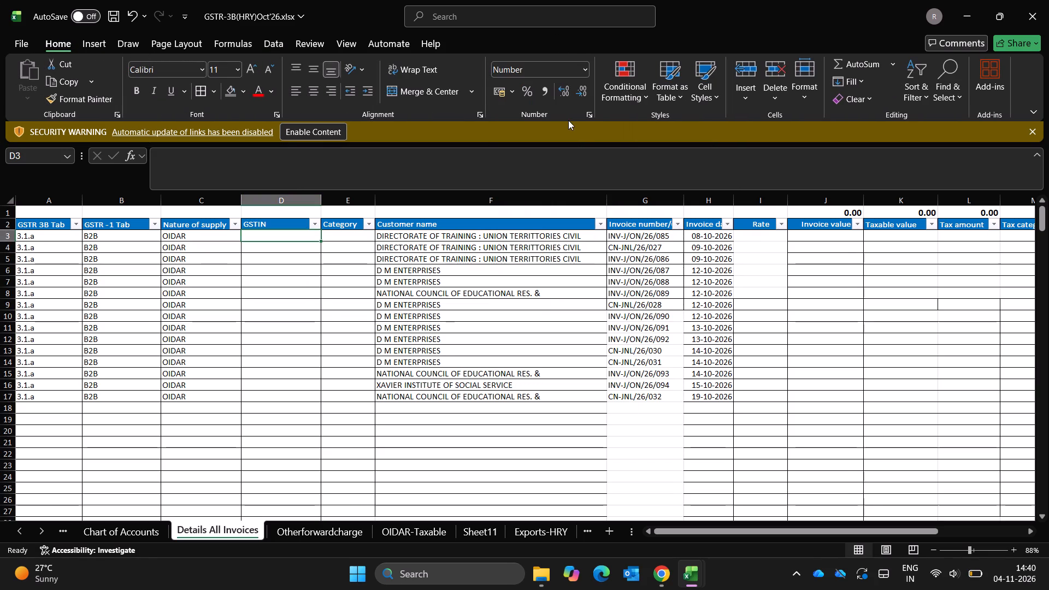
{"action": "left_click", "coordinate": [590, 67]}
{"action": "left_click", "coordinate": [590, 67]}
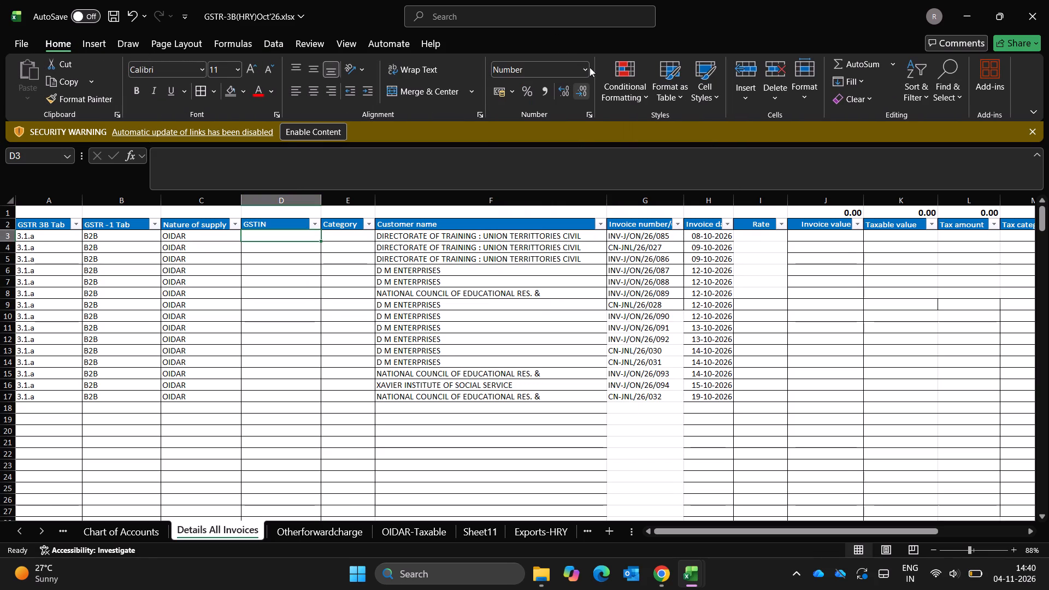
{"action": "left_click", "coordinate": [588, 68]}
{"action": "left_click", "coordinate": [554, 99]}
{"action": "key", "text": "Down"}
{"action": "key", "text": "Up"}
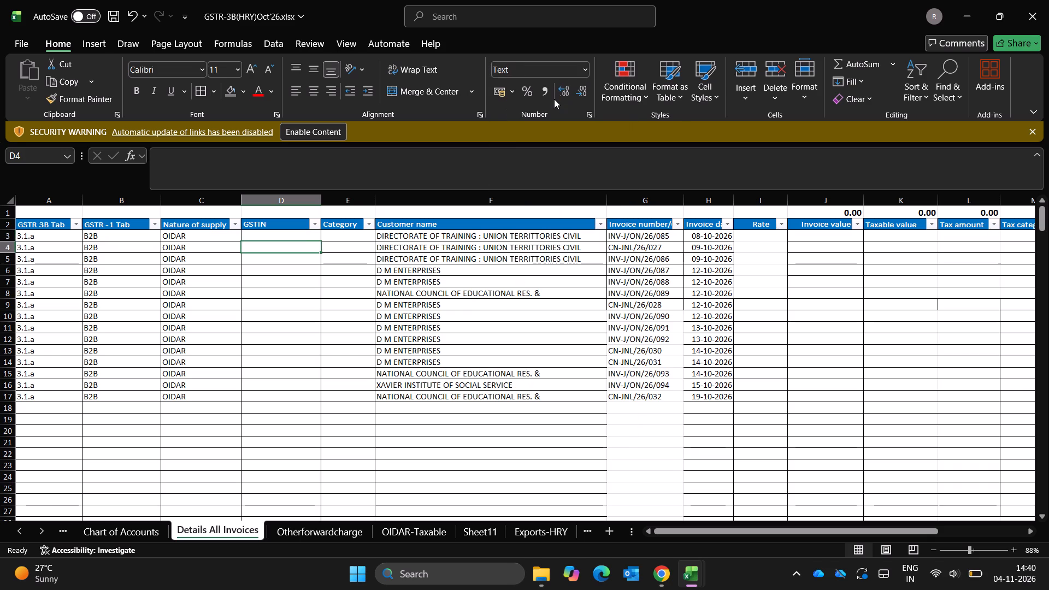
Enter an XLOOKUP in GSTIN cell D3 that finds invoice number G3 in OIDAR-Taxable column C and returns GST Registration column J.
{"action": "type", "text": "=xloo"}
{"action": "key", "text": "Tab"}
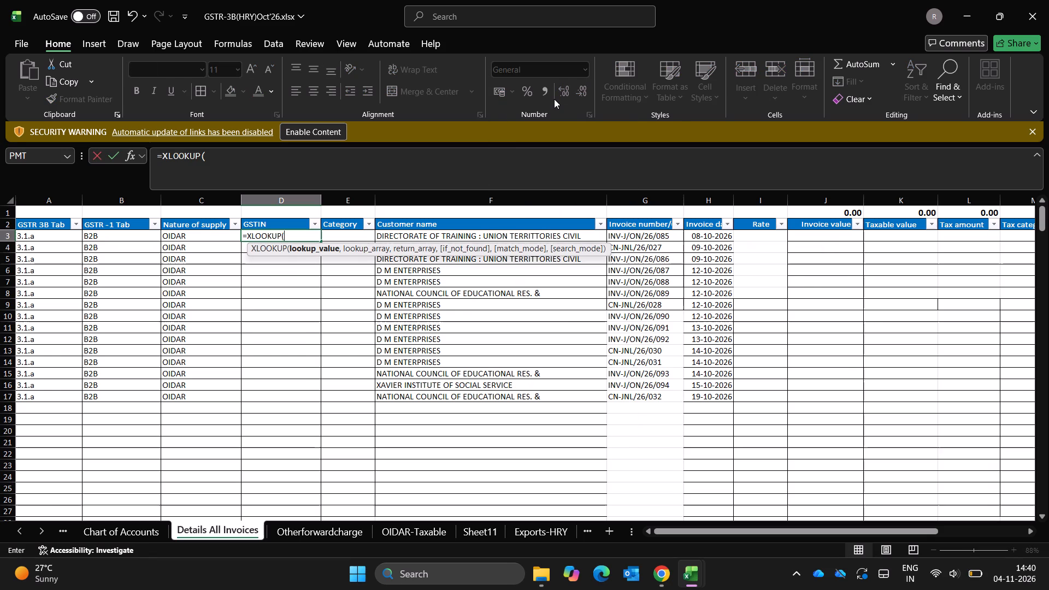
{"action": "key", "text": "Right"}
{"action": "key", "text": "Right"}
{"action": "key", "text": "Right"}
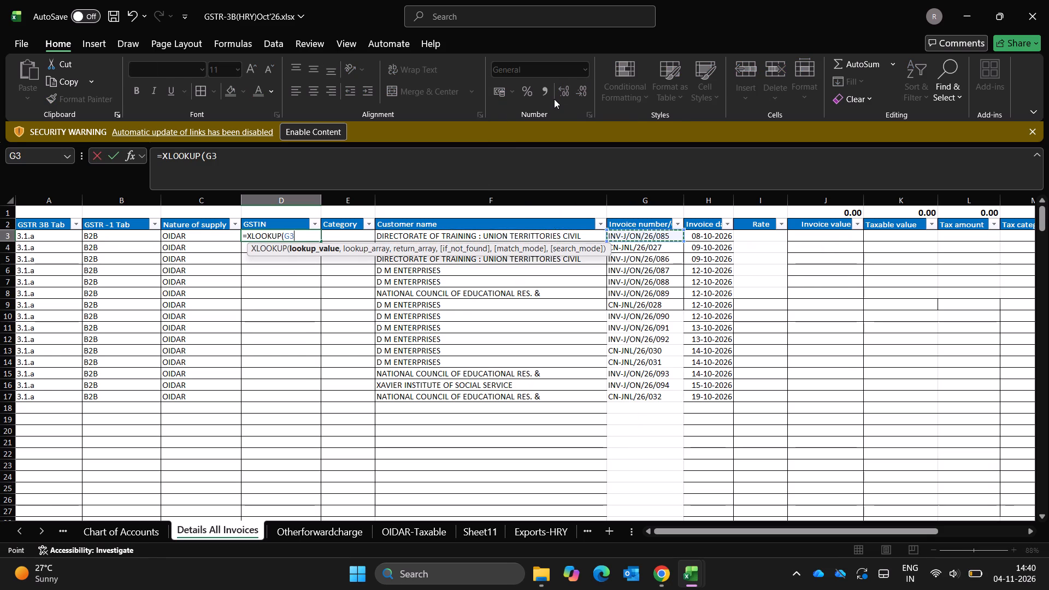
{"action": "key", "text": "comma"}
{"action": "key", "text": "ctrl+Page_Down"}
{"action": "key", "text": "ctrl+Page_Down"}
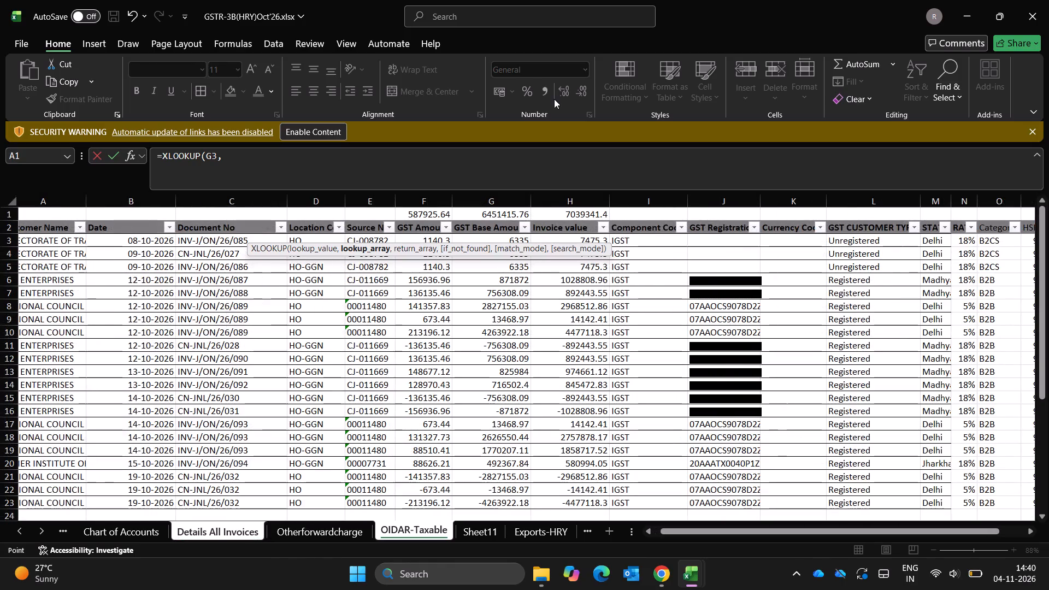
{"action": "left_click", "coordinate": [235, 207]}
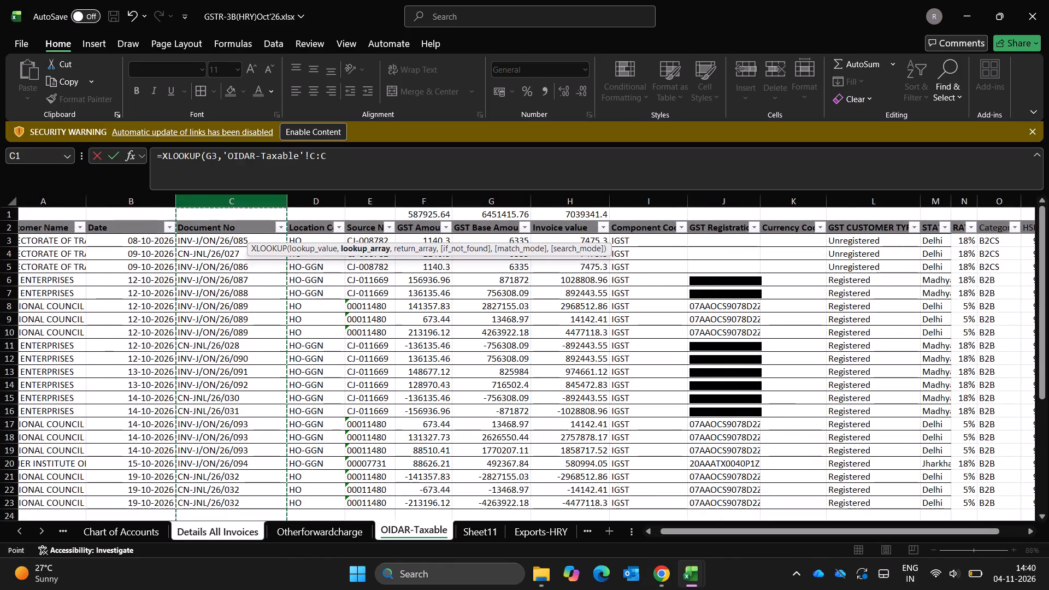
{"action": "key", "text": "comma"}
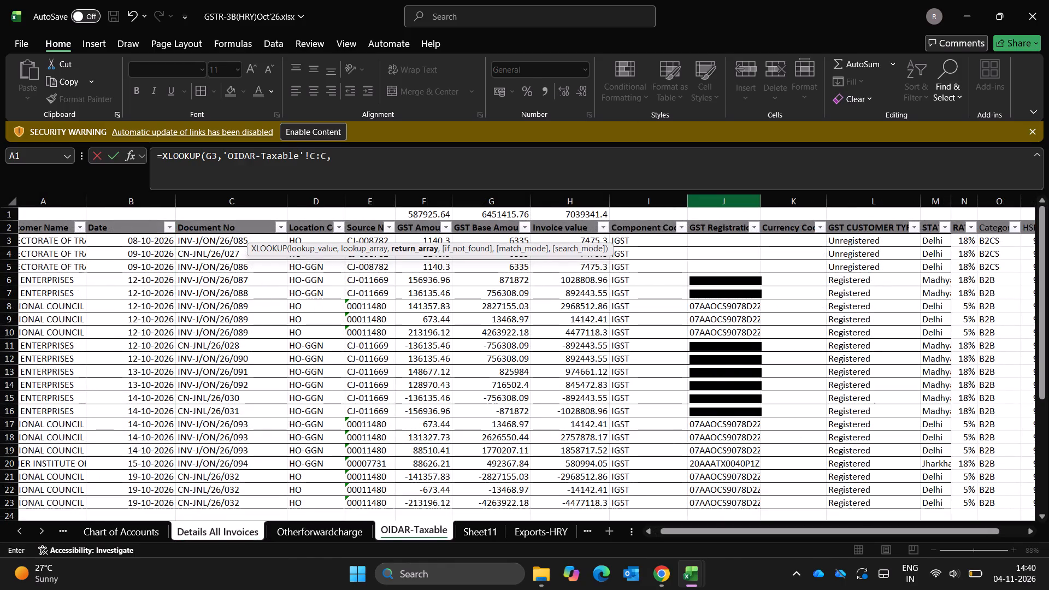
{"action": "left_click", "coordinate": [725, 202]}
{"action": "key", "text": "Return"}
Fill the GSTIN lookup formula from D3 down to D17, the last invoice row.
{"action": "key", "text": "Left"}
{"action": "key", "text": "ctrl+Down"}
{"action": "key", "text": "Right"}
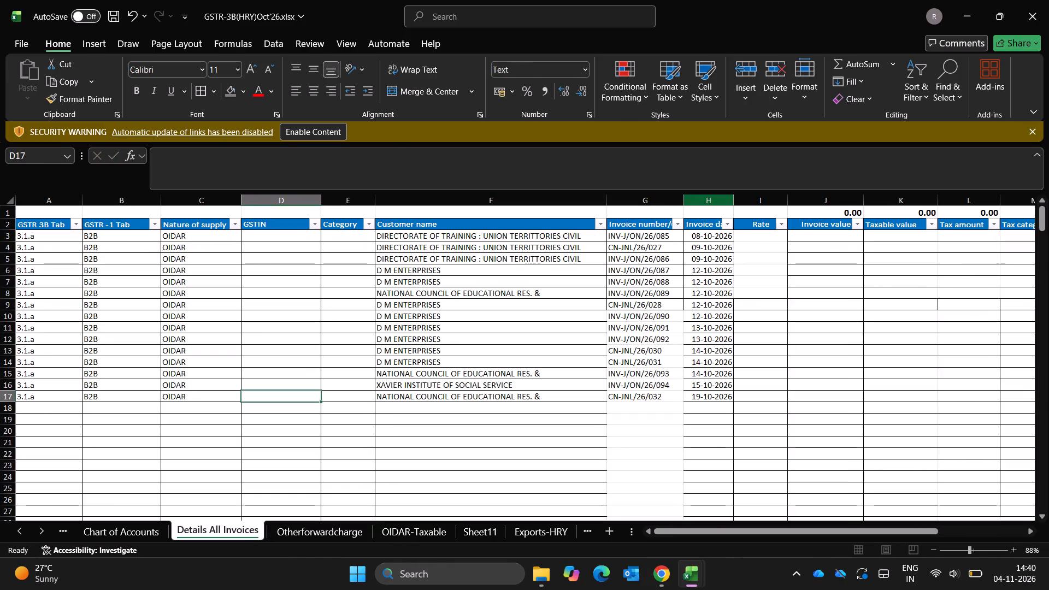
{"action": "key", "text": "ctrl+shift+Up"}
{"action": "key", "text": "ctrl+d"}
{"action": "key", "text": "ctrl+Up"}
{"action": "key", "text": "Up"}
Enter "Unregisered" as the category for the first invoice in cell E3.
{"action": "key", "text": "Right"}
{"action": "key", "text": "Down"}
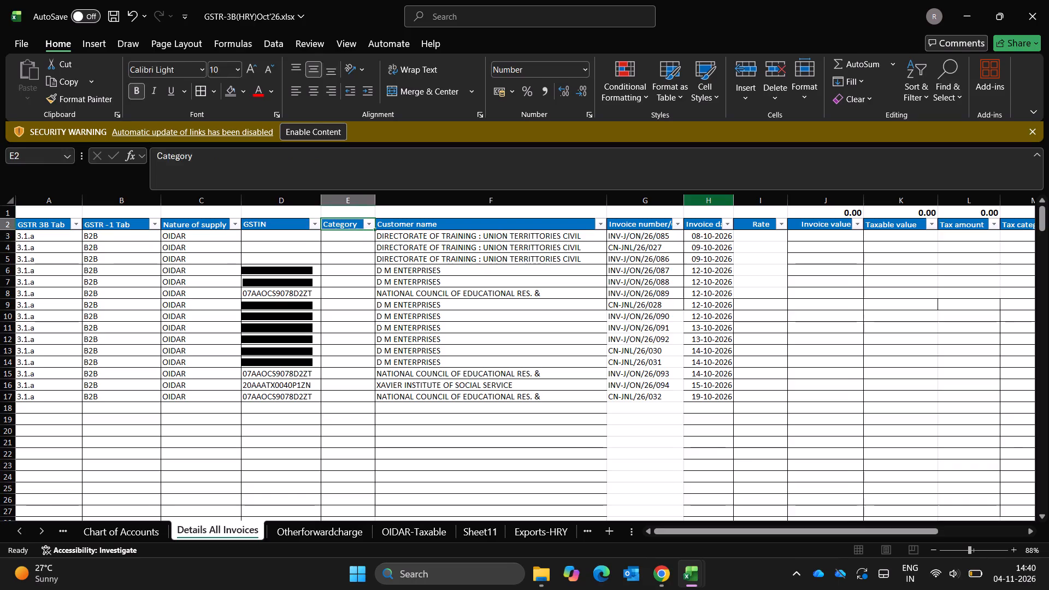
{"action": "key", "text": "Down"}
{"action": "key", "text": "Left"}
{"action": "key", "text": "Escape"}
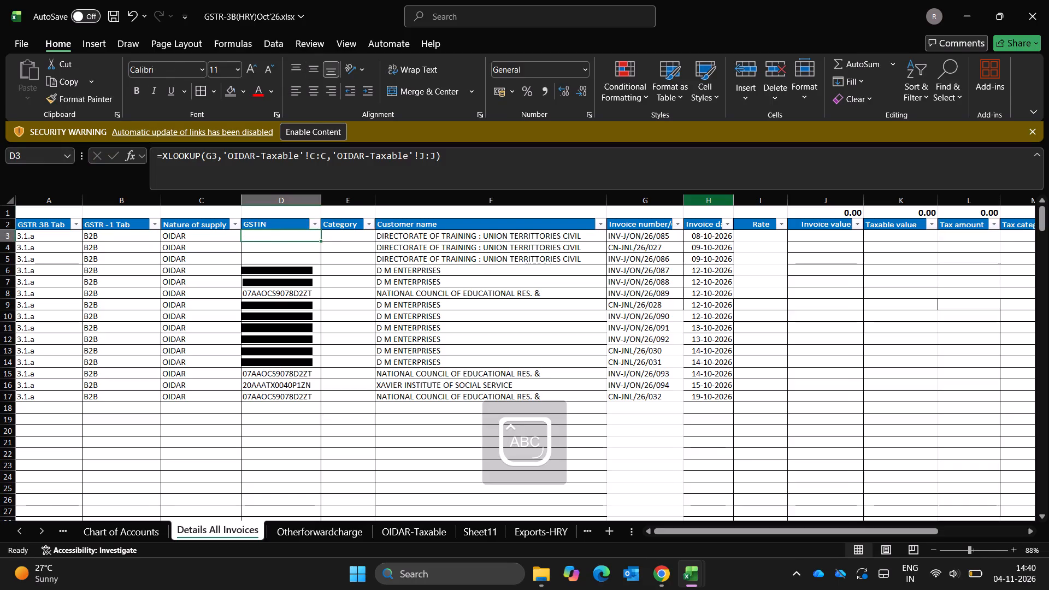
{"action": "key", "text": "Right"}
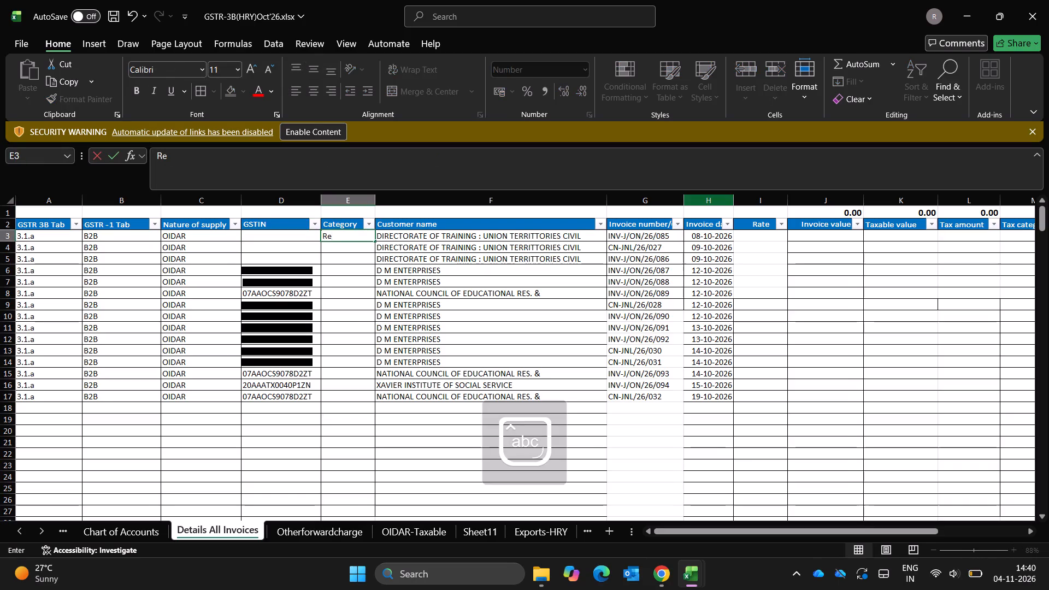
{"action": "key", "text": "Escape"}
{"action": "key", "text": "Escape"}
{"action": "type", "text": "gisered"}
{"action": "key", "text": "Return"}
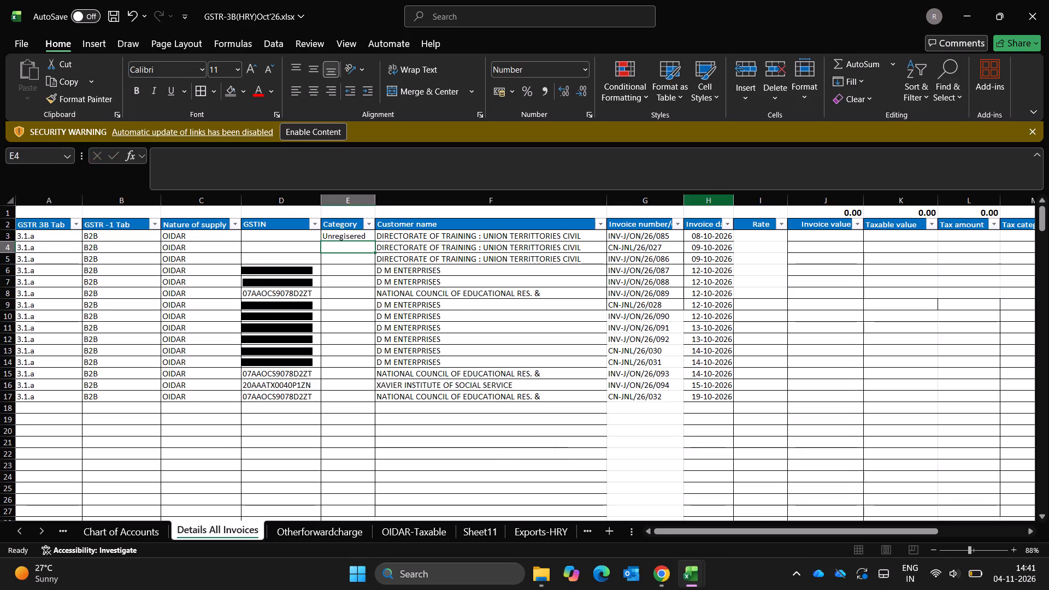
Enter "Registered" as the category in E6 and fill it down to E17.
{"action": "key", "text": "Down"}
{"action": "key", "text": "Down"}
{"action": "key", "text": "Down"}
{"action": "key", "text": "Up"}
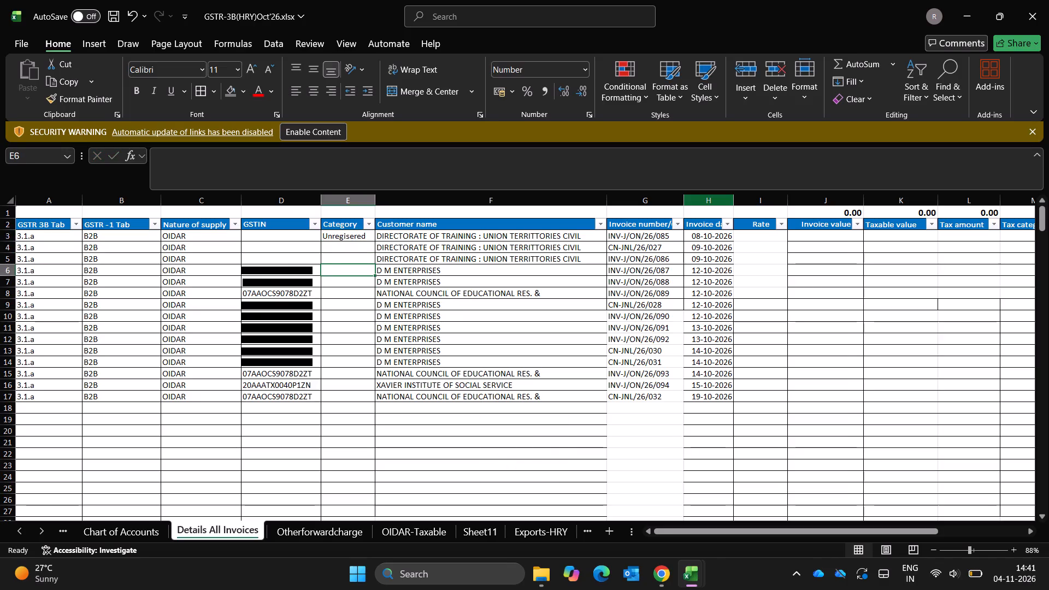
{"action": "type", "text": "gistered"}
{"action": "key", "text": "Return"}
{"action": "key", "text": "Right"}
{"action": "key", "text": "ctrl+Down"}
{"action": "key", "text": "Left"}
{"action": "key", "text": "shift+Up"}
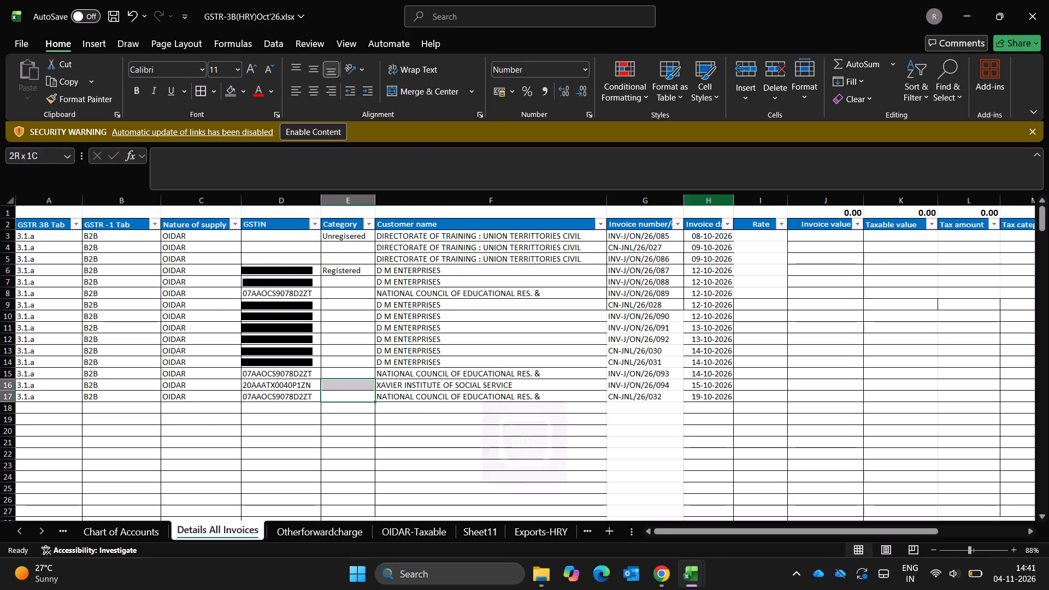
{"action": "key", "text": "ctrl+shift+Up"}
{"action": "key", "text": "ctrl+d"}
Fill the category in E3 down to E5 for the remaining invoices without a GSTIN.
{"action": "key", "text": "Up"}
{"action": "key", "text": "Up"}
{"action": "key", "text": "ctrl+Up"}
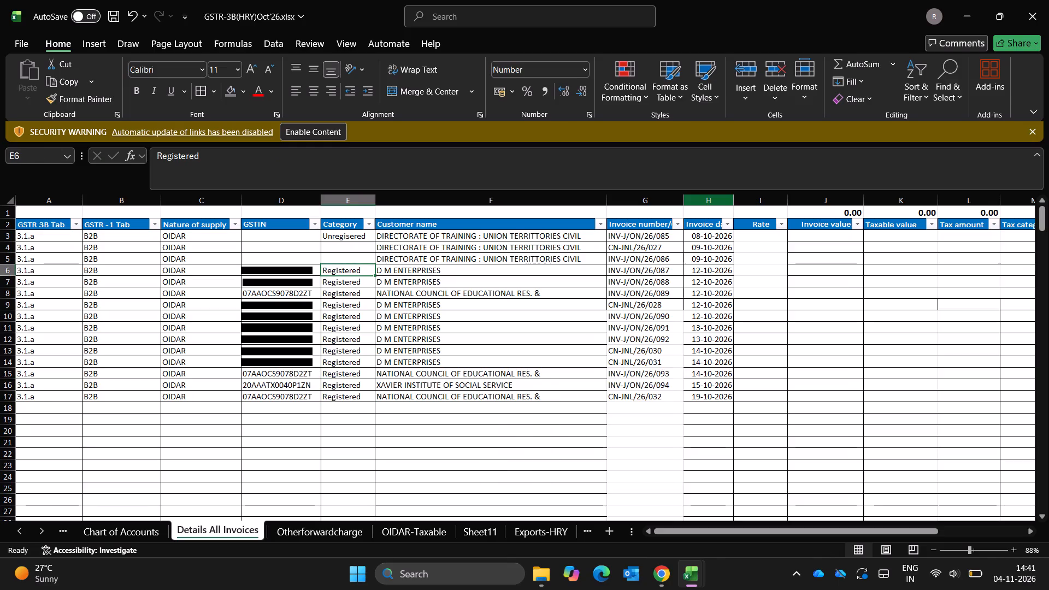
{"action": "key", "text": "Up"}
{"action": "key", "text": "shift+Up"}
{"action": "key", "text": "shift+Up"}
{"action": "key", "text": "ctrl+d"}
{"action": "key", "text": "Up"}
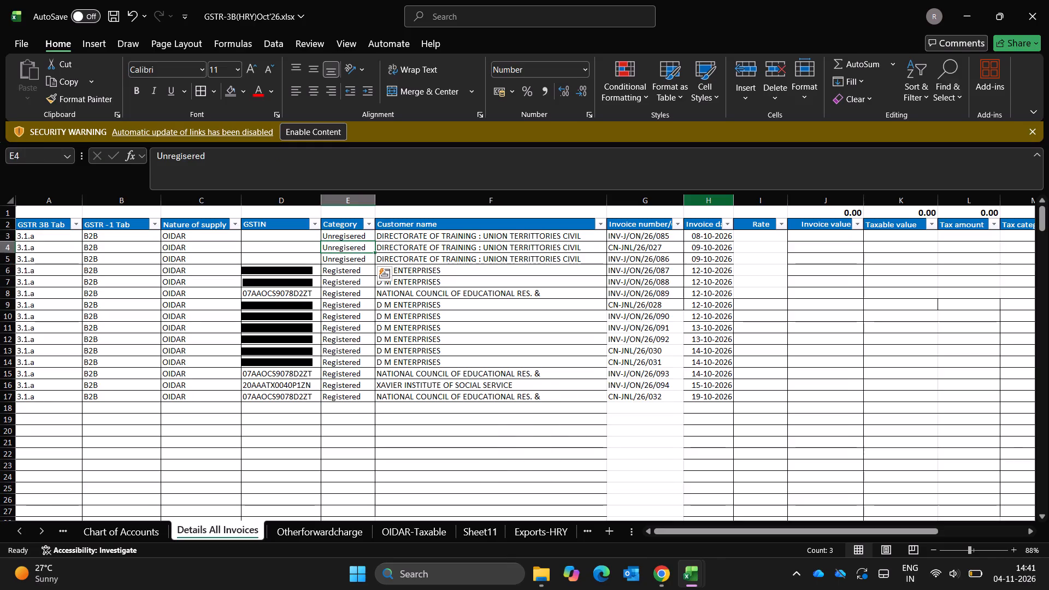
Review the blank columns from Rate onward and check the matching columns on the OIDAR-Taxable sheet.
{"action": "key", "text": "Down"}
{"action": "key", "text": "Down"}
{"action": "key", "text": "Right"}
{"action": "key", "text": "Right"}
{"action": "key", "text": "Right"}
{"action": "key", "text": "Right"}
{"action": "key", "text": "Right"}
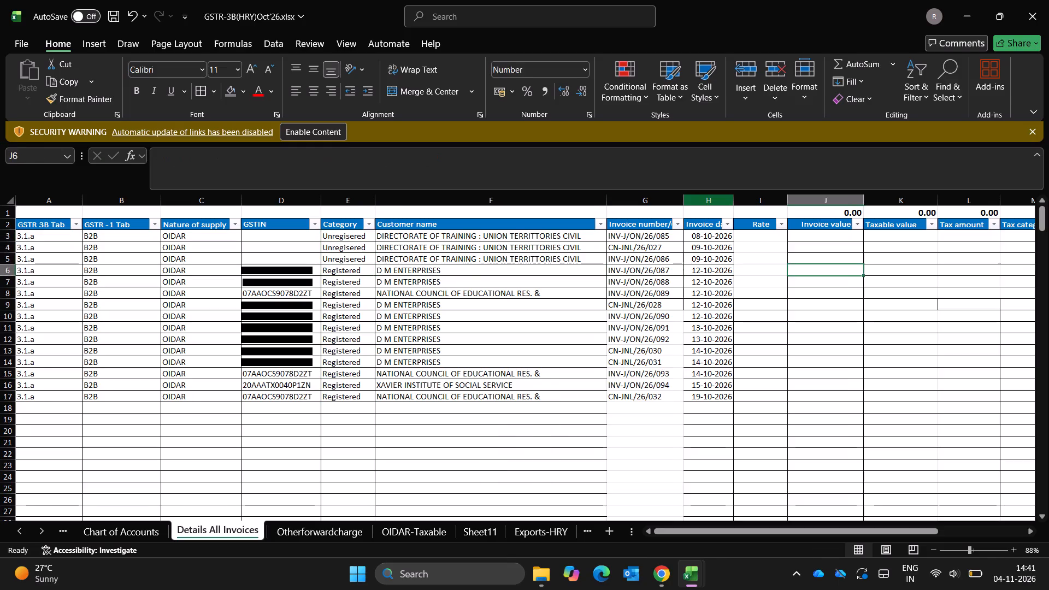
{"action": "key", "text": "Right"}
{"action": "key", "text": "Right"}
{"action": "key", "text": "Right"}
{"action": "key", "text": "Right"}
{"action": "key", "text": "Left"}
{"action": "key", "text": "Left"}
{"action": "key", "text": "Left"}
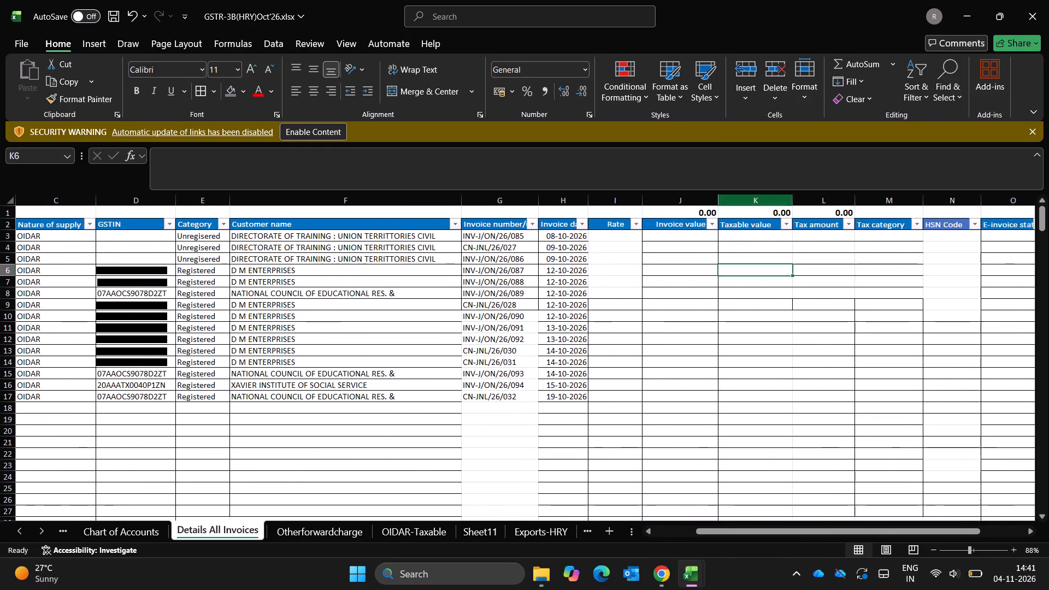
{"action": "key", "text": "Left"}
{"action": "key", "text": "Left"}
{"action": "key", "text": "ctrl+Page_Down"}
{"action": "key", "text": "ctrl+Page_Down"}
{"action": "key", "text": "Right"}
{"action": "key", "text": "Right"}
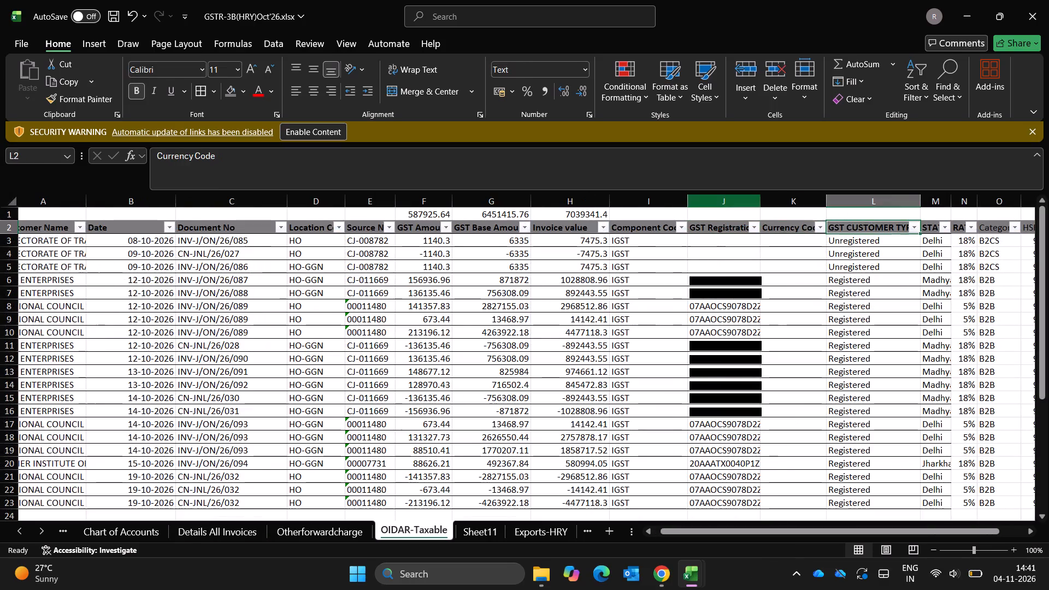
{"action": "key", "text": "Right"}
{"action": "key", "text": "ctrl+Page_Up"}
{"action": "key", "text": "ctrl+Page_Up"}
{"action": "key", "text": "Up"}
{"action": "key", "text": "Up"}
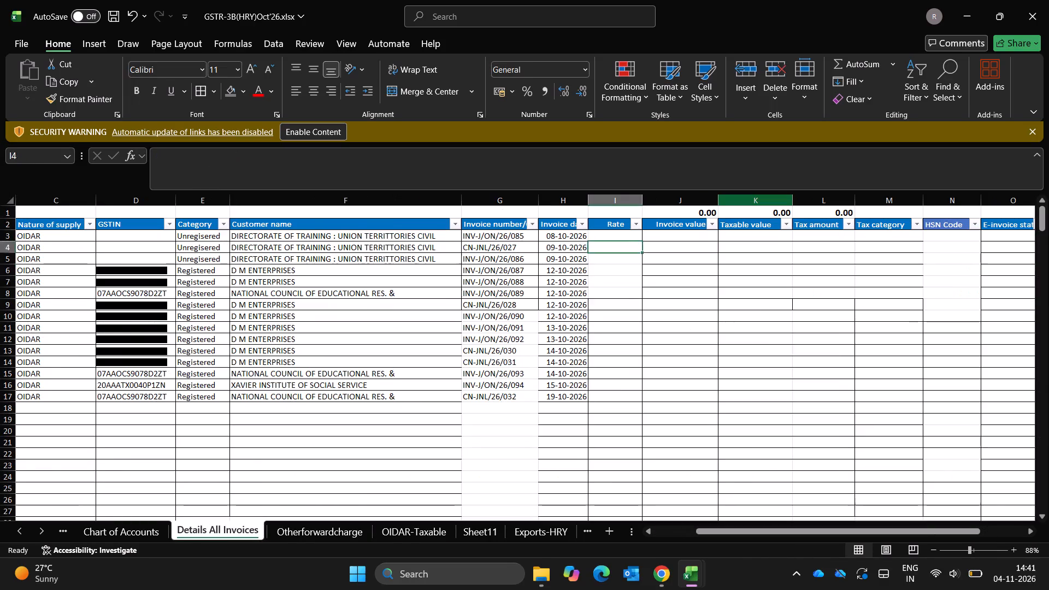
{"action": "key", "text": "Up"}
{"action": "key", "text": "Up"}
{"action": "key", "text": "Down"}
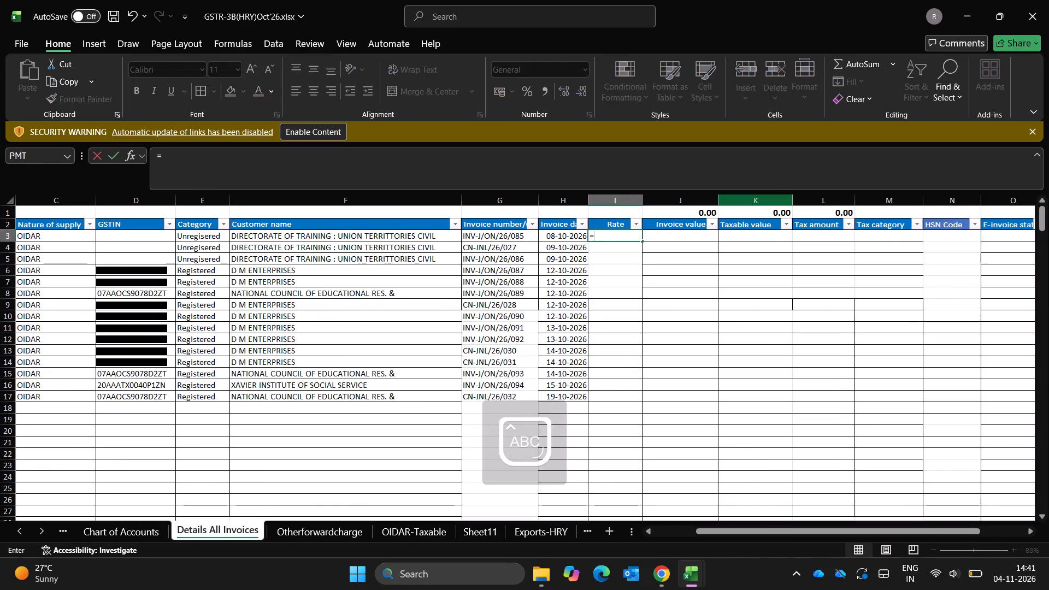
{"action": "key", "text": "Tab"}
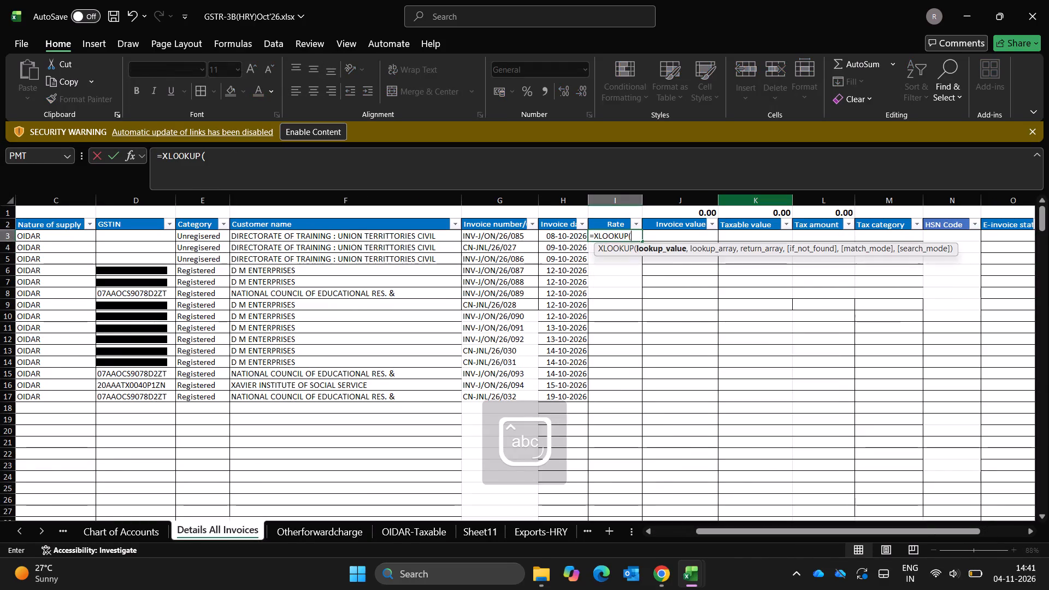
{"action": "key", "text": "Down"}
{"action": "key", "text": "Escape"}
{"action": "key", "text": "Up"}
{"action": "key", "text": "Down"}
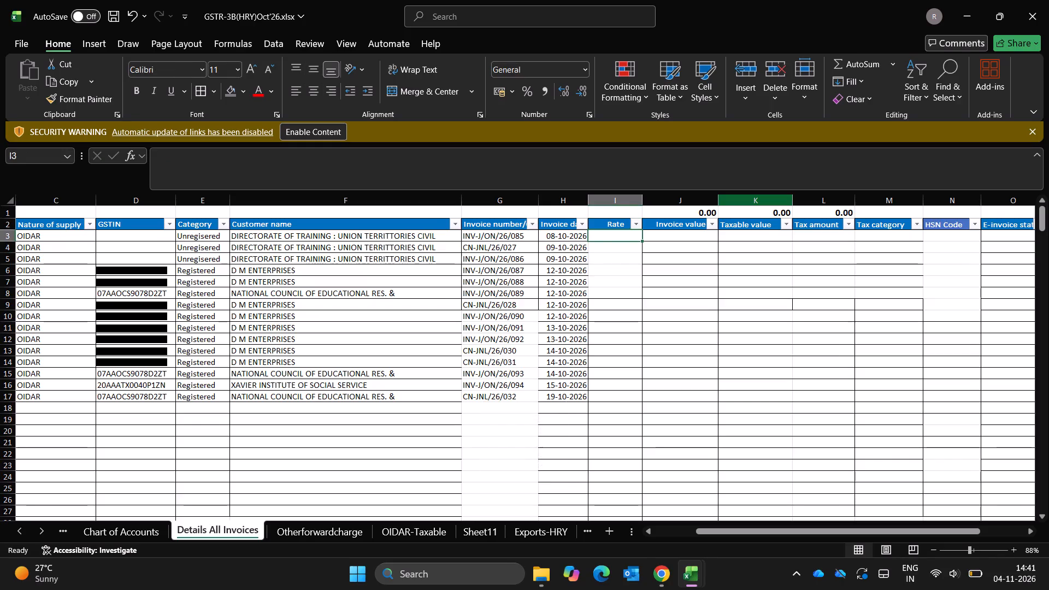
Enter an XLOOKUP in Rate cell I3 that finds invoice number G3 in OIDAR-Taxable column C and returns rate column N.
{"action": "type", "text": "=xloo"}
{"action": "key", "text": "Tab"}
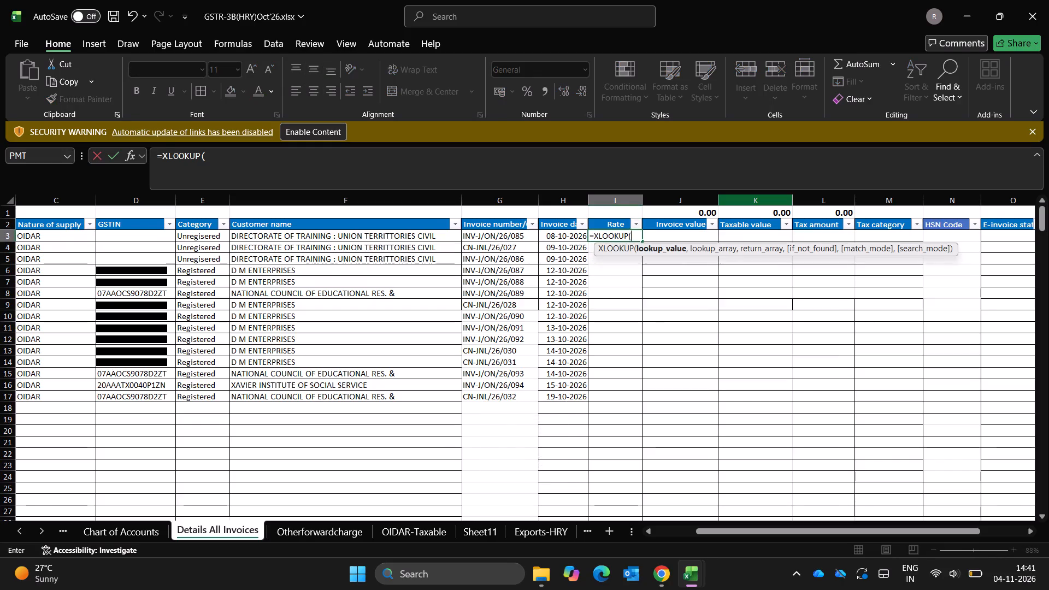
{"action": "key", "text": "Left"}
{"action": "key", "text": "Left"}
{"action": "key", "text": "comma"}
{"action": "key", "text": "ctrl+Page_Down"}
{"action": "key", "text": "ctrl+Page_Down"}
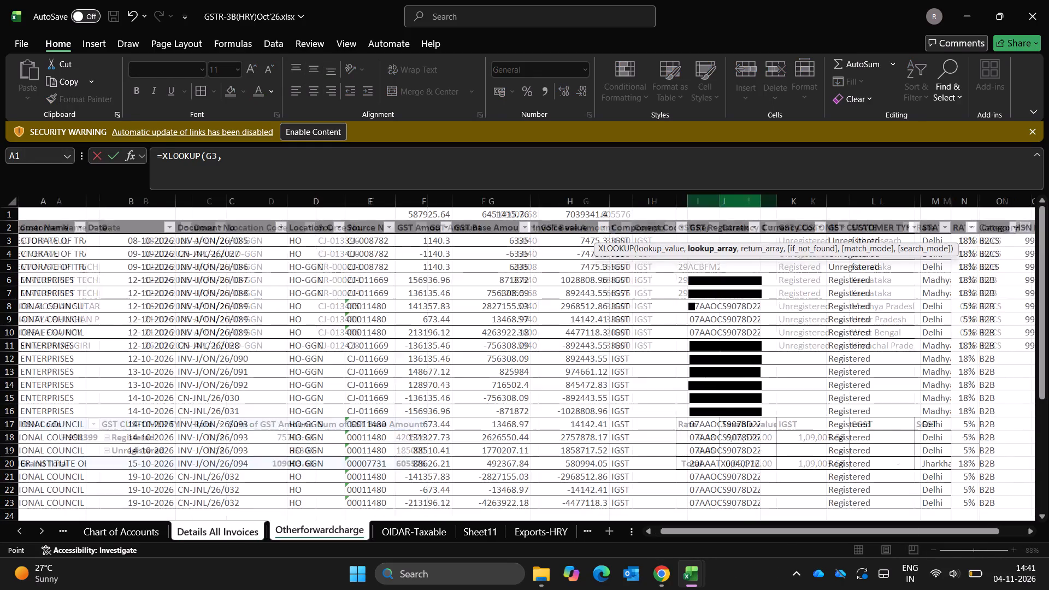
{"action": "left_click", "coordinate": [262, 202]}
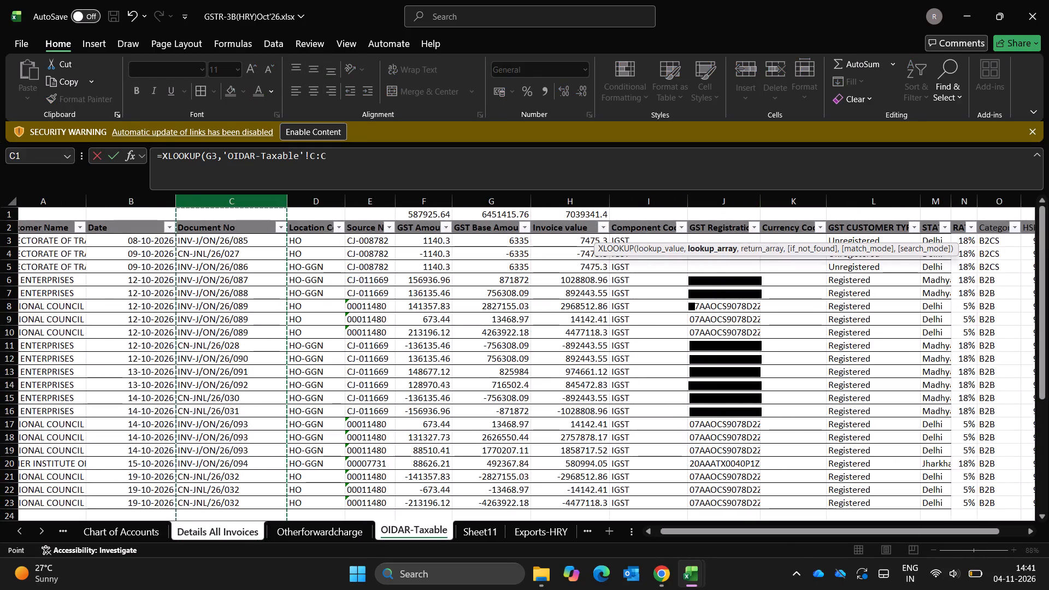
{"action": "key", "text": "comma"}
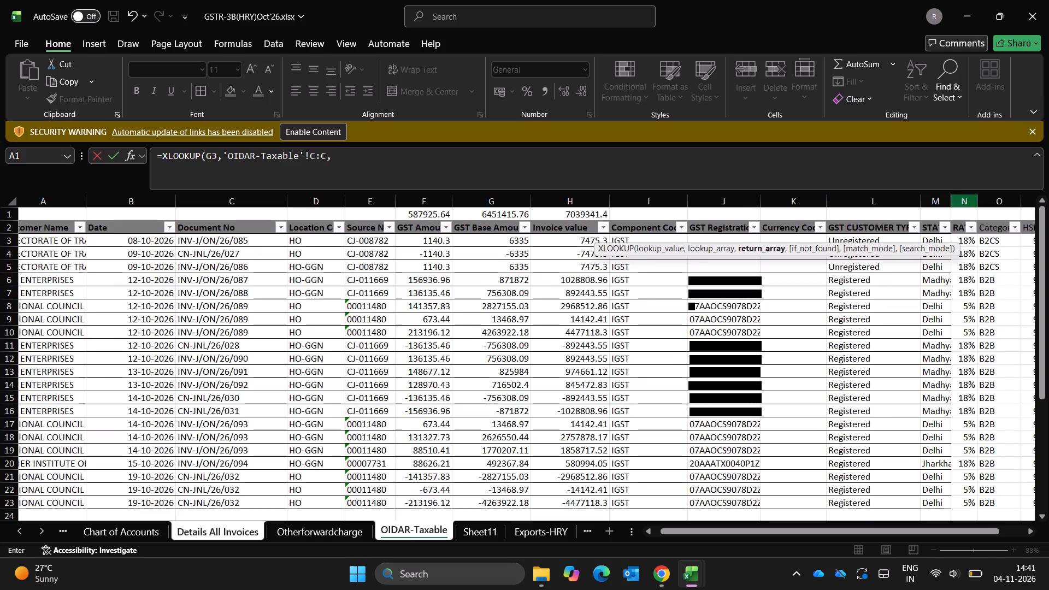
{"action": "left_click", "coordinate": [956, 203]}
{"action": "key", "text": "Return"}
Fill the Rate lookup formula from I3 down to I17, the last invoice row.
{"action": "key", "text": "Left"}
{"action": "key", "text": "ctrl+Down"}
{"action": "key", "text": "Right"}
{"action": "key", "text": "ctrl+shift+Up"}
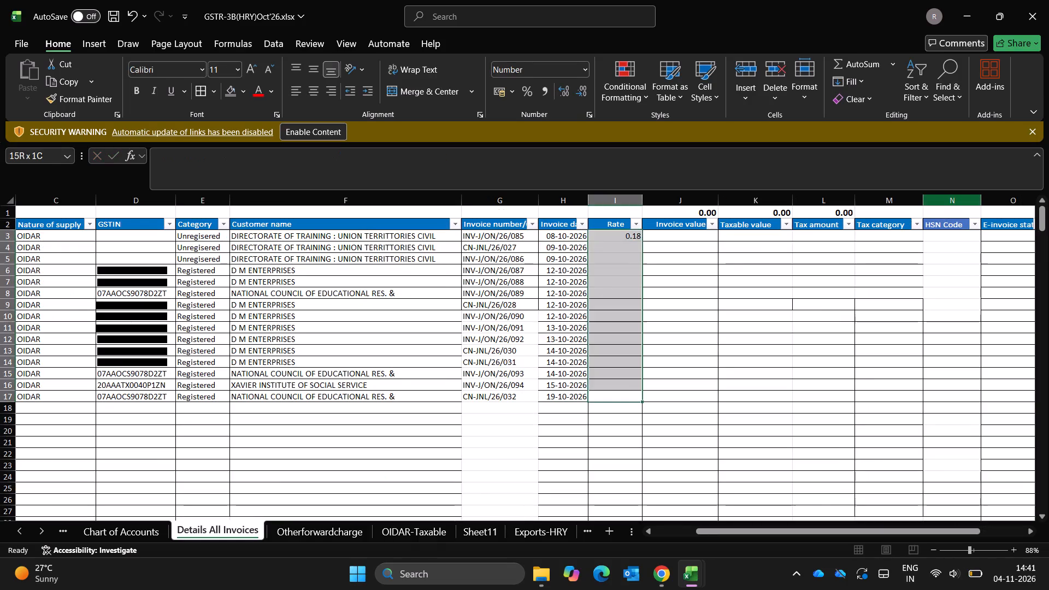
{"action": "key", "text": "ctrl+d"}
{"action": "key", "text": "ctrl+Up"}
{"action": "key", "text": "ctrl+Up"}
{"action": "key", "text": "Down"}
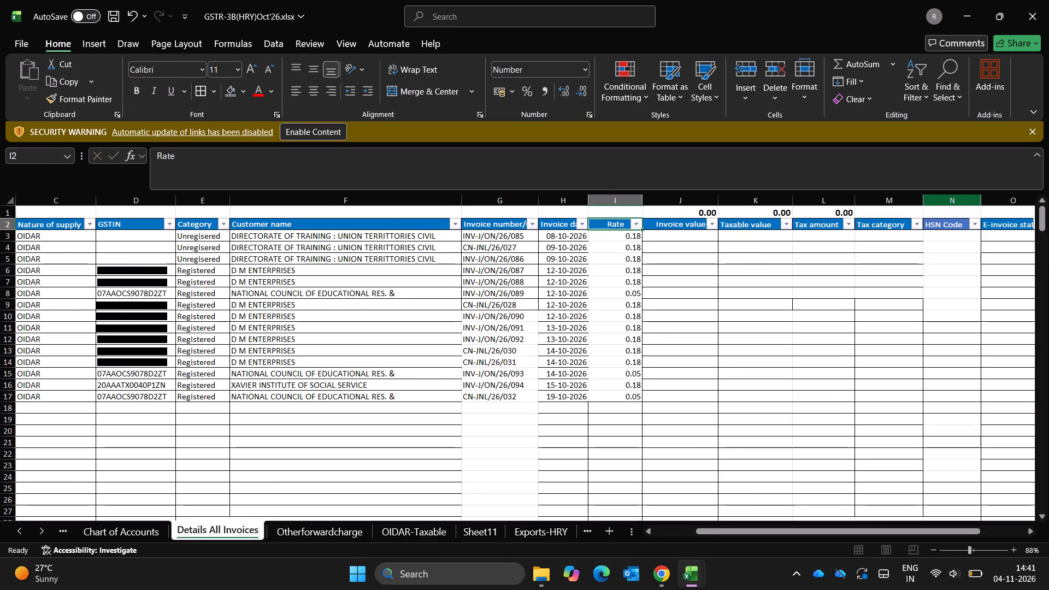
Enter a SUMIFS in Taxable value cell K3 totalling OIDAR-Taxable column G where column C matches invoice number G3.
{"action": "key", "text": "Right"}
{"action": "key", "text": "Down"}
{"action": "key", "text": "Right"}
{"action": "key", "text": "Right"}
{"action": "key", "text": "Right"}
{"action": "key", "text": "Right"}
{"action": "key", "text": "Right"}
{"action": "key", "text": "Left"}
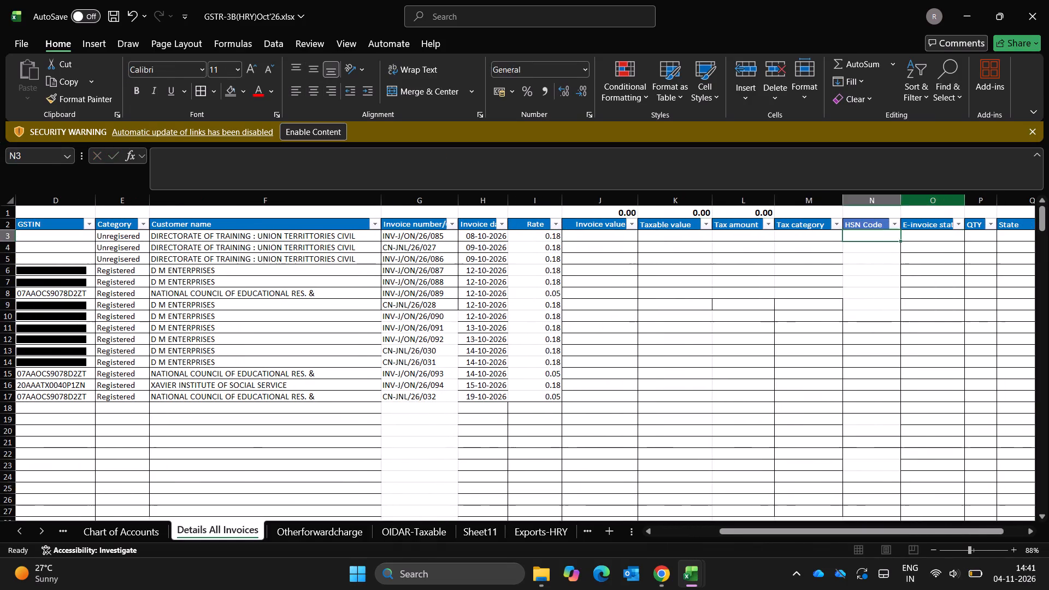
{"action": "key", "text": "Left"}
{"action": "key", "text": "Left"}
{"action": "key", "text": "Left"}
{"action": "type", "text": "=x"}
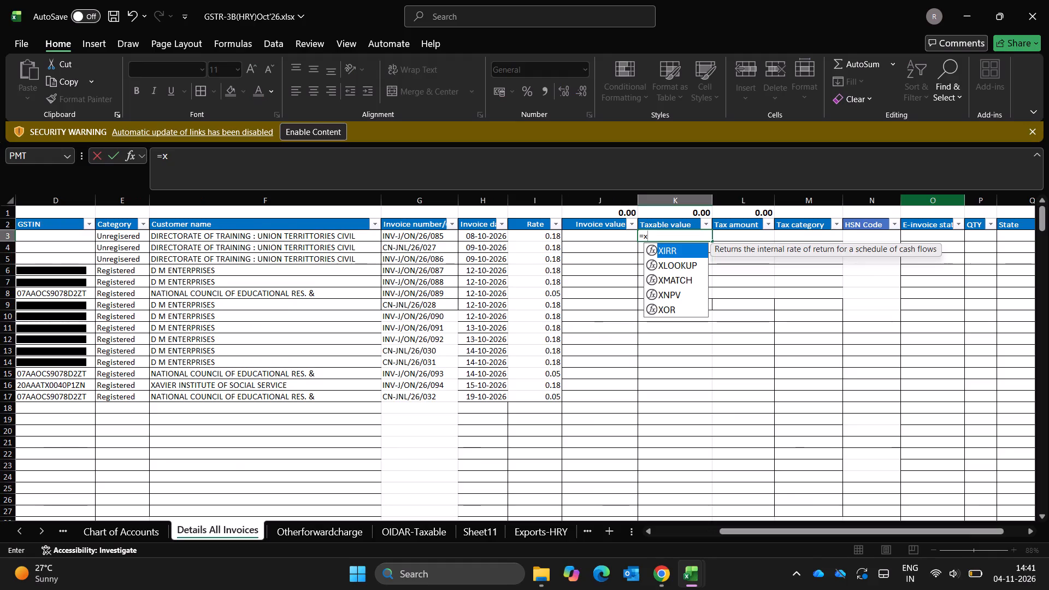
{"action": "key", "text": "BackSpace"}
{"action": "type", "text": "sumifs"}
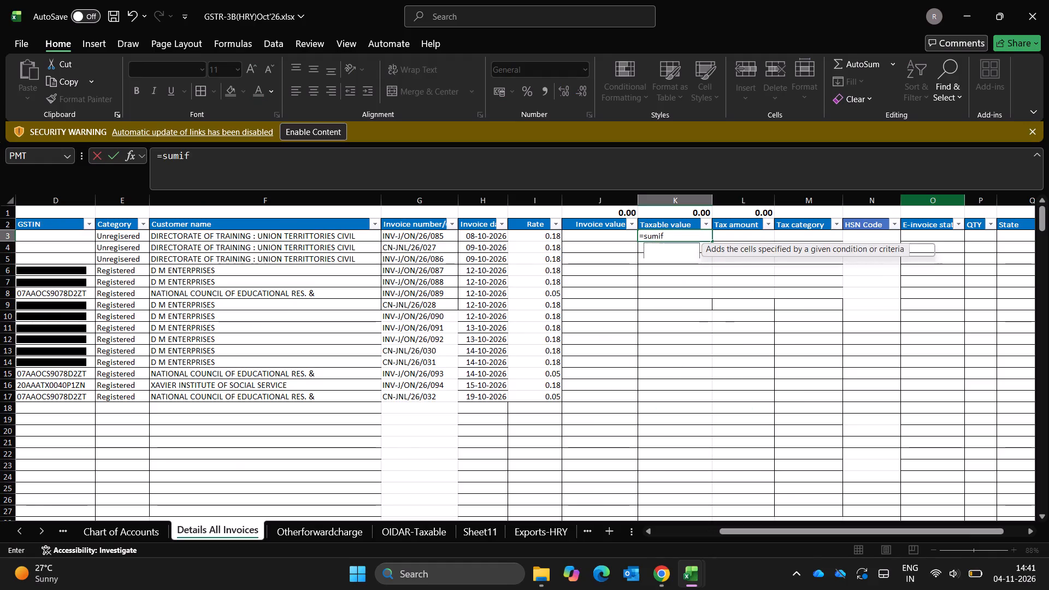
{"action": "key", "text": "Tab"}
{"action": "key", "text": "ctrl+Page_Down"}
{"action": "key", "text": "ctrl+Page_Down"}
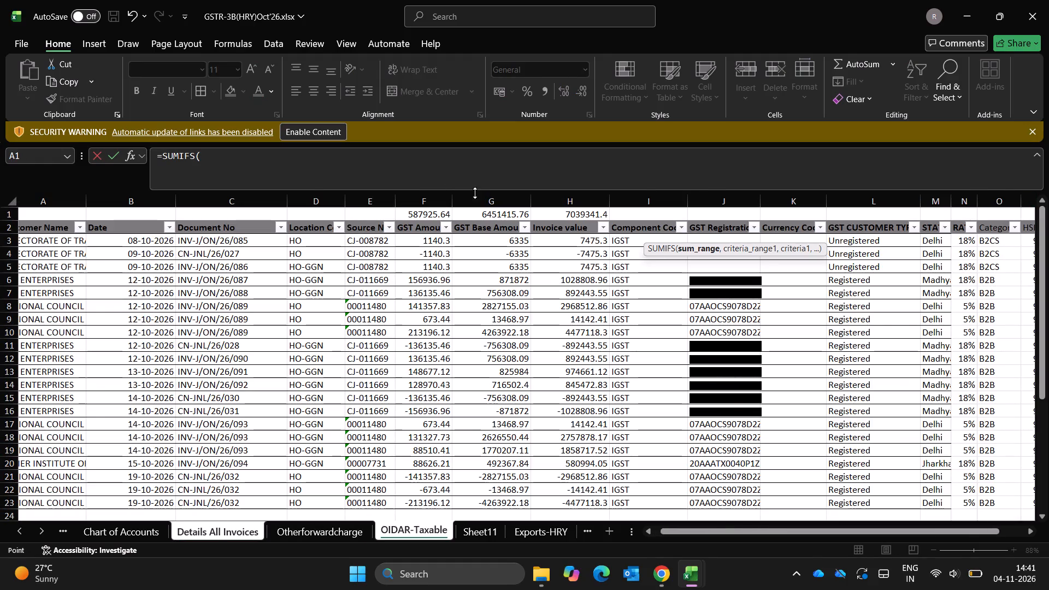
{"action": "left_click", "coordinate": [491, 195]}
{"action": "key", "text": "comma"}
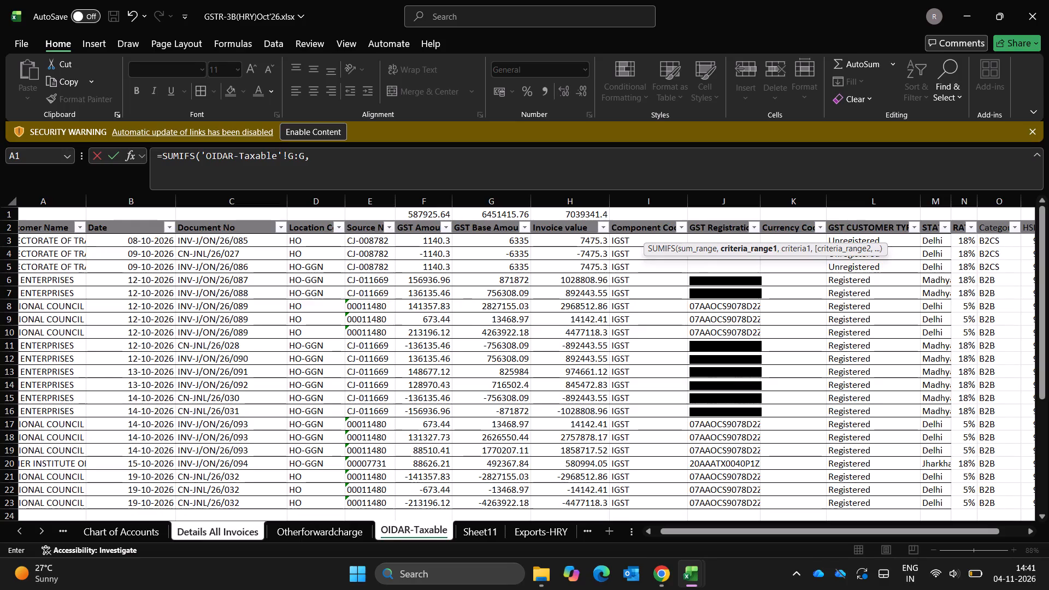
{"action": "left_click", "coordinate": [227, 199]}
{"action": "key", "text": "comma"}
{"action": "key", "text": "ctrl+Page_Up"}
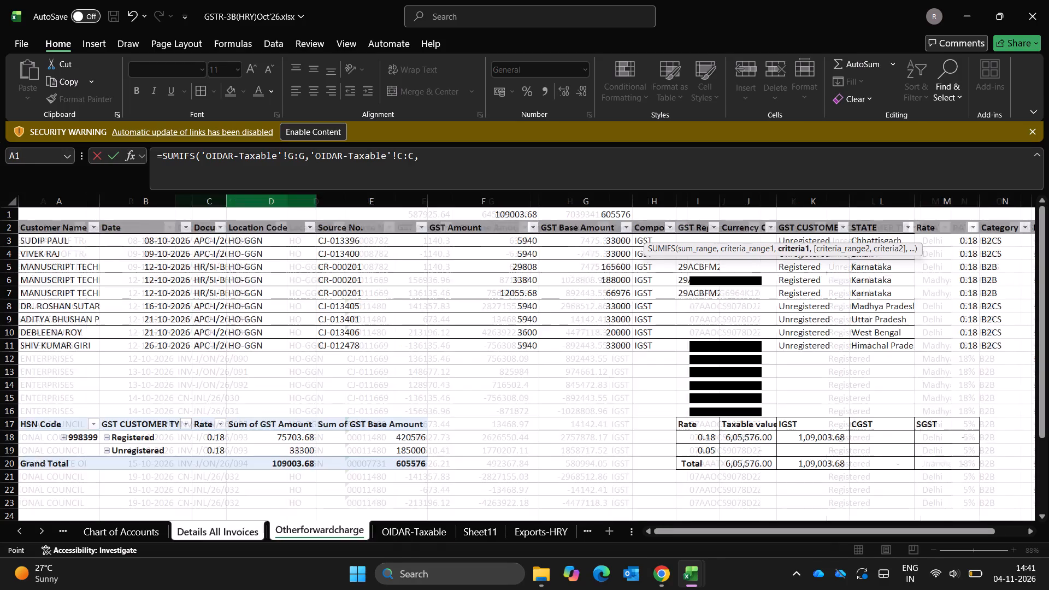
{"action": "key", "text": "ctrl+Page_Up"}
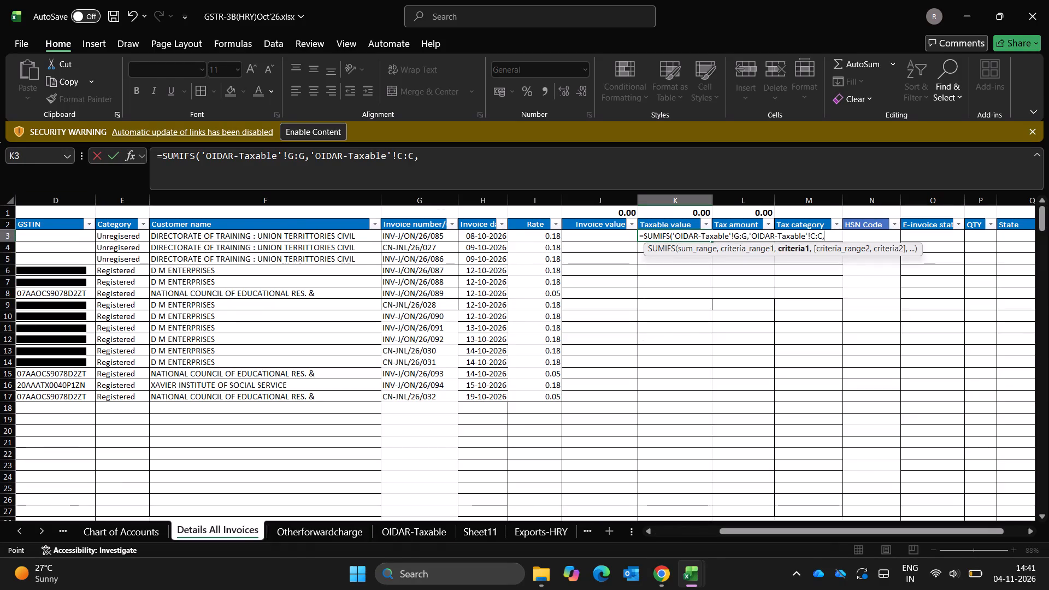
{"action": "left_click", "coordinate": [414, 237]}
{"action": "key", "text": "Return"}
Fill the Taxable value formula from K3 down to K17, the last invoice row.
{"action": "key", "text": "Left"}
{"action": "key", "text": "Left"}
{"action": "key", "text": "ctrl+Down"}
{"action": "key", "text": "Right"}
{"action": "key", "text": "Right"}
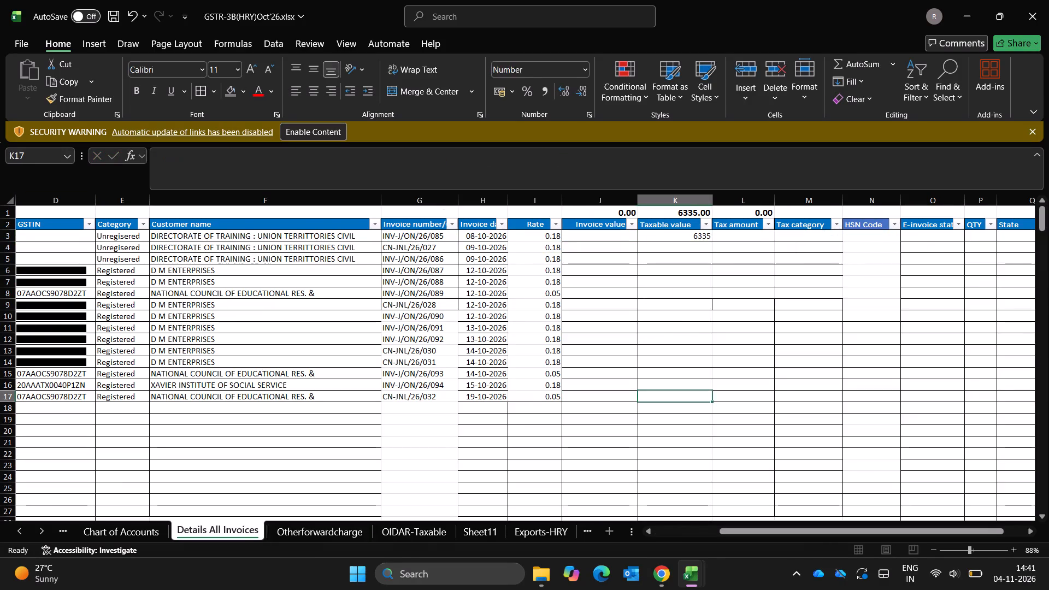
{"action": "key", "text": "Right"}
{"action": "key", "text": "Left"}
{"action": "key", "text": "ctrl+shift+Up"}
{"action": "key", "text": "ctrl+d"}
{"action": "key", "text": "ctrl+Up"}
{"action": "key", "text": "ctrl+Up"}
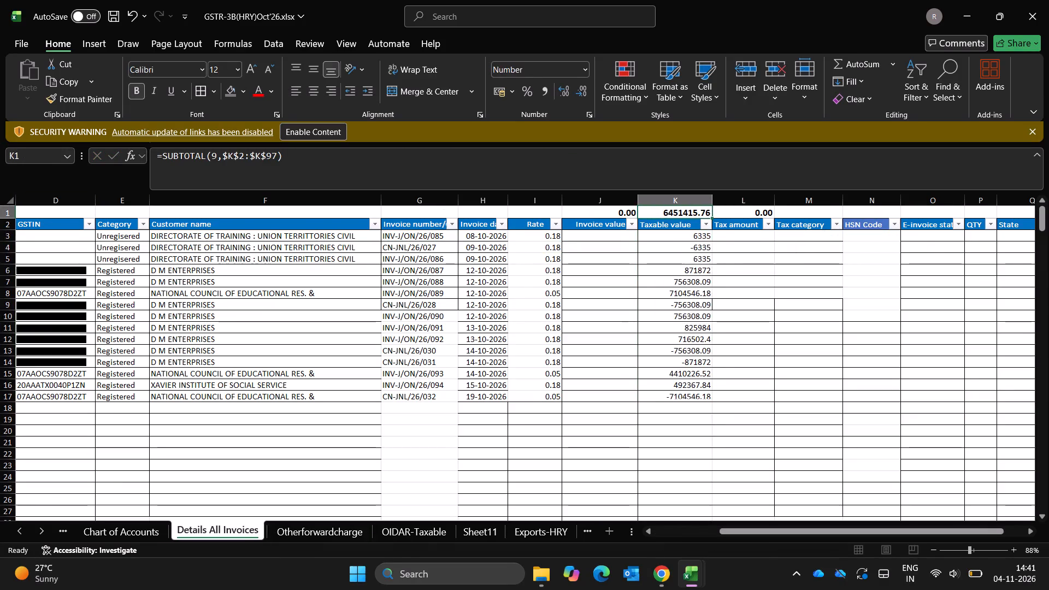
Enter a SUMIFS in Tax amount cell L3 totalling OIDAR-Taxable column F where column C matches invoice number G3.
{"action": "key", "text": "Down"}
{"action": "key", "text": "Down"}
{"action": "key", "text": "Right"}
{"action": "type", "text": "=sumifs"}
{"action": "key", "text": "Tab"}
{"action": "key", "text": "Left"}
{"action": "key", "text": "Left"}
{"action": "key", "text": "Left"}
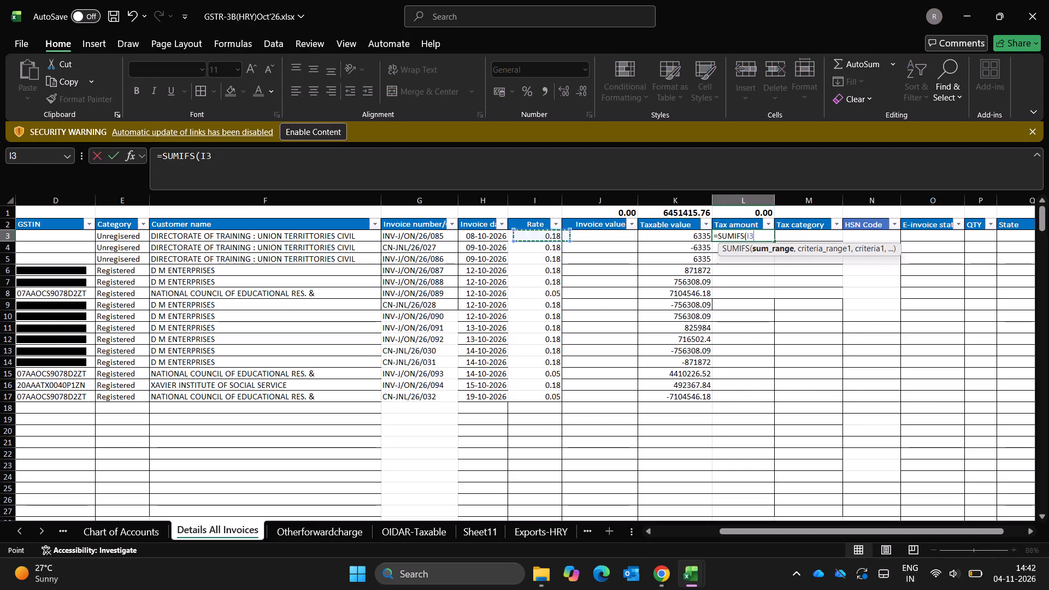
{"action": "key", "text": "Left"}
{"action": "key", "text": "Left"}
{"action": "key", "text": "ctrl+Page_Down"}
{"action": "key", "text": "ctrl+Page_Down"}
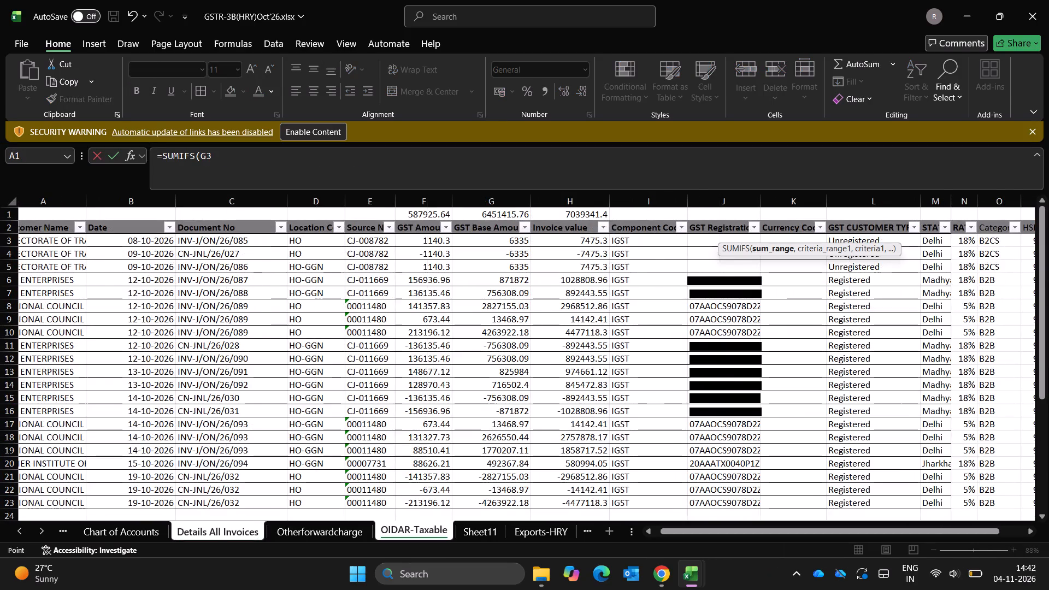
{"action": "left_click", "coordinate": [432, 198]}
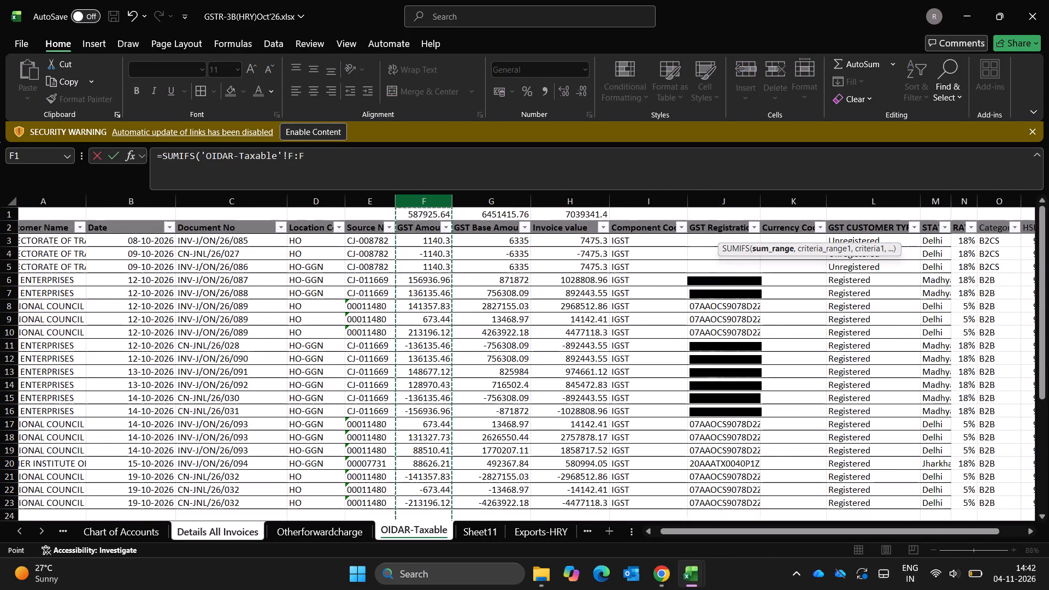
{"action": "key", "text": "comma"}
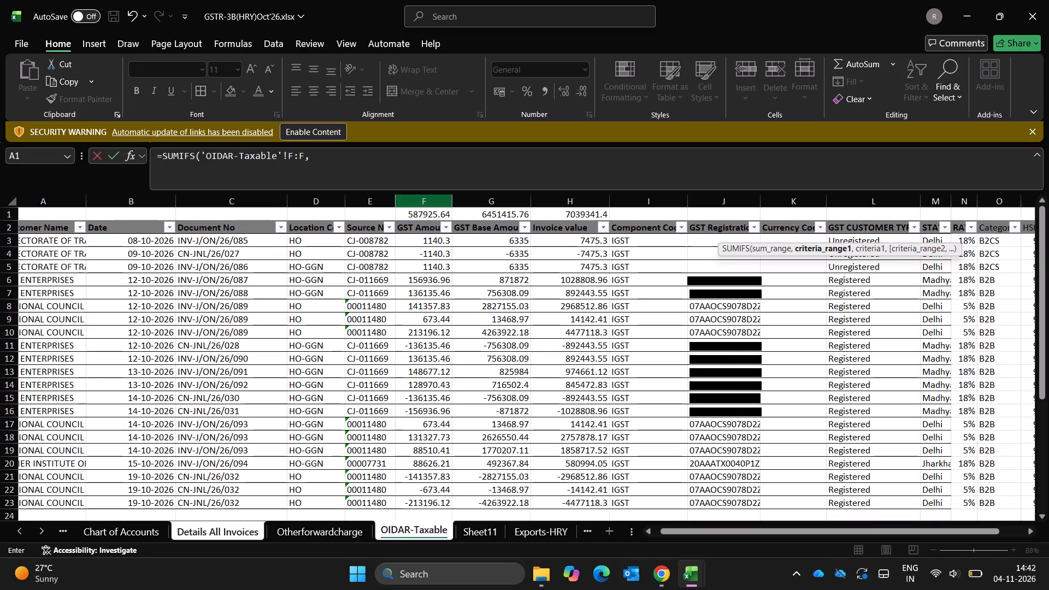
{"action": "left_click", "coordinate": [229, 199]}
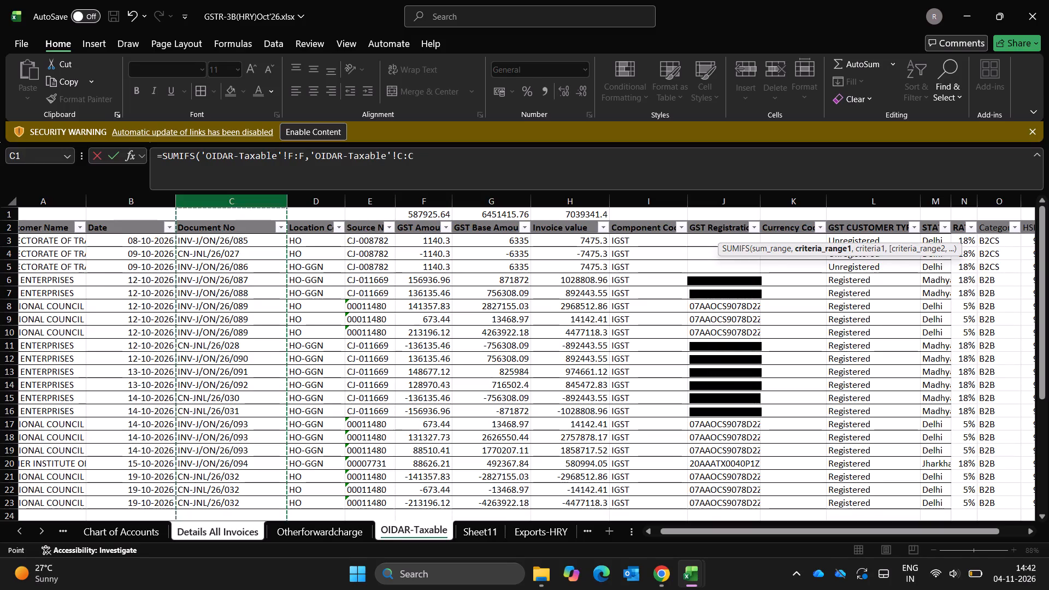
{"action": "key", "text": "comma"}
{"action": "key", "text": "ctrl+Page_Up"}
{"action": "key", "text": "ctrl+Page_Up"}
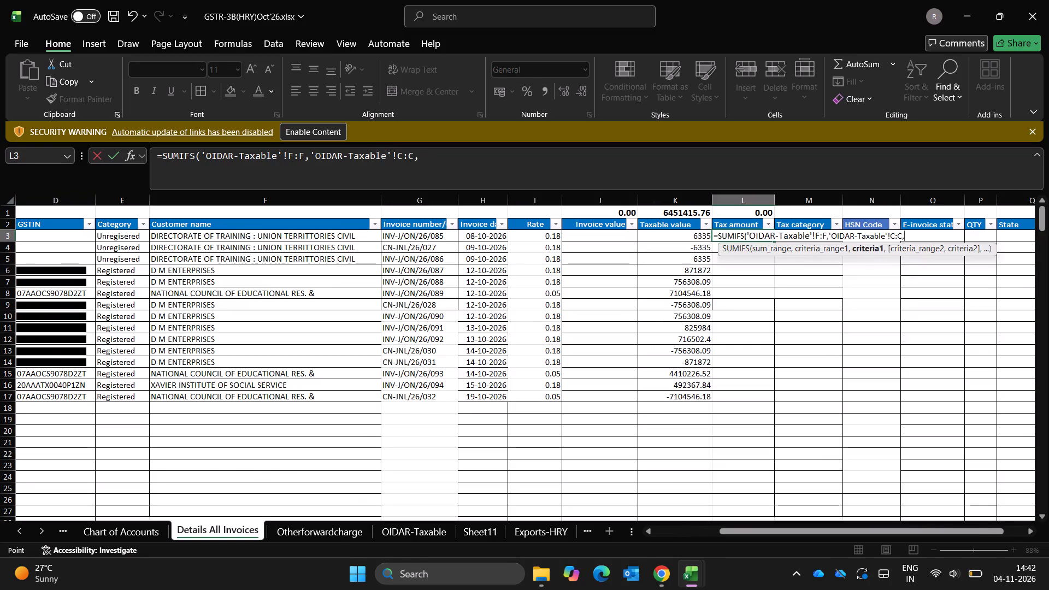
{"action": "left_click", "coordinate": [438, 231]}
{"action": "key", "text": "Return"}
Fill the Tax amount formula from L3 down to L17.
{"action": "key", "text": "Left"}
{"action": "key", "text": "ctrl+Down"}
{"action": "key", "text": "Right"}
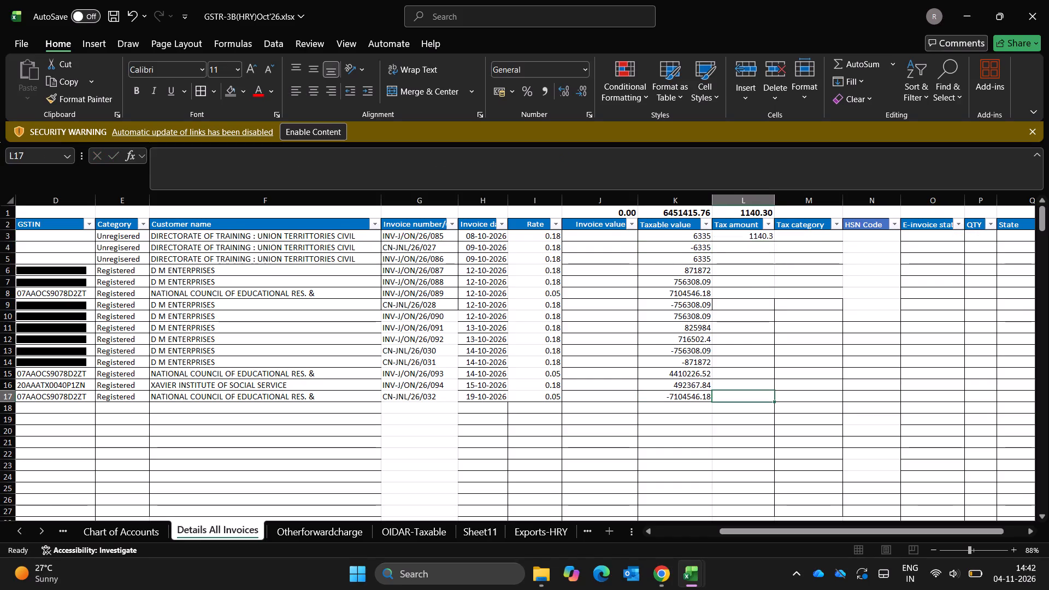
{"action": "key", "text": "ctrl+shift+Up"}
{"action": "key", "text": "ctrl+d"}
{"action": "key", "text": "ctrl+Up"}
{"action": "key", "text": "ctrl+Up"}
Enter IGST as the Tax category in M3 and fill it down to M17.
{"action": "key", "text": "Down"}
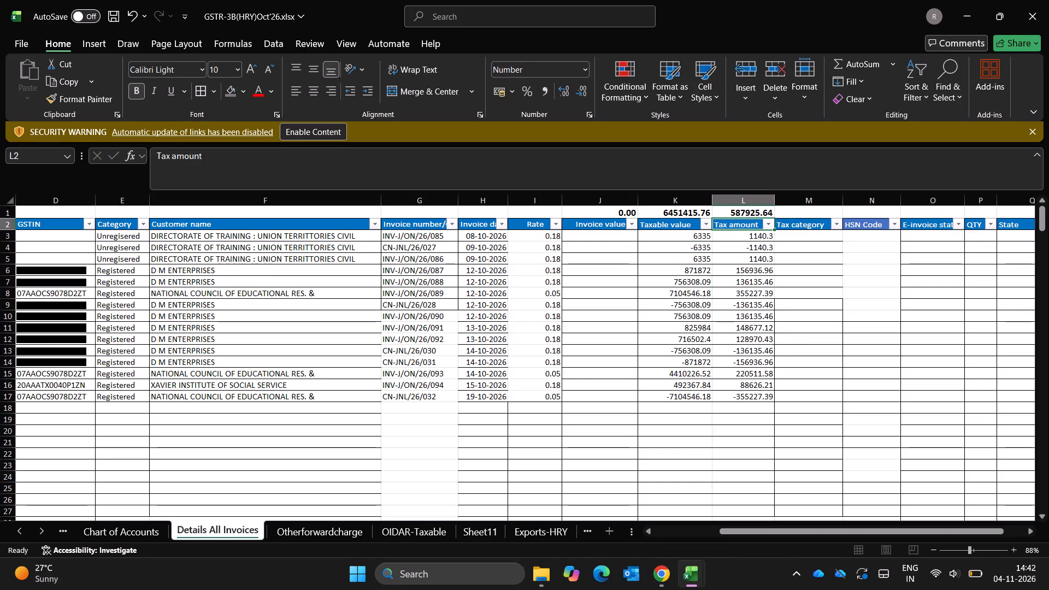
{"action": "key", "text": "Right"}
{"action": "key", "text": "Down"}
{"action": "type", "text": "IGST"}
{"action": "key", "text": "Return"}
{"action": "key", "text": "Left"}
{"action": "key", "text": "ctrl+Down"}
{"action": "key", "text": "Right"}
{"action": "key", "text": "ctrl+shift+Up"}
{"action": "key", "text": "ctrl+d"}
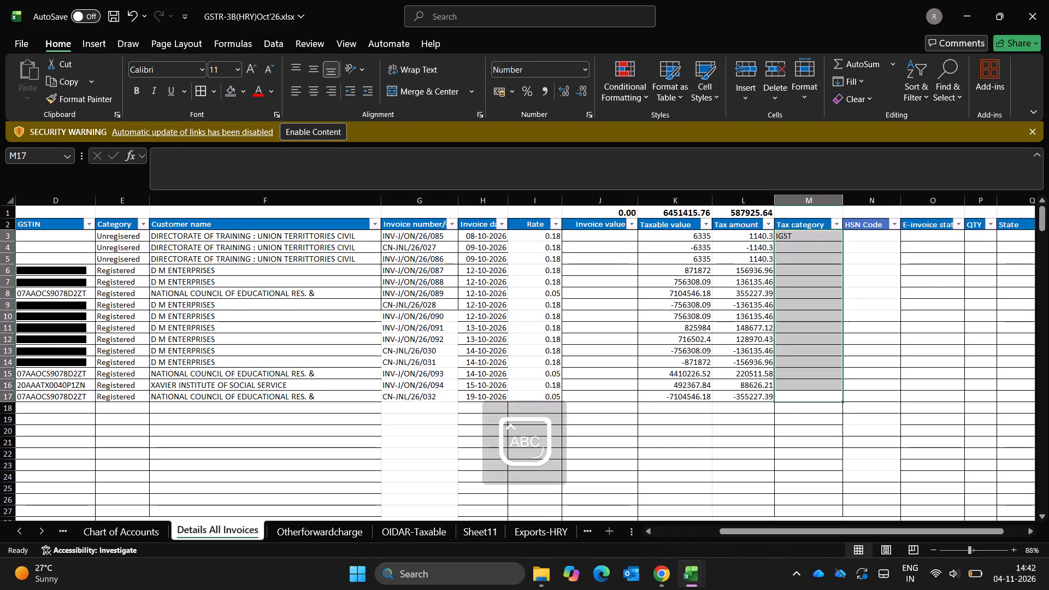
Copy HSN code 998431 from cell P3 of the OIDAR-Taxable sheet into HSN Code cell N3 of Details All Invoices.
{"action": "key", "text": "ctrl+Up"}
{"action": "key", "text": "Up"}
{"action": "key", "text": "Right"}
{"action": "key", "text": "Down"}
{"action": "key", "text": "Down"}
{"action": "key", "text": "ctrl+Page_Down"}
{"action": "key", "text": "ctrl+Page_Down"}
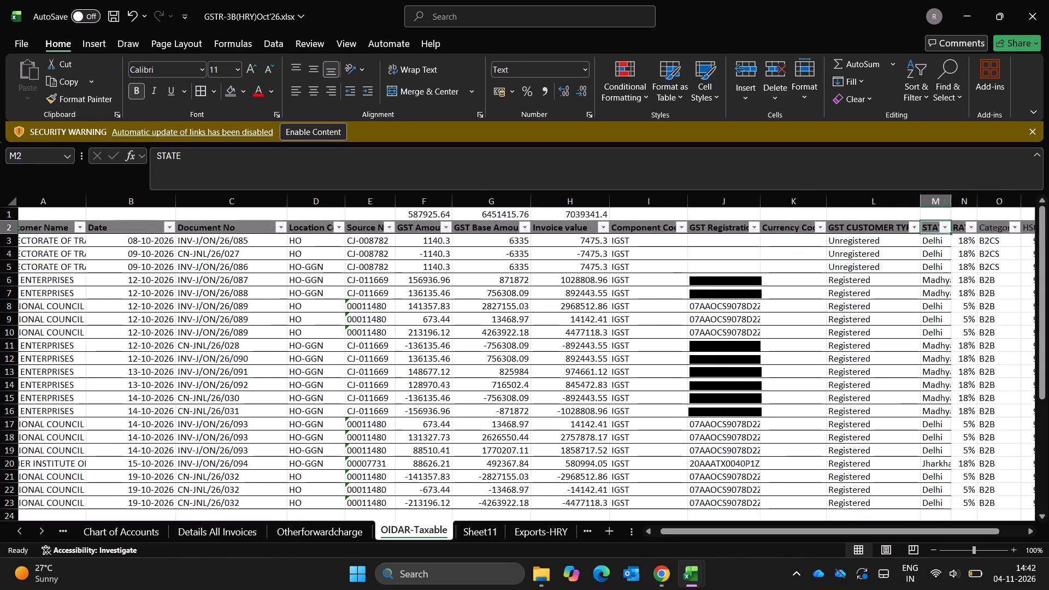
{"action": "key", "text": "Right"}
{"action": "key", "text": "Right"}
{"action": "key", "text": "Right"}
{"action": "key", "text": "Down"}
{"action": "key", "text": "ctrl+c"}
{"action": "key", "text": "ctrl+Page_Up"}
{"action": "key", "text": "ctrl+Page_Up"}
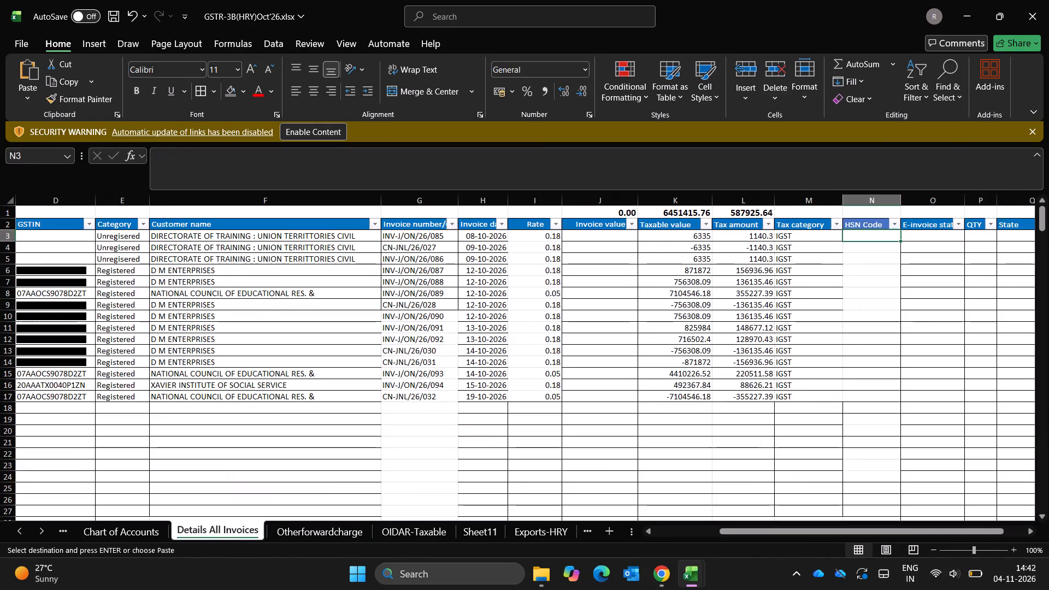
{"action": "key", "text": "ctrl+v"}
Fill the HSN code from N3 down to N17.
{"action": "key", "text": "Left"}
{"action": "key", "text": "ctrl+Down"}
{"action": "key", "text": "Right"}
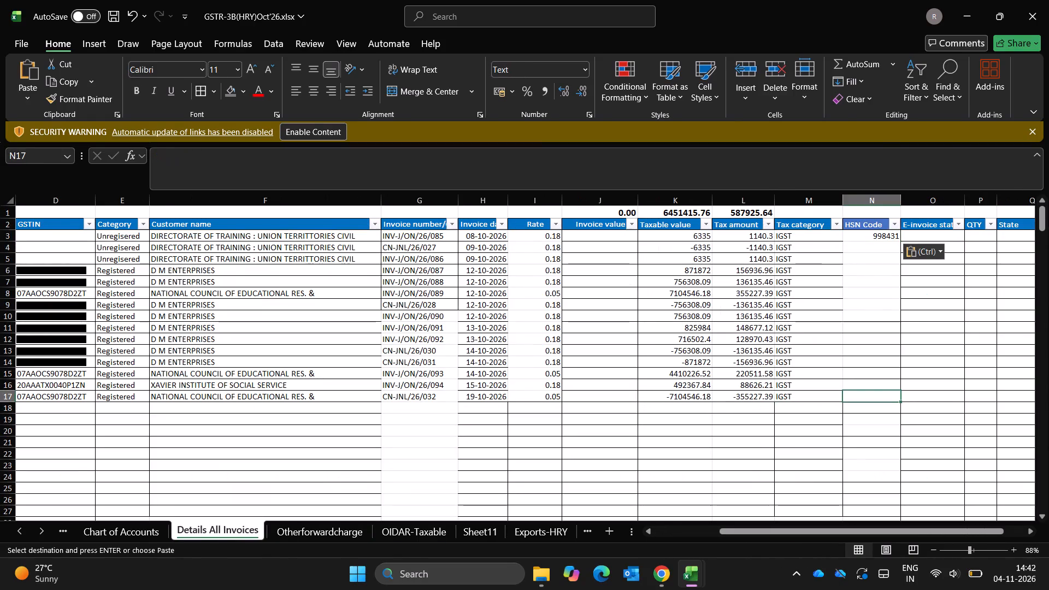
{"action": "key", "text": "ctrl+shift+Up"}
{"action": "key", "text": "ctrl+d"}
{"action": "key", "text": "ctrl+Up"}
Enter a SUM of K3:L3, taxable value plus tax amount, in Invoice value cell J3.
{"action": "key", "text": "Left"}
{"action": "key", "text": "Left"}
{"action": "key", "text": "Left"}
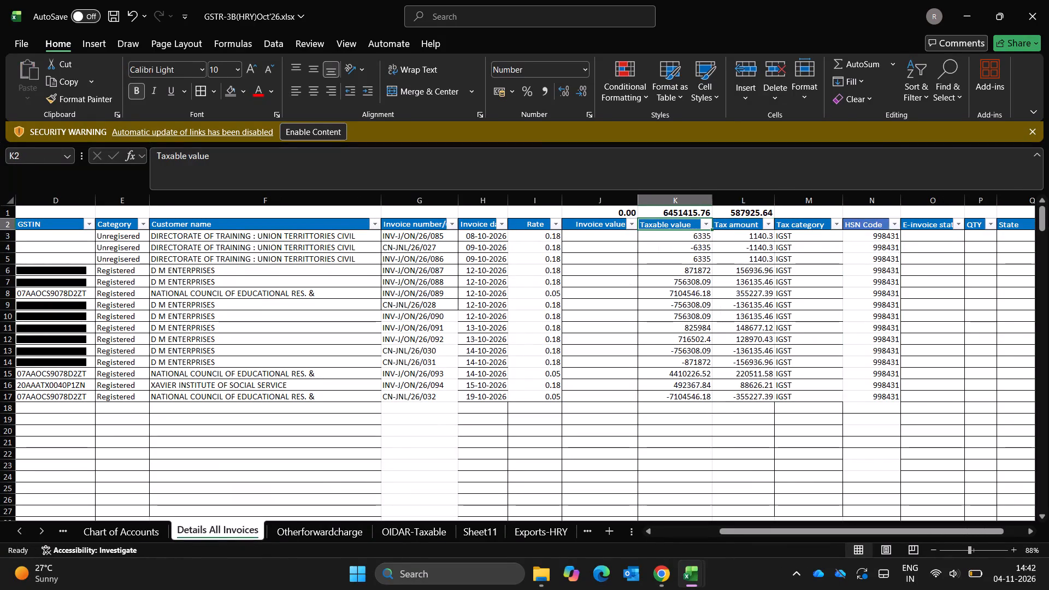
{"action": "key", "text": "Left"}
{"action": "key", "text": "Down"}
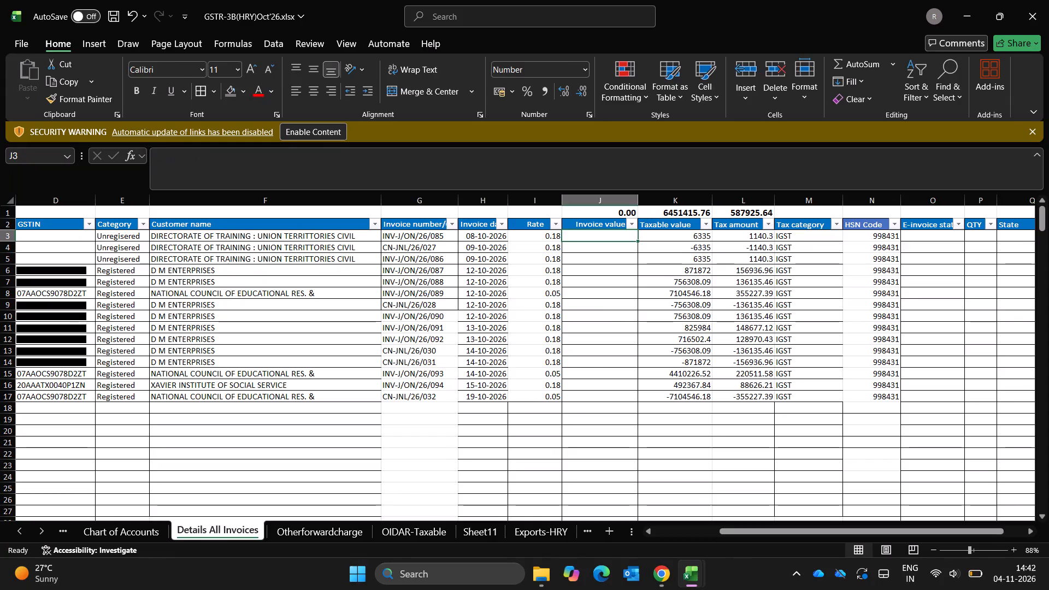
{"action": "type", "text": "=SUM"}
{"action": "key", "text": "Tab"}
{"action": "key", "text": "Right"}
{"action": "key", "text": "shift+Right"}
{"action": "key", "text": "Return"}
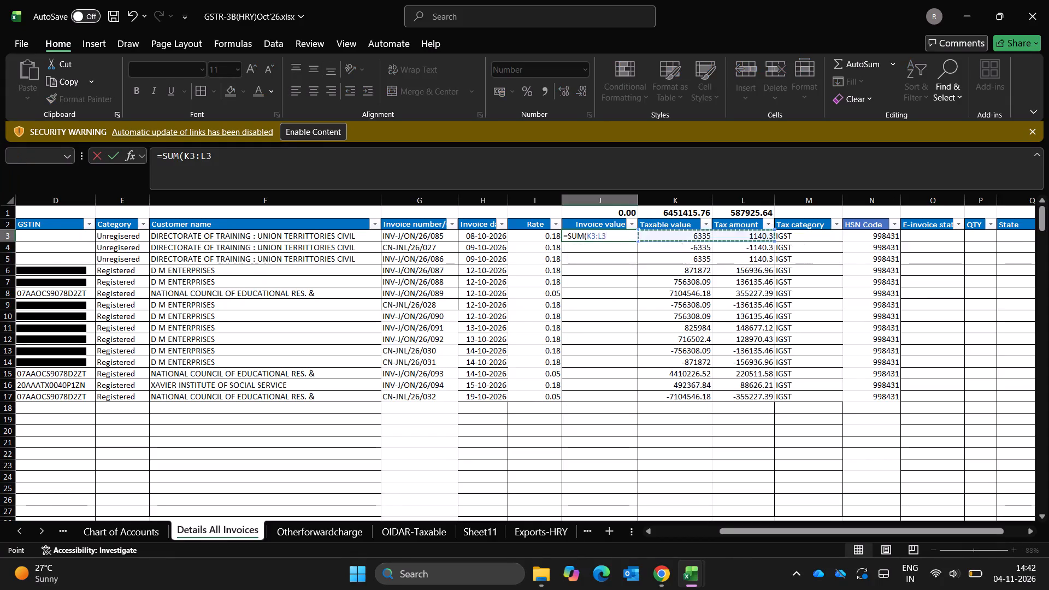
Fill the Invoice value formula from J3 down to J17.
{"action": "key", "text": "Left"}
{"action": "key", "text": "ctrl+Down"}
{"action": "key", "text": "Right"}
{"action": "key", "text": "shift+Up"}
{"action": "key", "text": "ctrl+shift+Up"}
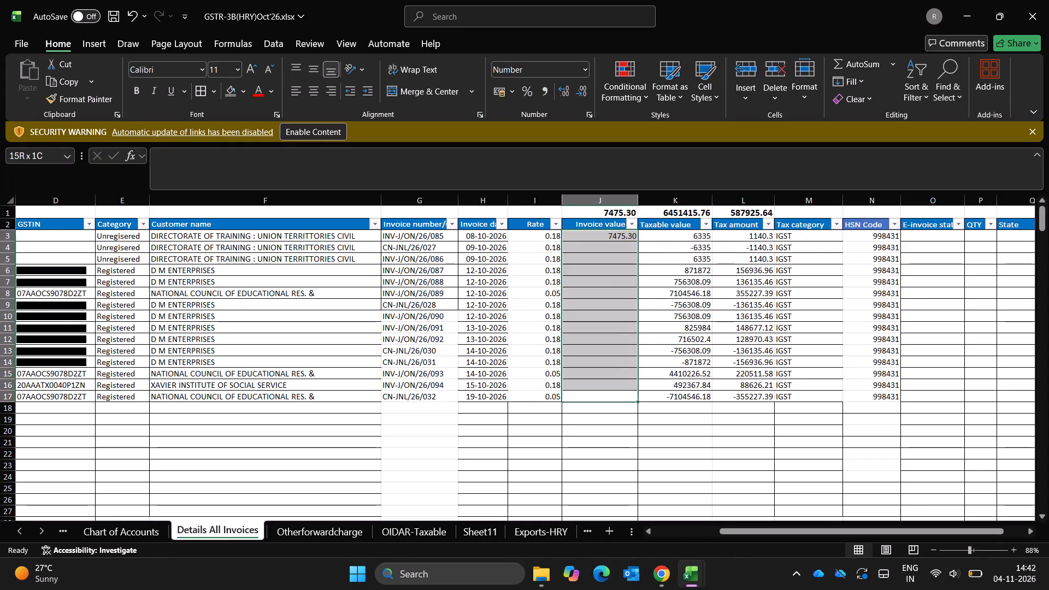
{"action": "key", "text": "ctrl+d"}
Compare the invoice totals with the OIDAR-Taxable sheet and look across the columns above the first empty row 18.
{"action": "key", "text": "Up"}
{"action": "key", "text": "Up"}
{"action": "key", "text": "ctrl+Page_Down"}
{"action": "key", "text": "ctrl+Page_Down"}
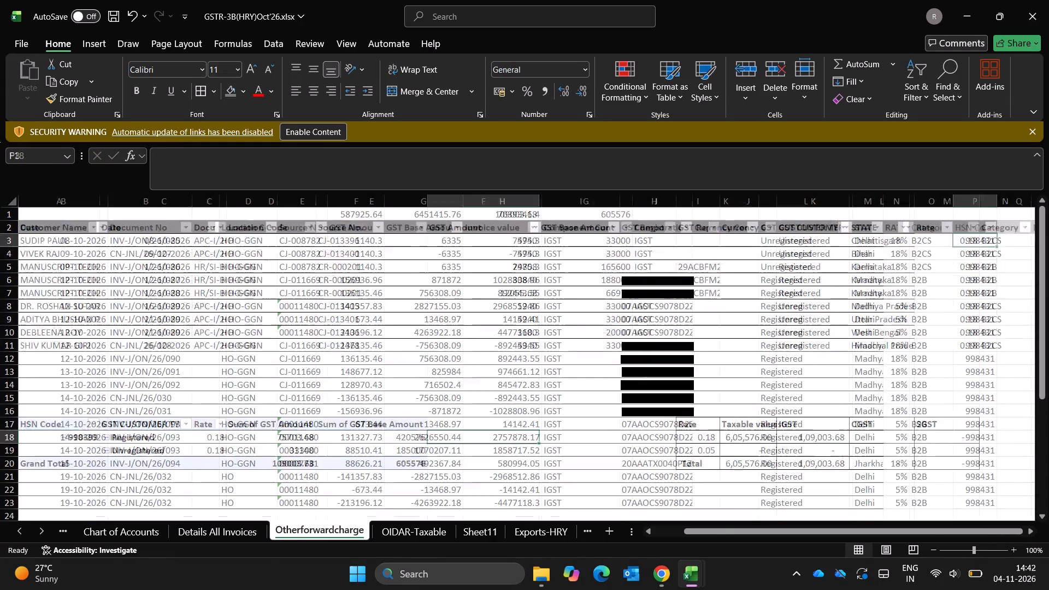
{"action": "key", "text": "ctrl+Page_Up"}
{"action": "key", "text": "ctrl+Page_Up"}
{"action": "key", "text": "Down"}
{"action": "key", "text": "Down"}
{"action": "key", "text": "Down"}
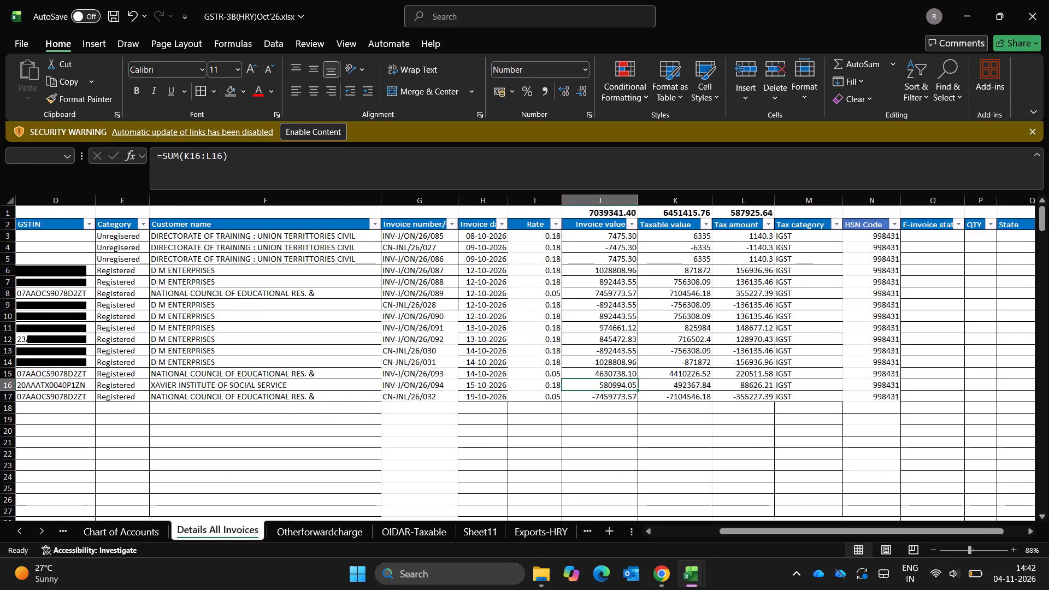
{"action": "key", "text": "Down"}
{"action": "key", "text": "Up"}
{"action": "key", "text": "ctrl+Left"}
{"action": "key", "text": "Left"}
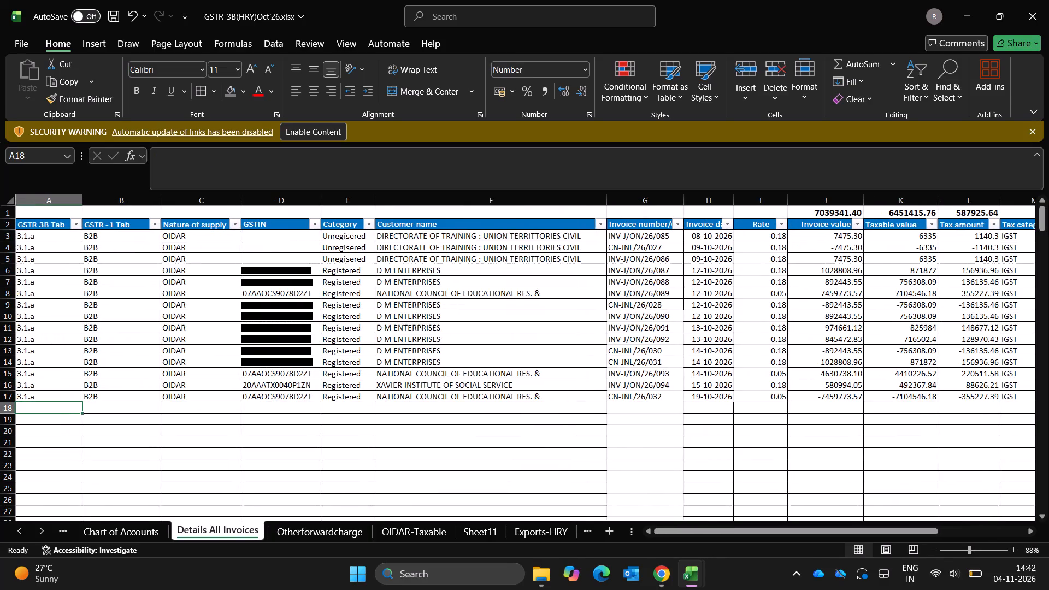
{"action": "key", "text": "Right"}
{"action": "key", "text": "Right"}
{"action": "key", "text": "Right"}
{"action": "key", "text": "Right"}
{"action": "key", "text": "Right"}
{"action": "key", "text": "Right"}
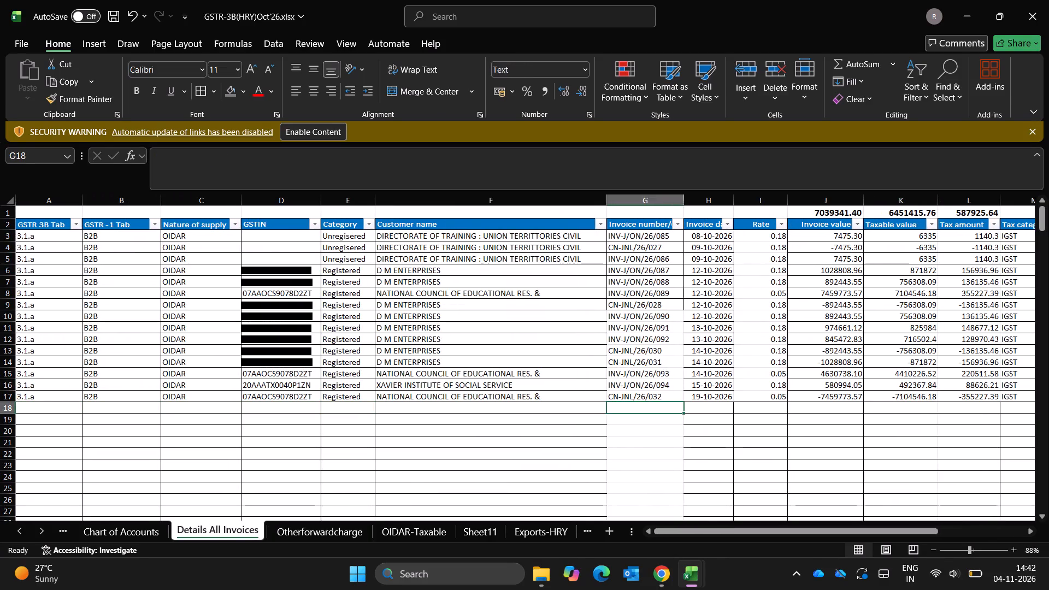
{"action": "key", "text": "Right"}
{"action": "key", "text": "Right"}
{"action": "key", "text": "Right"}
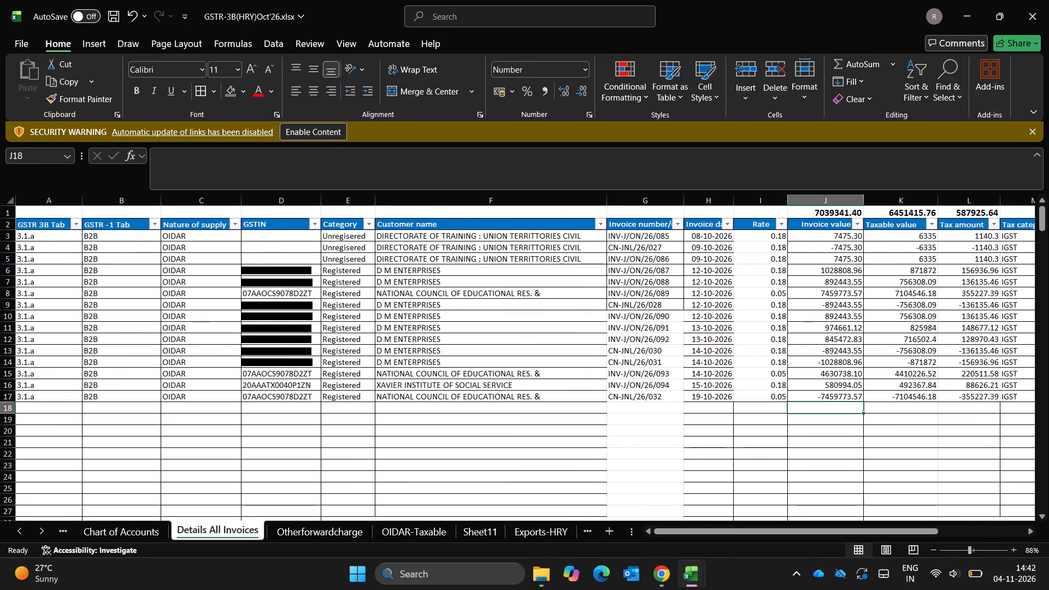
Remove and reapply the filter on header row A2:O2 of the Otherforwardcharge sheet.
{"action": "key", "text": "ctrl+Page_Down"}
{"action": "key", "text": "ctrl+Up"}
{"action": "key", "text": "ctrl+Up"}
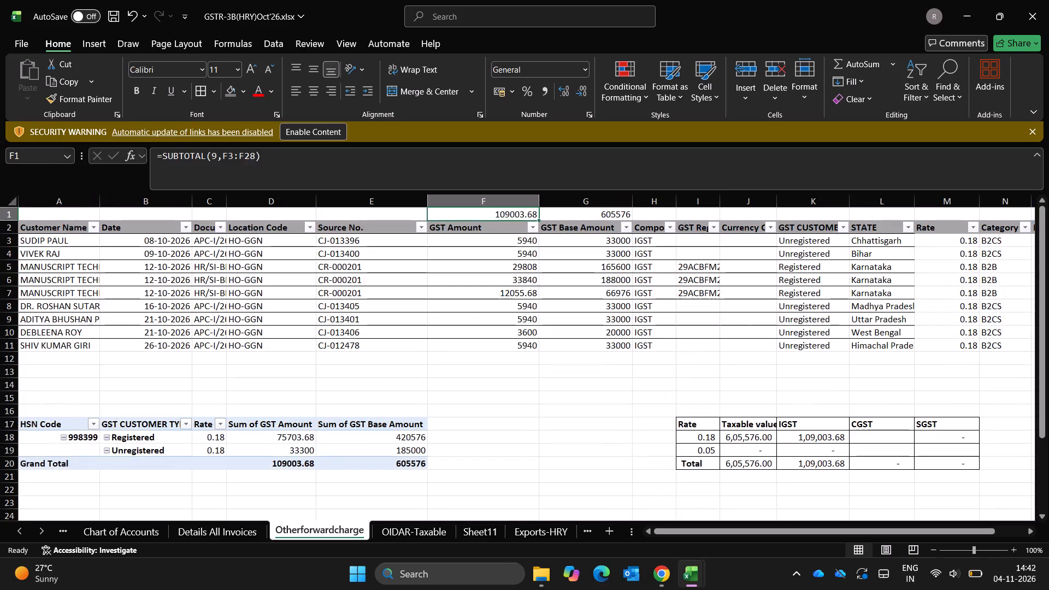
{"action": "key", "text": "Down"}
{"action": "key", "text": "ctrl+Left"}
{"action": "key", "text": "ctrl+Left"}
{"action": "key", "text": "ctrl+shift+Right"}
{"action": "key", "text": "ctrl+shift+l"}
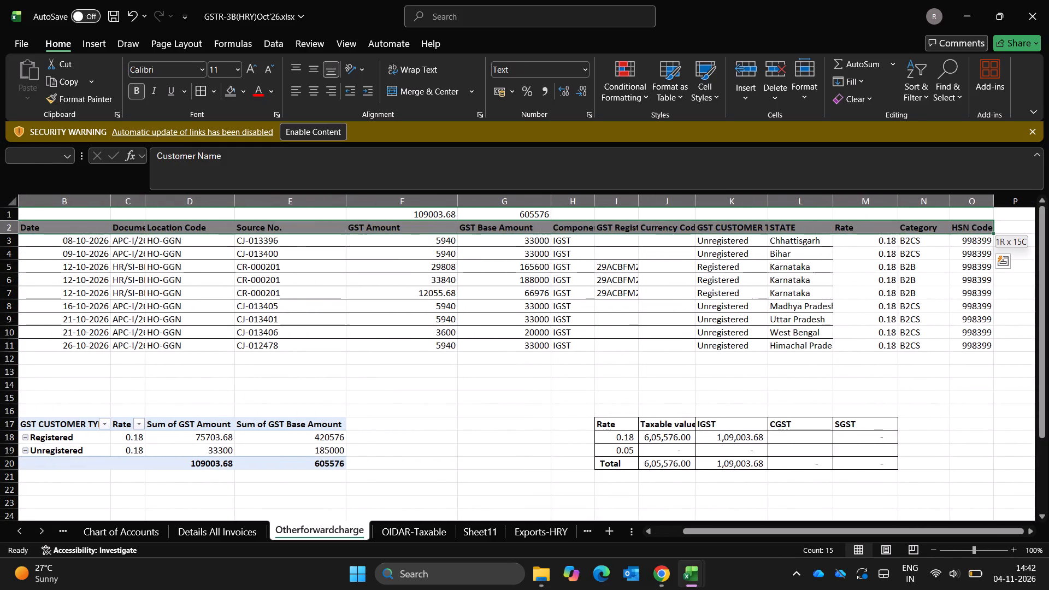
{"action": "key", "text": "ctrl+shift+l"}
Review the Otherforwardcharge columns from Customer Name to HSN Code and check for active filters.
{"action": "key", "text": "Right"}
{"action": "key", "text": "Right"}
{"action": "key", "text": "ctrl+Right"}
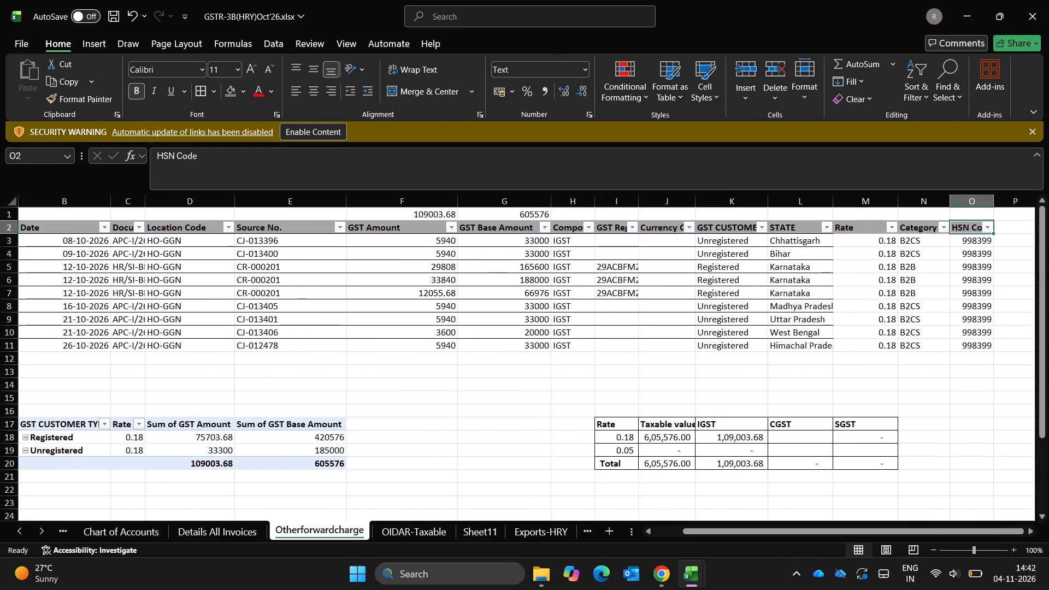
{"action": "key", "text": "alt+a"}
{"action": "key", "text": "alt+c"}
{"action": "key", "text": "Escape"}
{"action": "key", "text": "Escape"}
{"action": "key", "text": "Escape"}
{"action": "key", "text": "Left"}
{"action": "key", "text": "Left"}
{"action": "key", "text": "ctrl+Left"}
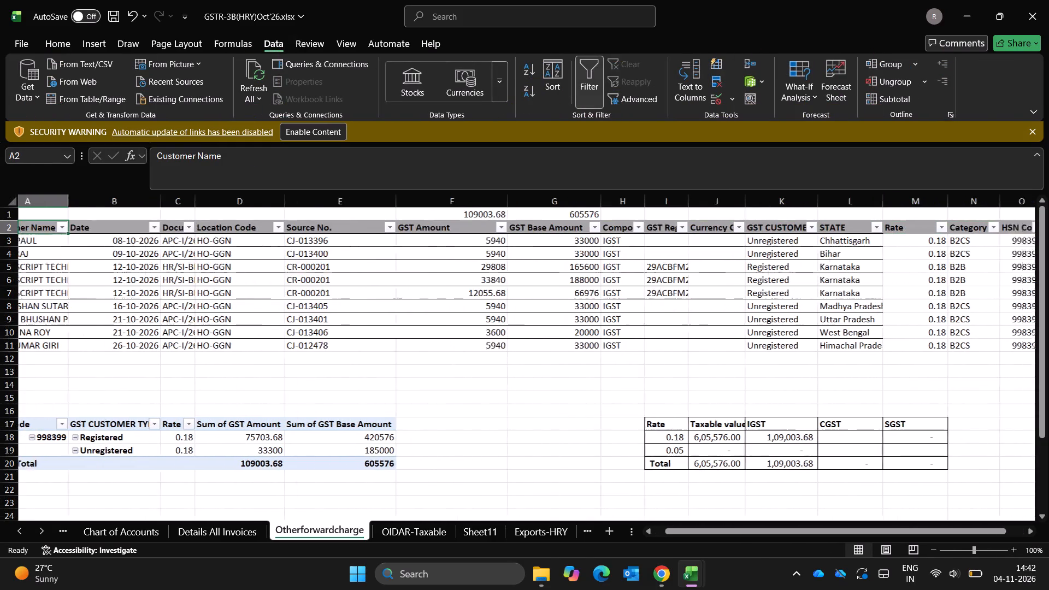
{"action": "key", "text": "Right"}
{"action": "key", "text": "Right"}
{"action": "key", "text": "Right"}
{"action": "key", "text": "Right"}
{"action": "key", "text": "Right"}
{"action": "key", "text": "Right"}
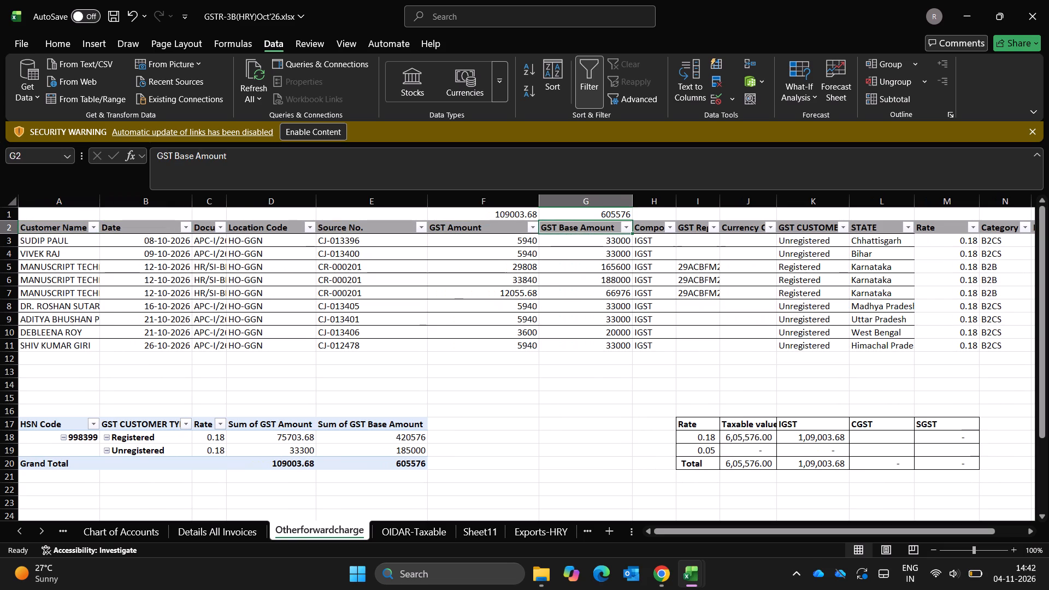
AutoFit the Document No column on the Otherforwardcharge sheet to the entries in C3:C11.
{"action": "key", "text": "Right"}
{"action": "key", "text": "Right"}
{"action": "key", "text": "Down"}
{"action": "key", "text": "ctrl+Left"}
{"action": "key", "text": "Left"}
{"action": "key", "text": "Right"}
{"action": "key", "text": "Right"}
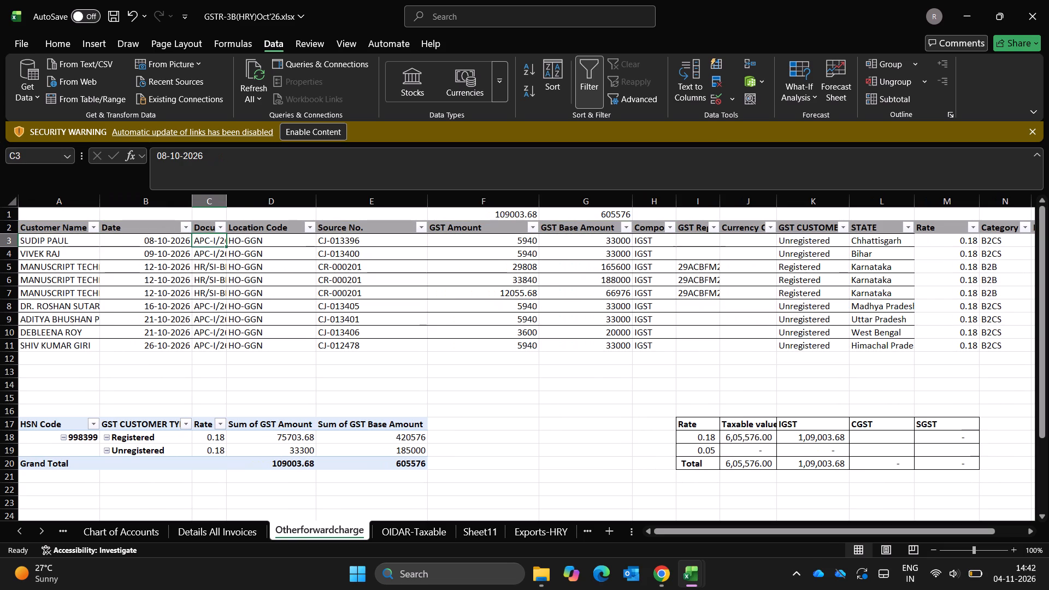
{"action": "key", "text": "ctrl+shift+Down"}
{"action": "key", "text": "alt+h"}
{"action": "type", "text": "OI"}
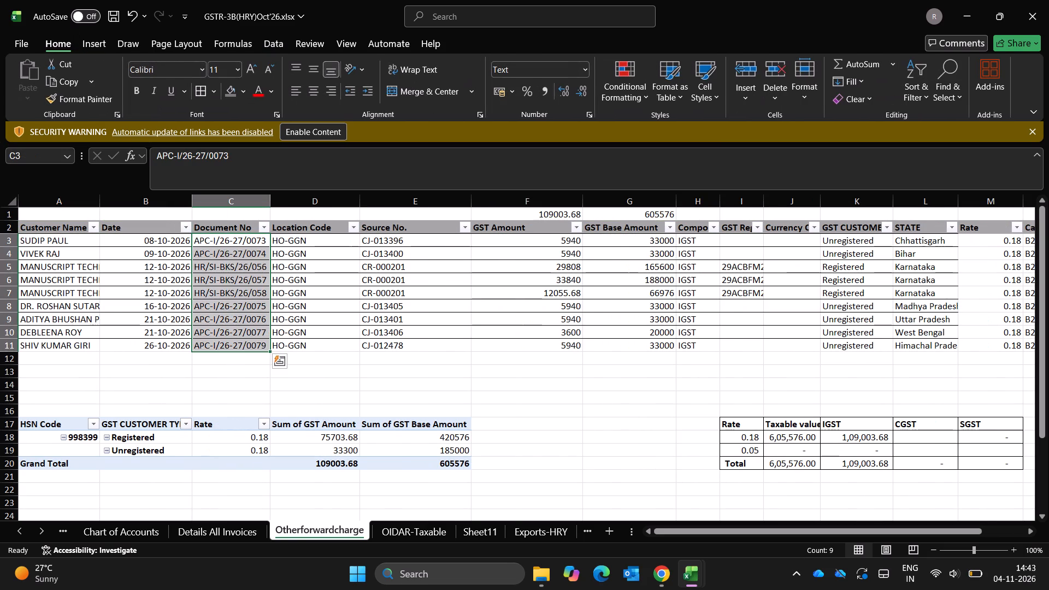
{"action": "key", "text": "Escape"}
{"action": "key", "text": "Down"}
{"action": "key", "text": "Down"}
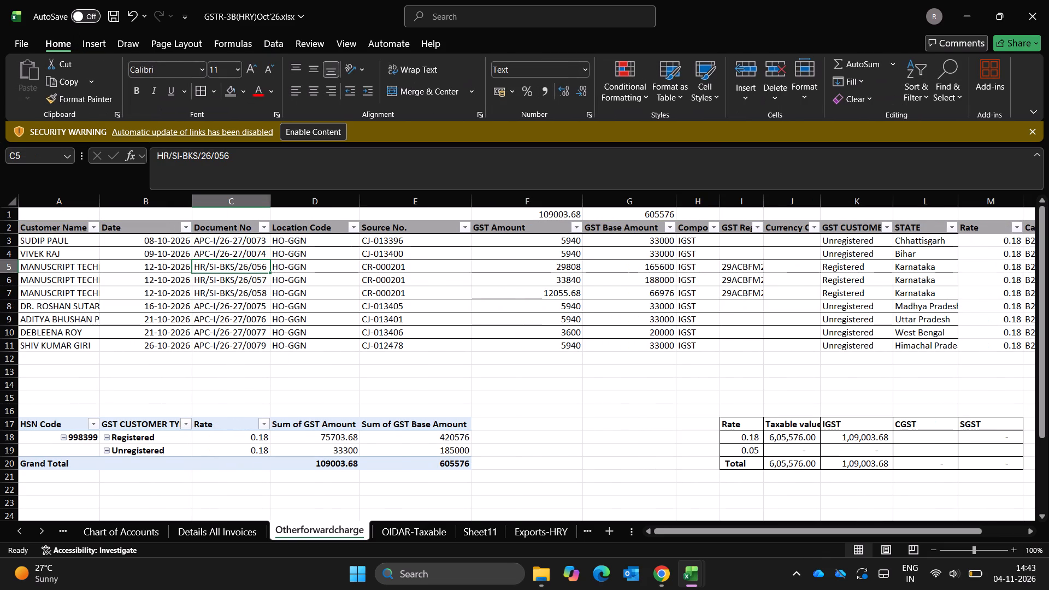
Copy document numbers C3:C11 from Otherforwardcharge and paste them as values into the Invoice number column of Details All Invoices, starting at G18.
{"action": "key", "text": "Up"}
{"action": "key", "text": "Up"}
{"action": "key", "text": "ctrl+shift+Down"}
{"action": "key", "text": "ctrl+c"}
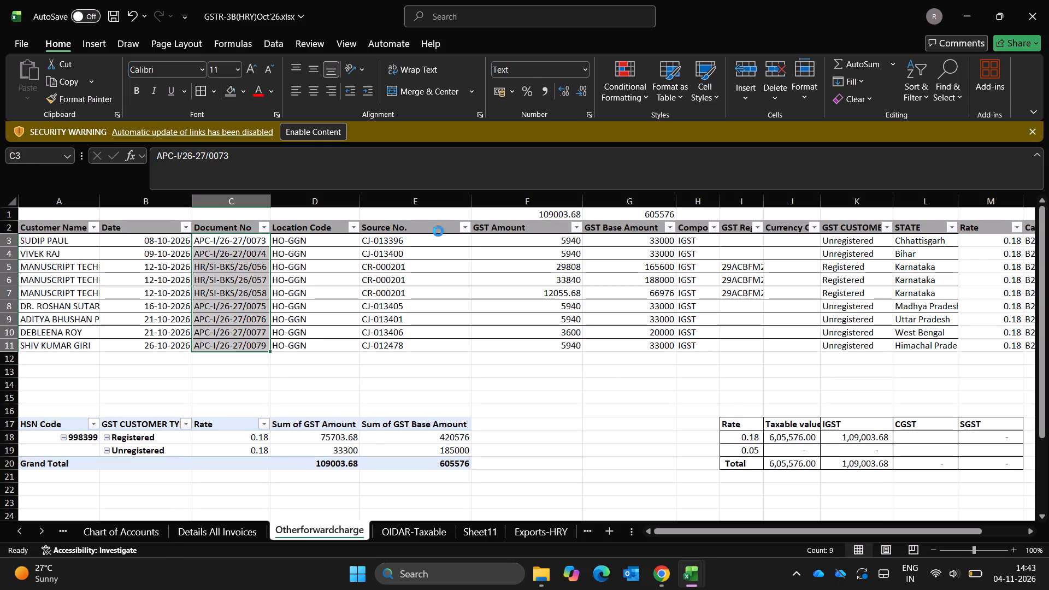
{"action": "key", "text": "ctrl+Page_Up"}
{"action": "key", "text": "Down"}
{"action": "key", "text": "Down"}
{"action": "key", "text": "Right"}
{"action": "key", "text": "Right"}
{"action": "key", "text": "Right"}
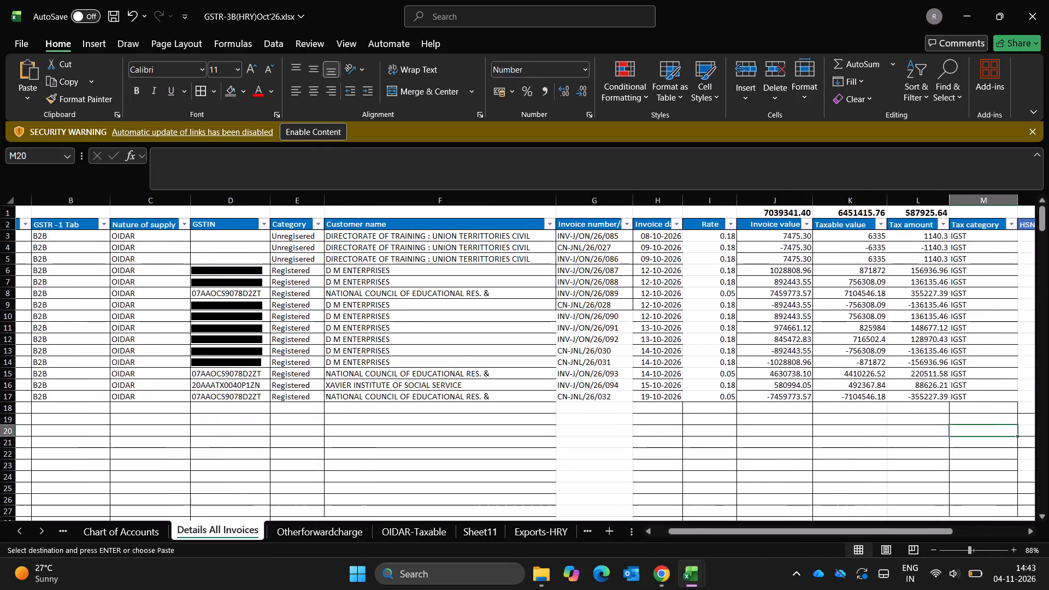
{"action": "key", "text": "Right"}
{"action": "key", "text": "Left"}
{"action": "key", "text": "Left"}
{"action": "key", "text": "Left"}
{"action": "key", "text": "Left"}
{"action": "key", "text": "Left"}
{"action": "key", "text": "Left"}
{"action": "key", "text": "Left"}
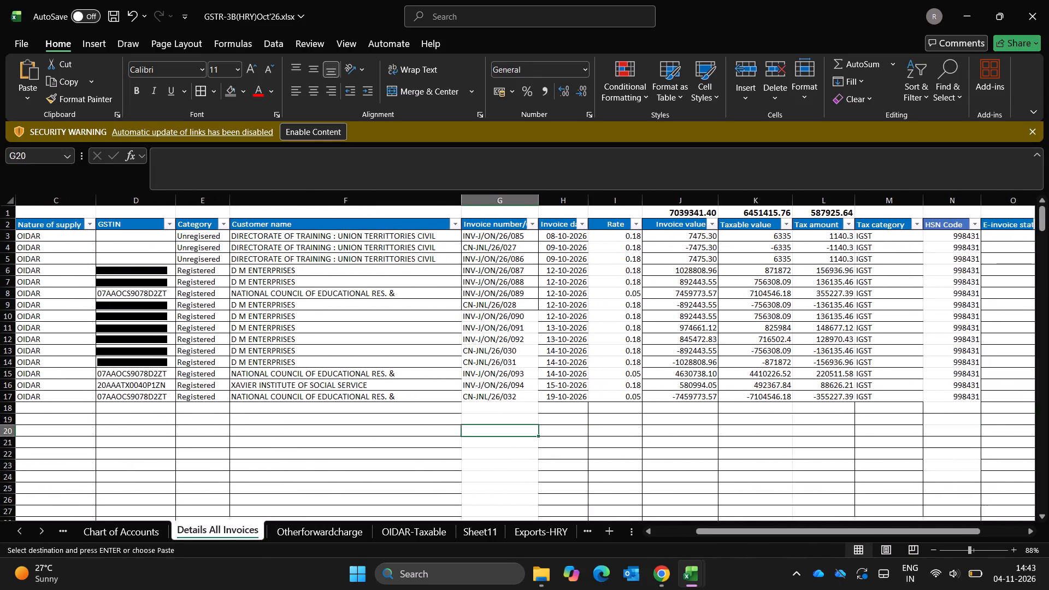
{"action": "key", "text": "Up"}
{"action": "key", "text": "Up"}
{"action": "key", "text": "ctrl+alt+v"}
{"action": "key", "text": "v"}
{"action": "key", "text": "Return"}
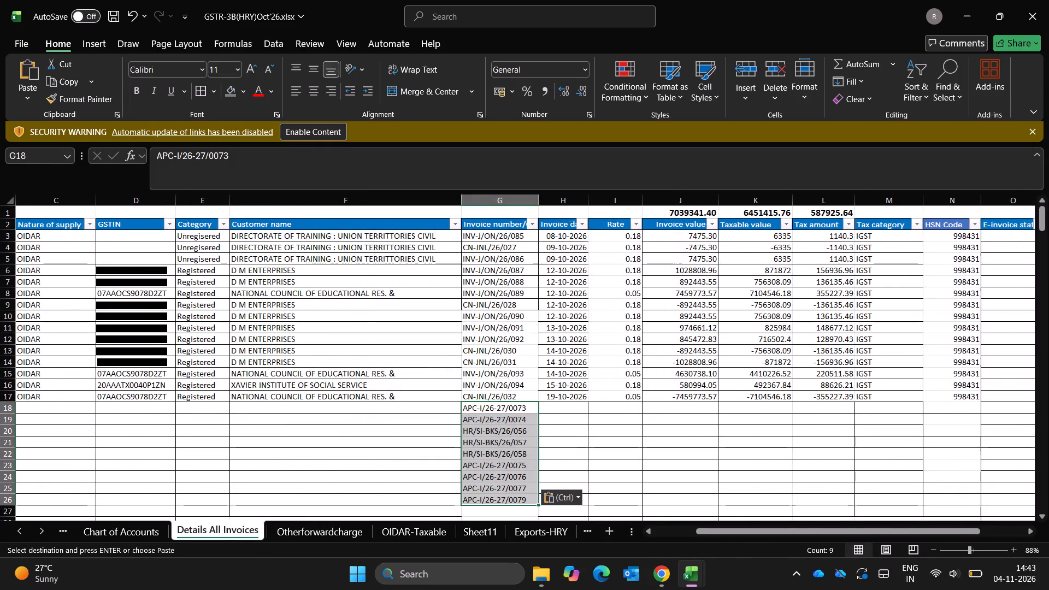
{"action": "key", "text": "Escape"}
{"action": "key", "text": "Up"}
{"action": "key", "text": "Up"}
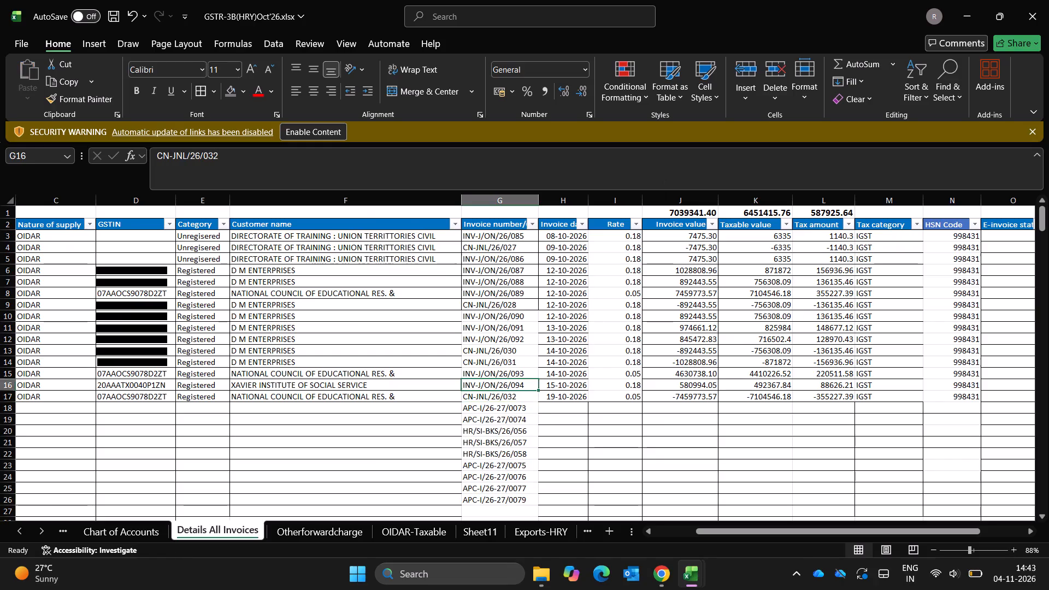
{"action": "key", "text": "Down"}
{"action": "key", "text": "Down"}
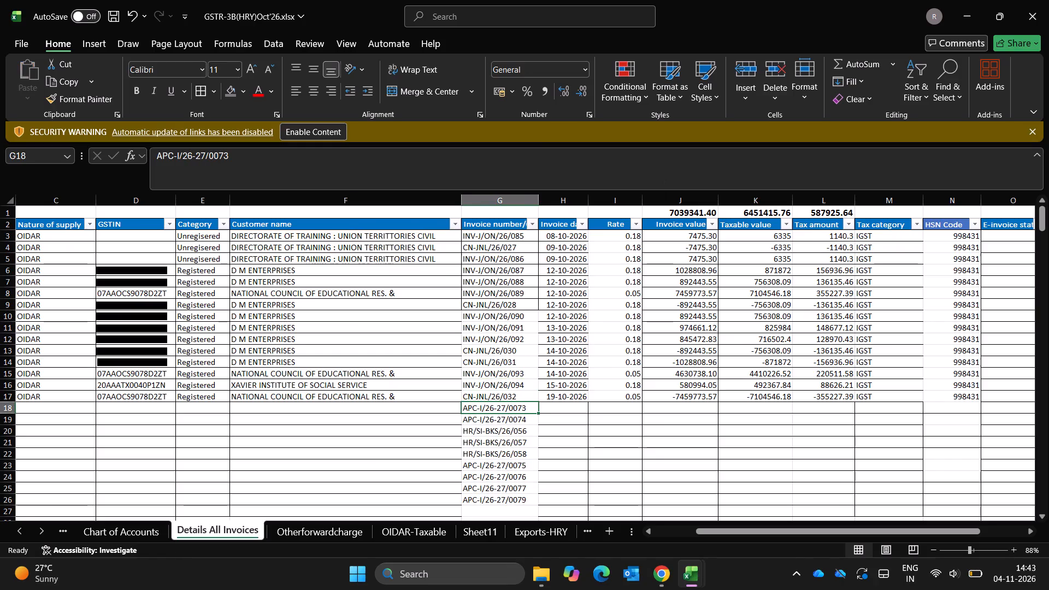
Copy customer names A3:A11 from Otherforwardcharge into the Customer name column of Details All Invoices, starting at F18.
{"action": "key", "text": "Left"}
{"action": "key", "text": "ctrl+Page_Down"}
{"action": "key", "text": "Left"}
{"action": "key", "text": "Left"}
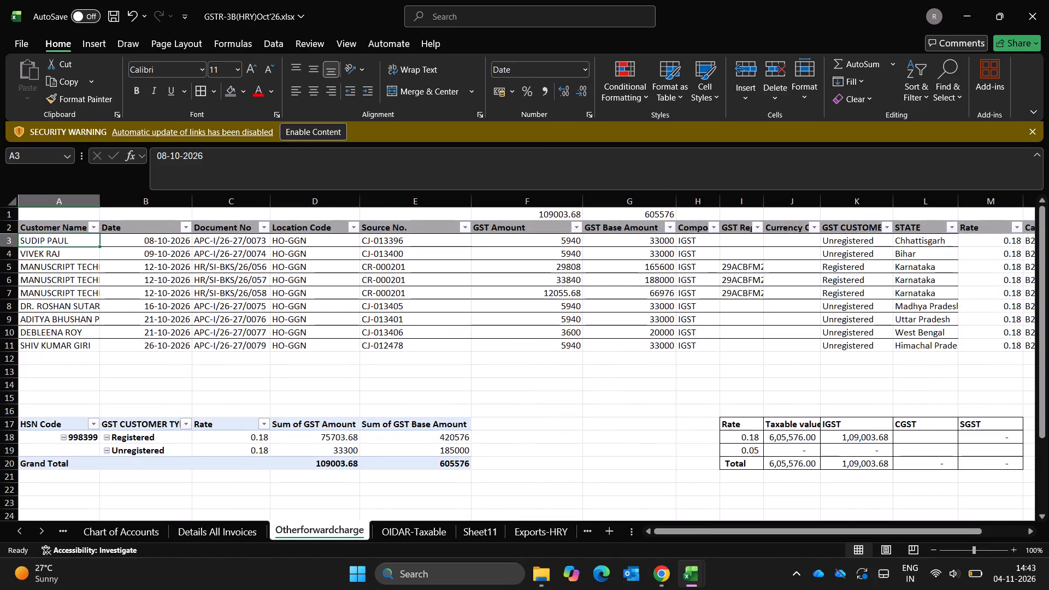
{"action": "key", "text": "ctrl+shift+Down"}
{"action": "key", "text": "ctrl+c"}
{"action": "key", "text": "ctrl+Page_Up"}
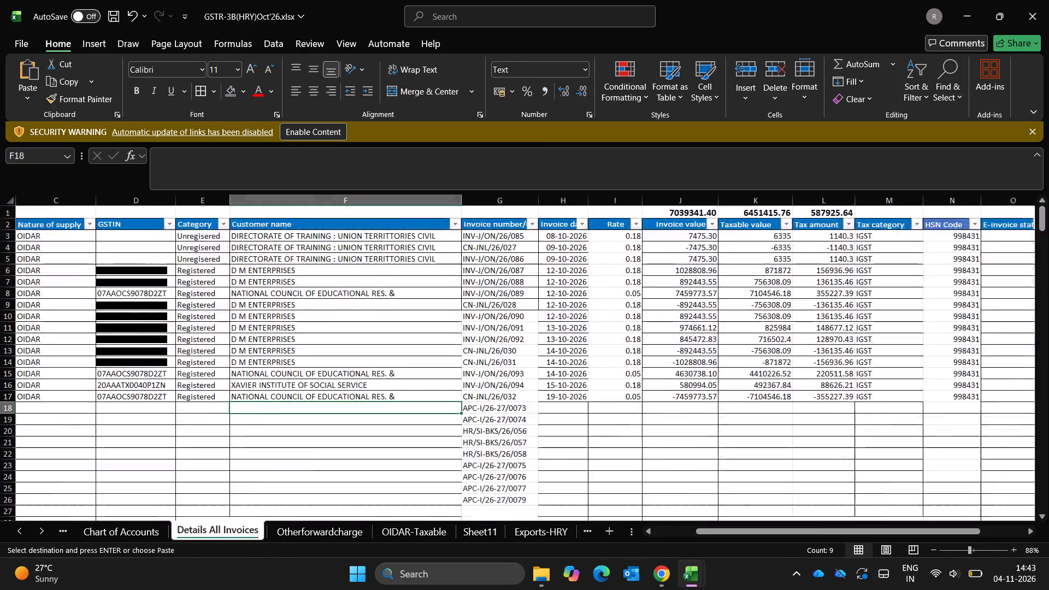
{"action": "key", "text": "ctrl+Page_Up"}
{"action": "key", "text": "ctrl+Page_Down"}
{"action": "key", "text": "ctrl+v"}
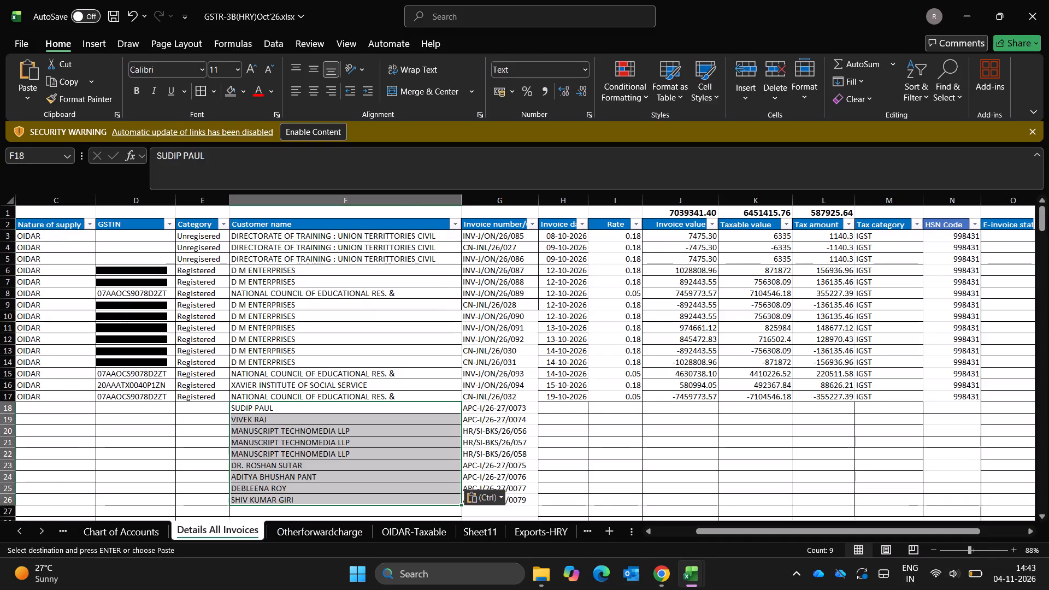
Copy the GST registration numbers I3:I11 from Otherforwardcharge into the GSTIN column of Details All Invoices, starting at D18.
{"action": "key", "text": "Left"}
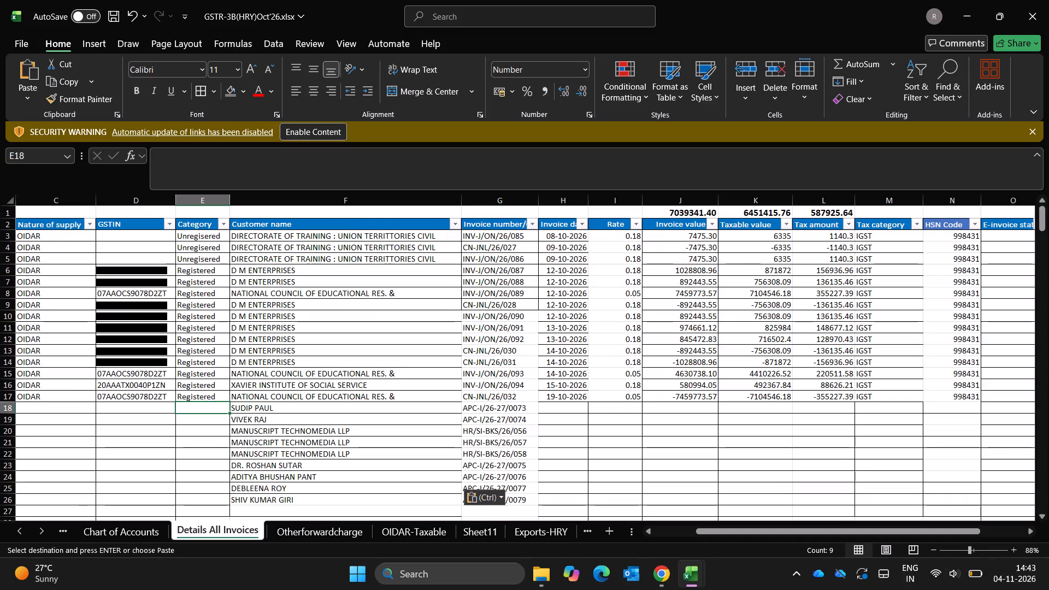
{"action": "key", "text": "ctrl+Page_Down"}
{"action": "key", "text": "ctrl+Page_Down"}
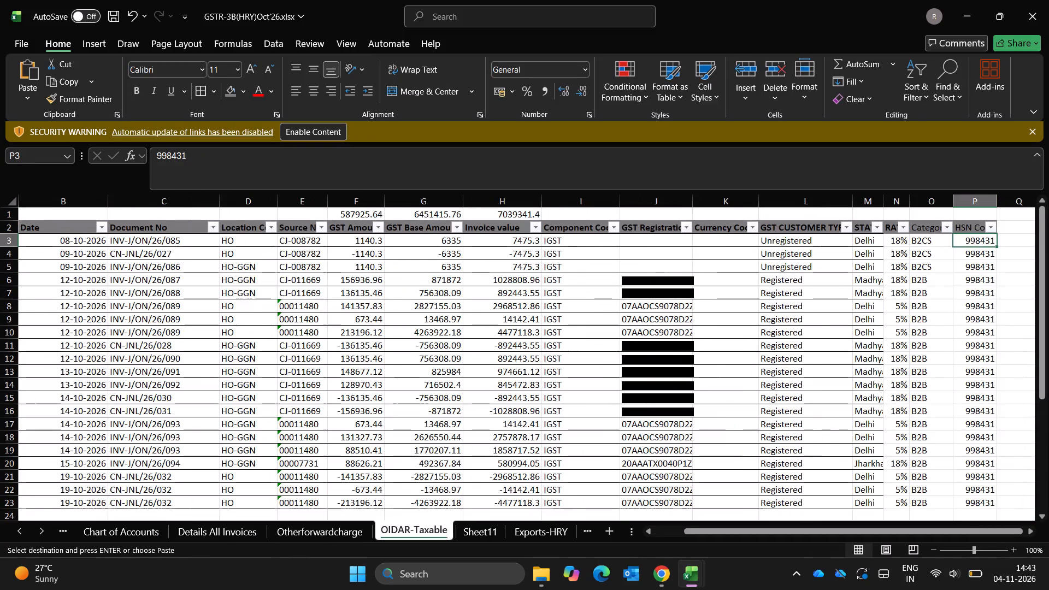
{"action": "key", "text": "ctrl+Page_Up"}
{"action": "key", "text": "ctrl+Page_Up"}
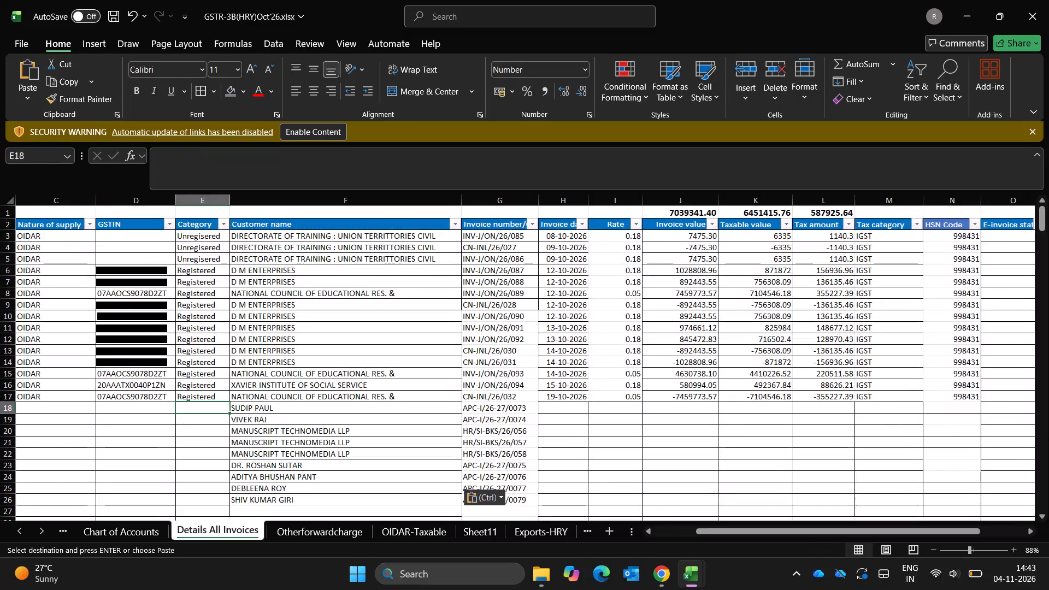
{"action": "key", "text": "ctrl+Page_Down"}
{"action": "key", "text": "ctrl+Page_Down"}
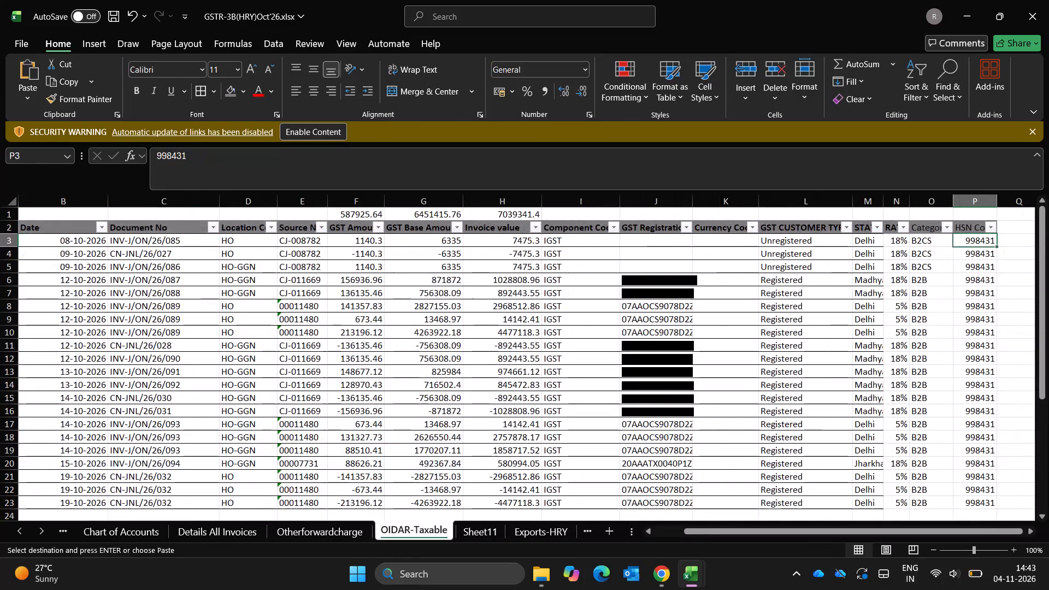
{"action": "key", "text": "ctrl+Page_Up"}
{"action": "key", "text": "Right"}
{"action": "key", "text": "Right"}
{"action": "key", "text": "Right"}
{"action": "key", "text": "Right"}
{"action": "key", "text": "Right"}
{"action": "key", "text": "Right"}
{"action": "key", "text": "Right"}
{"action": "key", "text": "Right"}
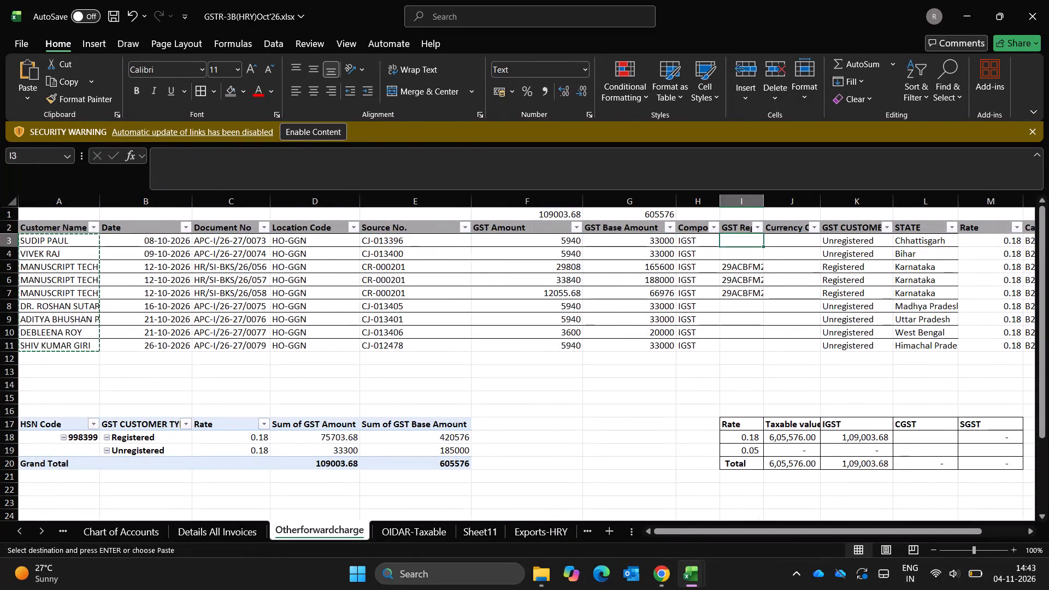
{"action": "key", "text": "ctrl+shift+Down"}
{"action": "key", "text": "ctrl+c"}
{"action": "key", "text": "ctrl+Page_Up"}
{"action": "key", "text": "ctrl+Page_Up"}
{"action": "key", "text": "ctrl+Page_Up"}
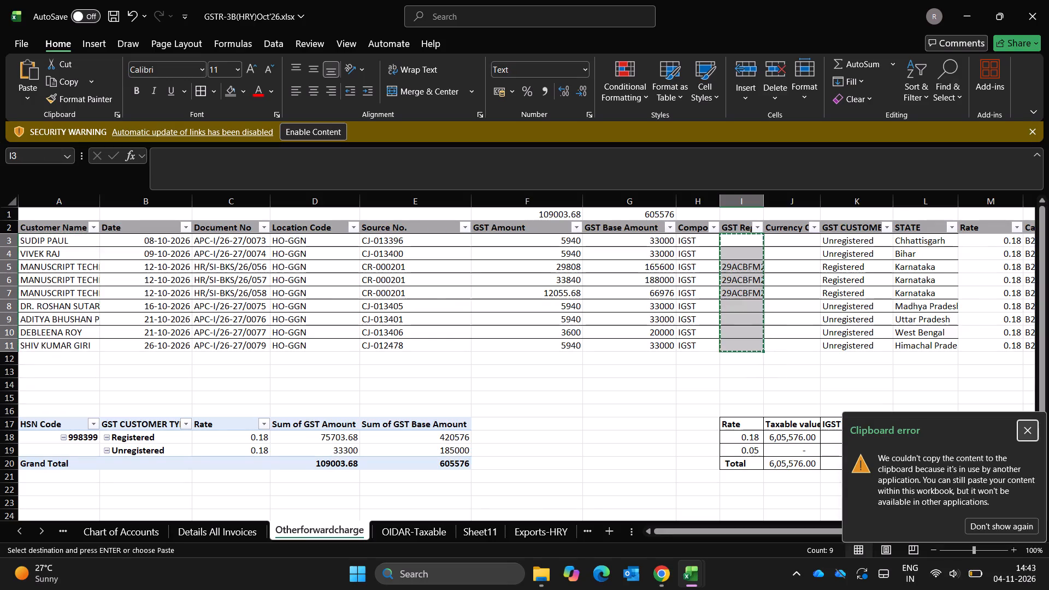
{"action": "key", "text": "Escape"}
{"action": "key", "text": "ctrl+Page_Up"}
{"action": "key", "text": "Right"}
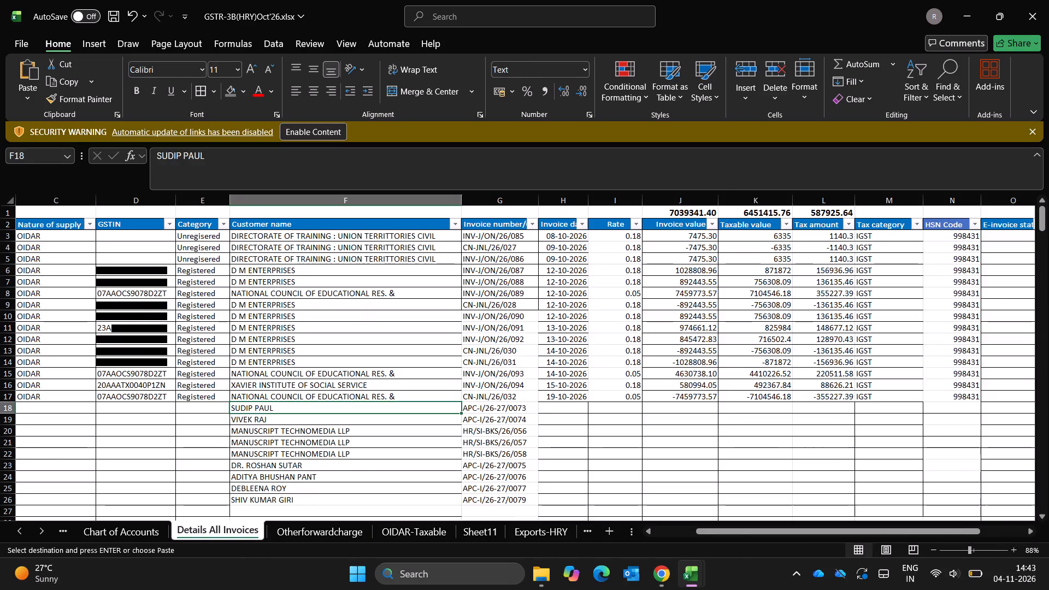
{"action": "key", "text": "Right"}
{"action": "key", "text": "Left"}
{"action": "key", "text": "Left"}
{"action": "key", "text": "Left"}
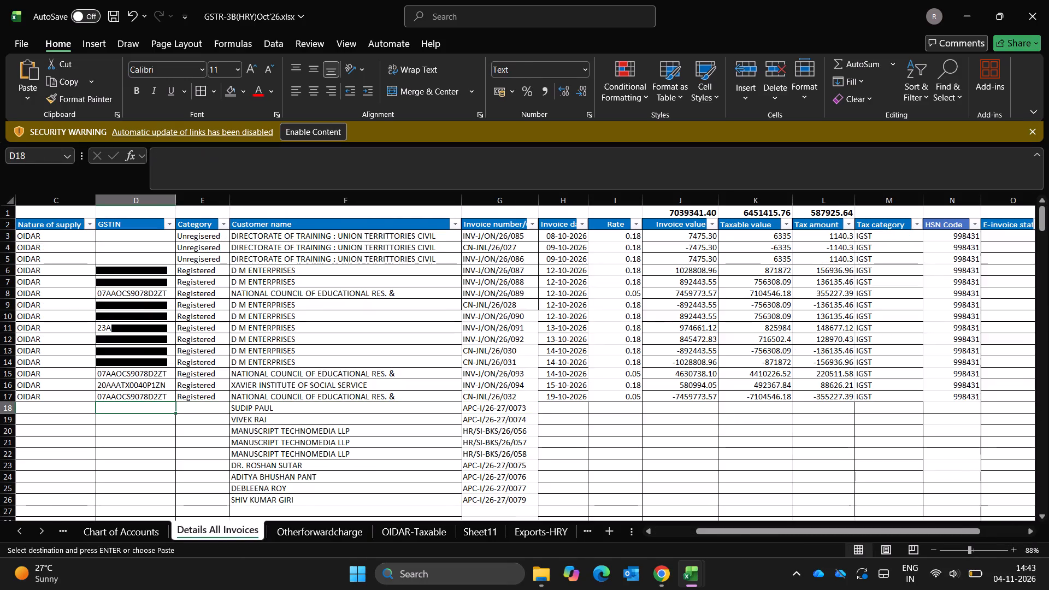
{"action": "key", "text": "ctrl+v"}
{"action": "key", "text": "Escape"}
Enter Registered as the Category in E20 and fill it down to E22 for the Manuscript Technomedia rows.
{"action": "key", "text": "Right"}
{"action": "key", "text": "Down"}
{"action": "key", "text": "Down"}
{"action": "key", "text": "Down"}
{"action": "key", "text": "Up"}
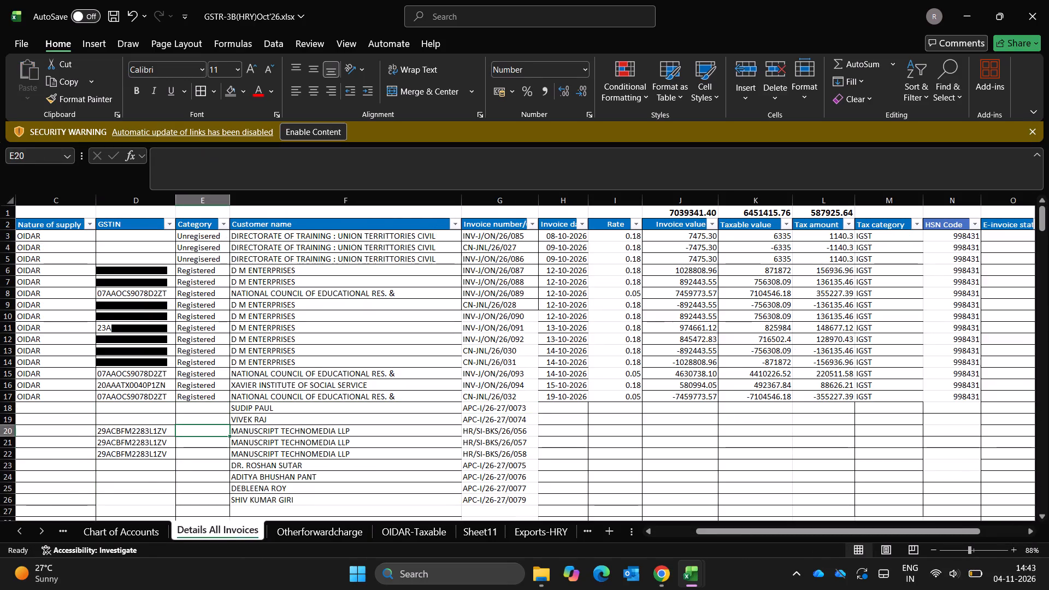
{"action": "key", "text": "r"}
{"action": "key", "text": "Return"}
{"action": "key", "text": "Up"}
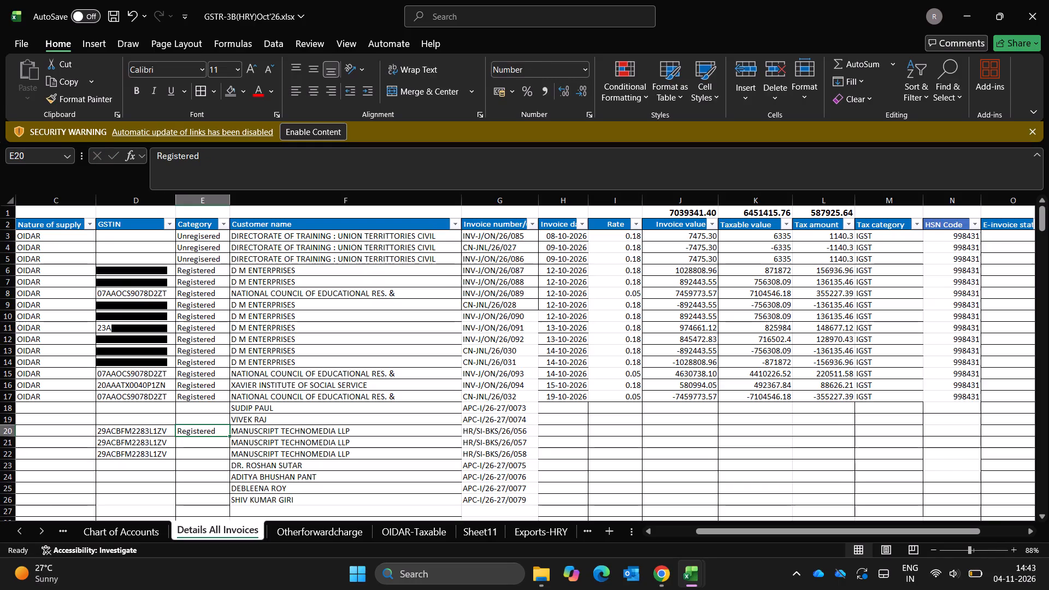
{"action": "key", "text": "shift+Down"}
{"action": "key", "text": "shift+Down"}
{"action": "key", "text": "ctrl+d"}
Enter Unregisered as the Category in E18 and fill it down to E19.
{"action": "key", "text": "Up"}
{"action": "key", "text": "Up"}
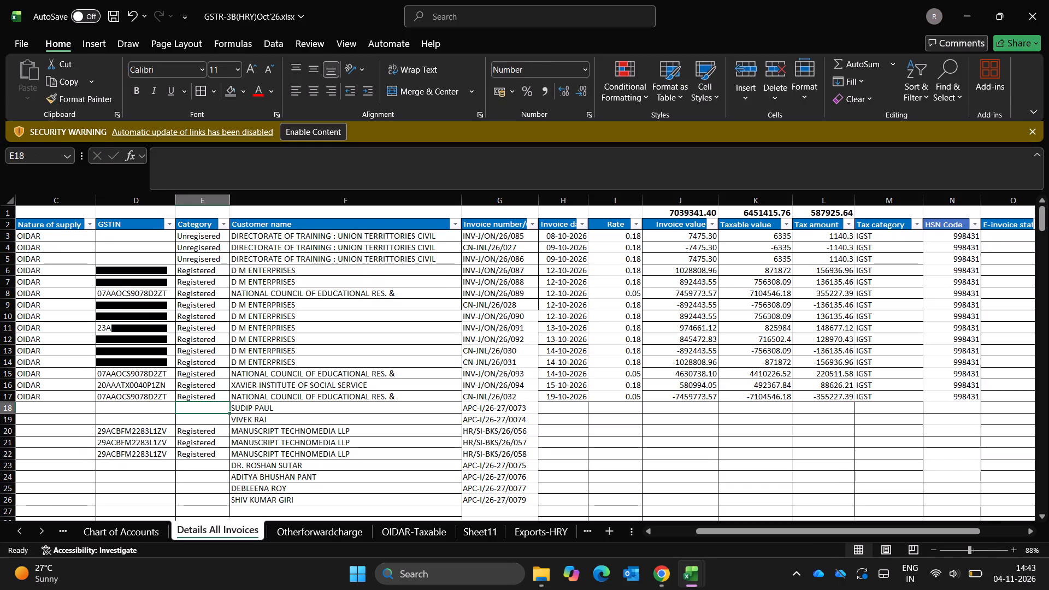
{"action": "key", "text": "u"}
{"action": "key", "text": "Return"}
{"action": "key", "text": "Up"}
{"action": "key", "text": "shift+Down"}
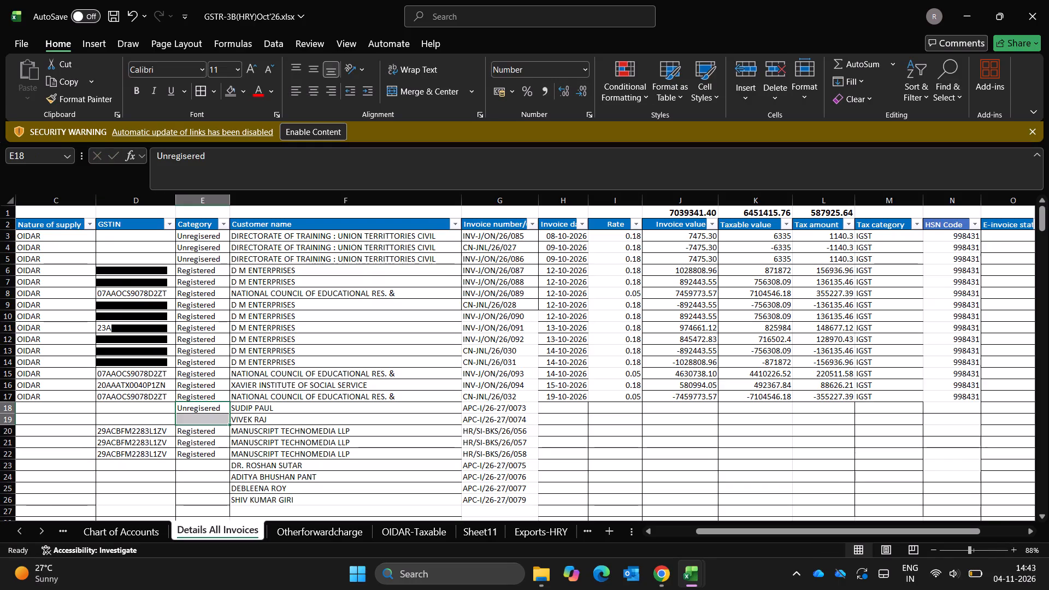
{"action": "key", "text": "ctrl+d"}
Enter Unregisered as the Category in E23 and fill it down to E26.
{"action": "key", "text": "Down"}
{"action": "key", "text": "Down"}
{"action": "key", "text": "Down"}
{"action": "key", "text": "Down"}
{"action": "key", "text": "Down"}
{"action": "key", "text": "u"}
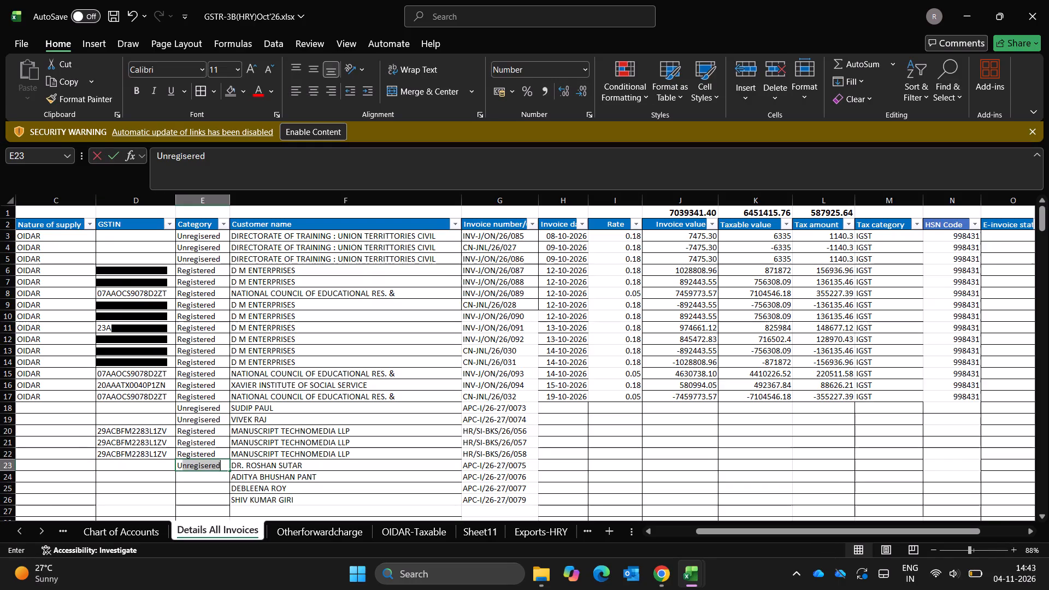
{"action": "key", "text": "Return"}
{"action": "key", "text": "Up"}
{"action": "key", "text": "shift+Down"}
{"action": "key", "text": "shift+Down"}
{"action": "key", "text": "shift+Down"}
{"action": "key", "text": "ctrl+d"}
{"action": "key", "text": "Down"}
{"action": "key", "text": "Down"}
{"action": "key", "text": "Down"}
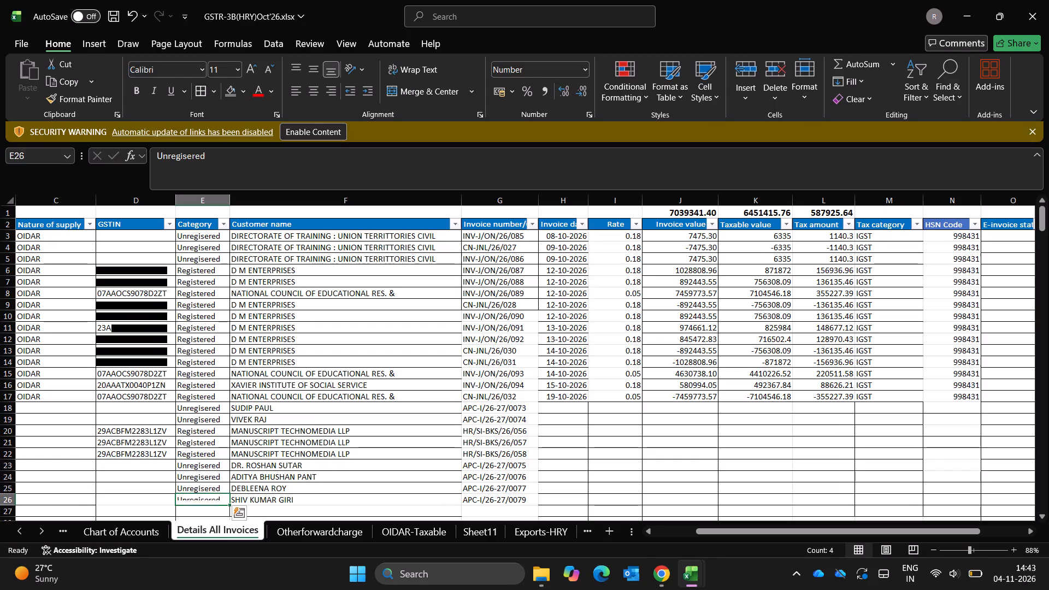
{"action": "key", "text": "Down"}
{"action": "key", "text": "Up"}
Enter Otherforwardcharge as the Nature of supply in C18 and fill it down to C26.
{"action": "key", "text": "ctrl+Left"}
{"action": "key", "text": "ctrl+Left"}
{"action": "key", "text": "Right"}
{"action": "key", "text": "Right"}
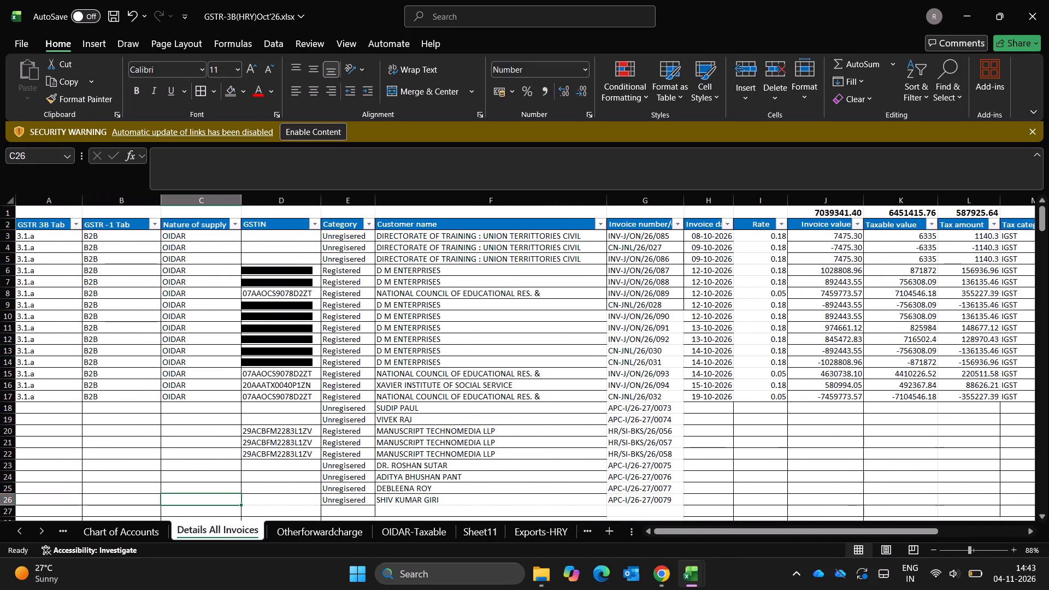
{"action": "key", "text": "Up"}
{"action": "key", "text": "Up"}
{"action": "key", "text": "Up"}
{"action": "key", "text": "Up"}
{"action": "key", "text": "Up"}
{"action": "key", "text": "Up"}
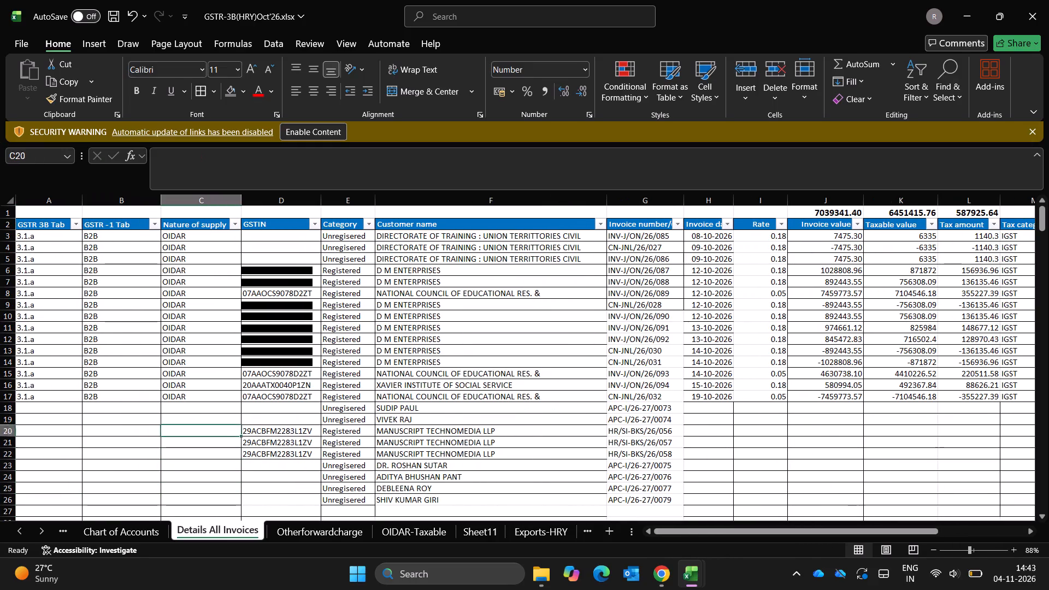
{"action": "key", "text": "Up"}
{"action": "key", "text": "Up"}
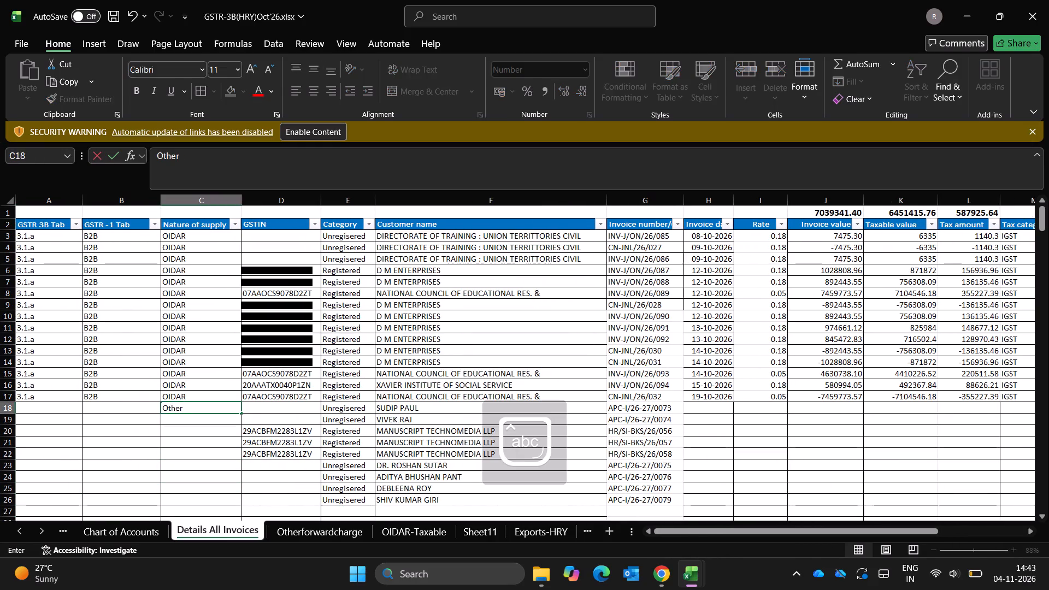
{"action": "type", "text": "ward"}
{"action": "type", "text": "charge"}
{"action": "key", "text": "Return"}
{"action": "key", "text": "Up"}
{"action": "key", "text": "shift+Down"}
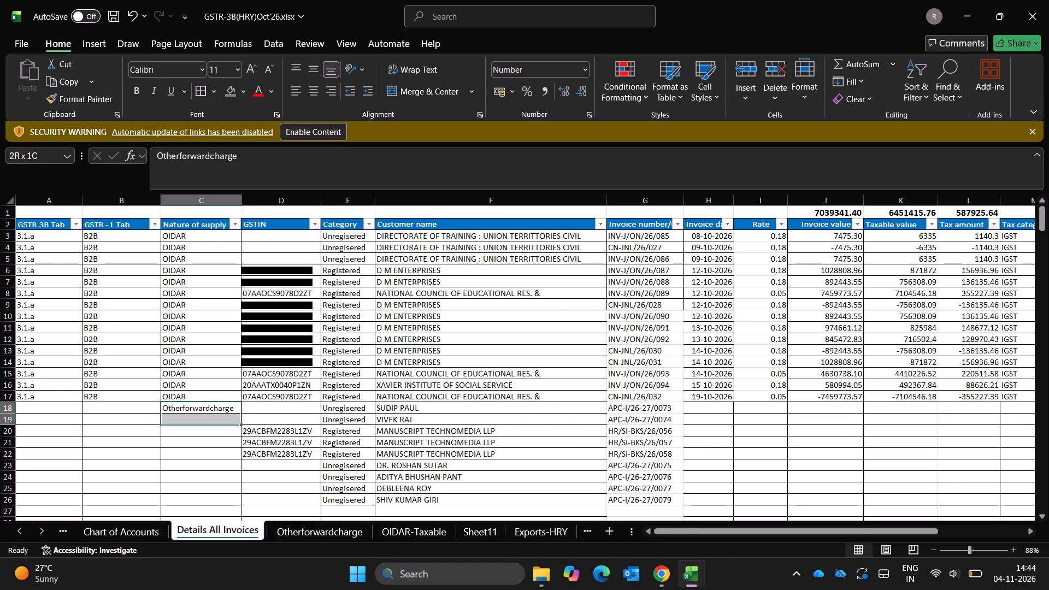
{"action": "key", "text": "shift+Down"}
{"action": "key", "text": "shift+Down"}
{"action": "key", "text": "shift+Down"}
{"action": "key", "text": "shift+Down"}
{"action": "key", "text": "shift+Down"}
{"action": "key", "text": "shift+Down"}
{"action": "key", "text": "shift+Down"}
{"action": "key", "text": "ctrl+d"}
{"action": "key", "text": "Down"}
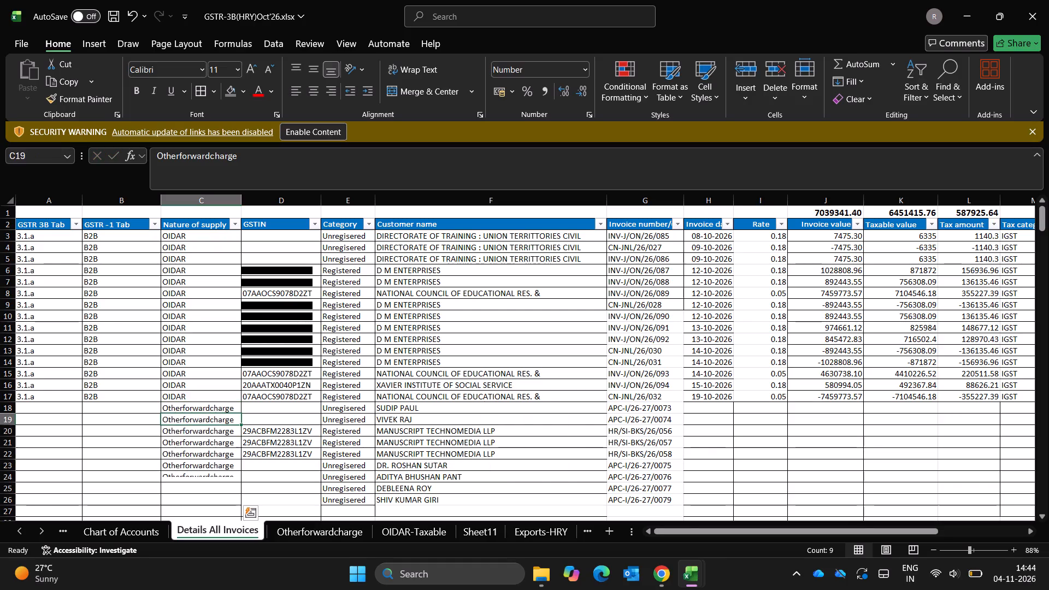
Fill the 3.1.a and B2B tab entries from row 17 down through A18:B26 for the Otherforwardcharge rows.
{"action": "key", "text": "Down"}
{"action": "key", "text": "Down"}
{"action": "key", "text": "Down"}
{"action": "key", "text": "Down"}
{"action": "key", "text": "Down"}
{"action": "key", "text": "Down"}
{"action": "key", "text": "Down"}
{"action": "key", "text": "ctrl+Left"}
{"action": "key", "text": "ctrl+Left"}
{"action": "key", "text": "Right"}
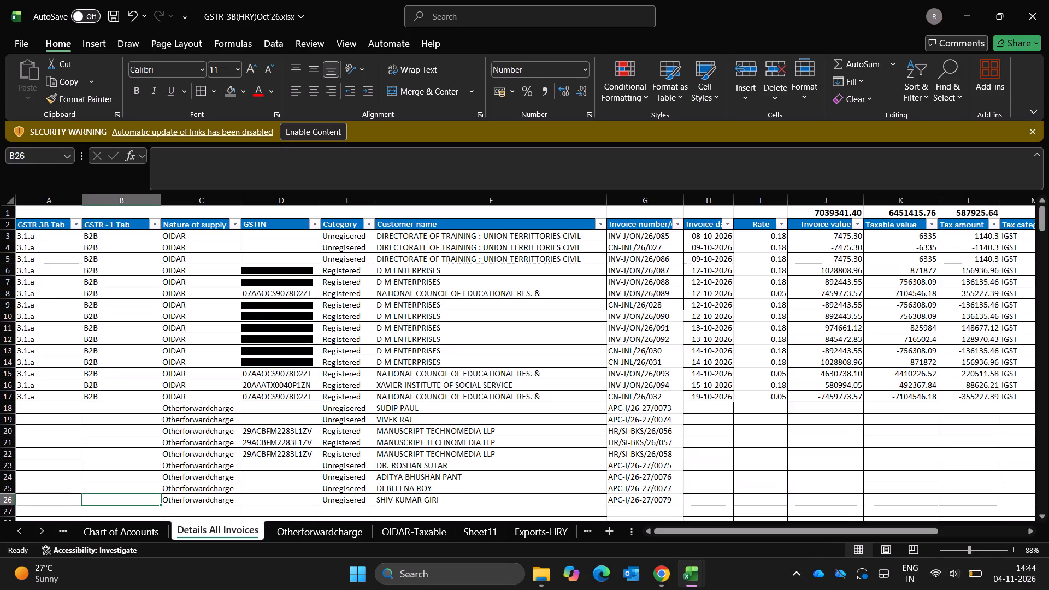
{"action": "key", "text": "shift+Left"}
{"action": "key", "text": "shift+Left"}
{"action": "key", "text": "ctrl+shift+Up"}
{"action": "key", "text": "ctrl+d"}
{"action": "key", "text": "Down"}
{"action": "key", "text": "Down"}
{"action": "key", "text": "Down"}
{"action": "key", "text": "Up"}
{"action": "key", "text": "Up"}
{"action": "key", "text": "Up"}
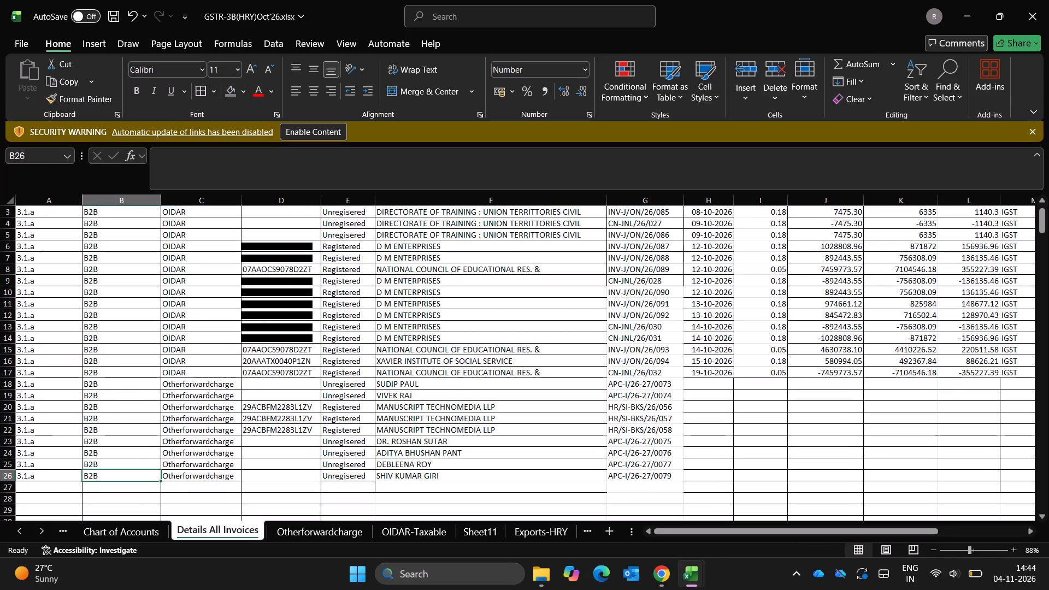
Copy the invoice dates from B3:B11 of the Otherforwardcharge sheet into H18:H26 of Details All Invoices.
{"action": "key", "text": "Right"}
{"action": "key", "text": "Right"}
{"action": "key", "text": "Right"}
{"action": "key", "text": "Right"}
{"action": "key", "text": "Right"}
{"action": "key", "text": "Right"}
{"action": "key", "text": "Right"}
{"action": "key", "text": "Right"}
{"action": "key", "text": "Right"}
{"action": "key", "text": "Left"}
{"action": "key", "text": "Left"}
{"action": "key", "text": "Left"}
{"action": "key", "text": "Left"}
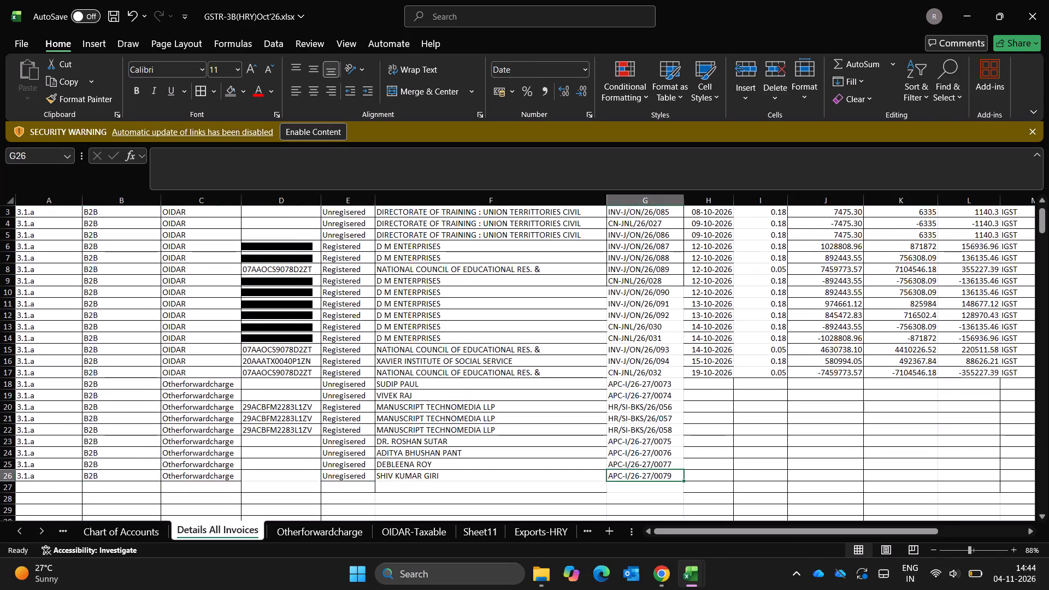
{"action": "key", "text": "Up"}
{"action": "key", "text": "Up"}
{"action": "key", "text": "Right"}
{"action": "key", "text": "ctrl+Page_Down"}
{"action": "key", "text": "ctrl+Page_Down"}
{"action": "key", "text": "Up"}
{"action": "key", "text": "Up"}
{"action": "key", "text": "Up"}
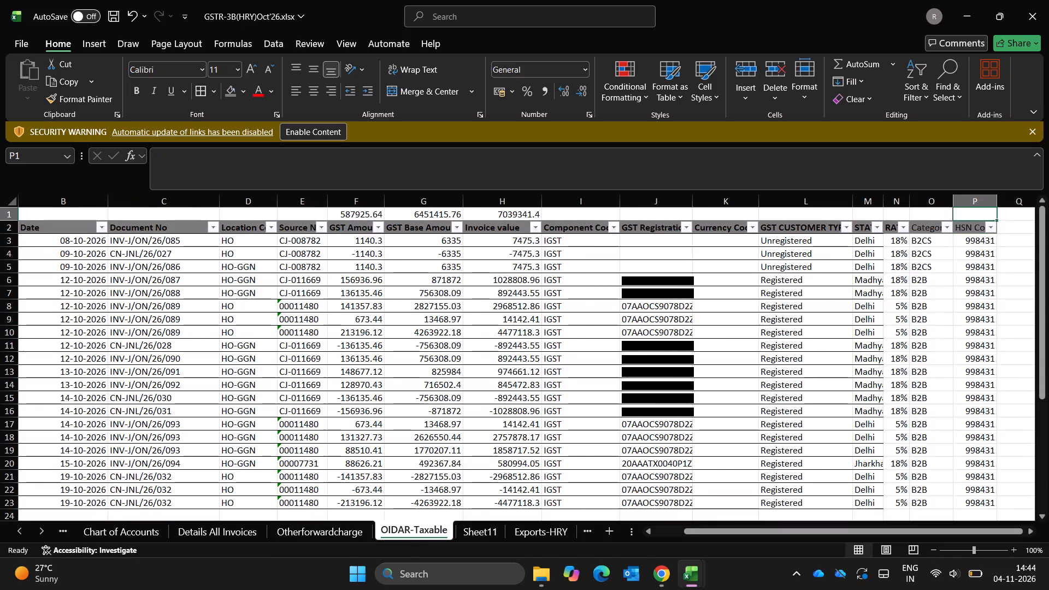
{"action": "key", "text": "ctrl+Page_Up"}
{"action": "key", "text": "Up"}
{"action": "key", "text": "Up"}
{"action": "key", "text": "Right"}
{"action": "key", "text": "Down"}
{"action": "key", "text": "Right"}
{"action": "key", "text": "ctrl+Left"}
{"action": "key", "text": "ctrl+Left"}
{"action": "key", "text": "Right"}
{"action": "key", "text": "Down"}
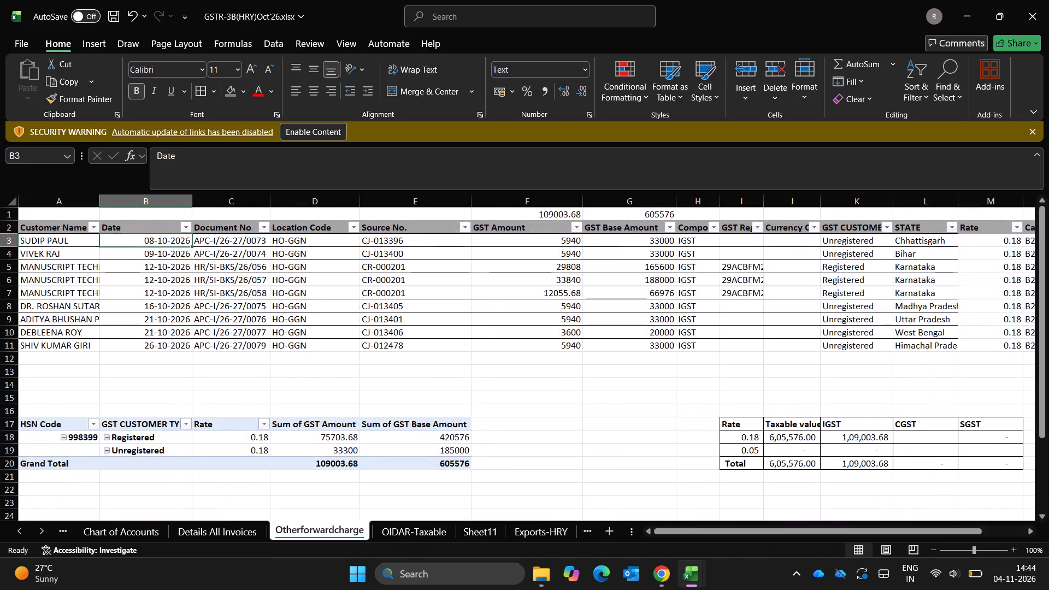
{"action": "key", "text": "ctrl+shift+Down"}
{"action": "key", "text": "ctrl+c"}
{"action": "key", "text": "ctrl+Page_Up"}
{"action": "key", "text": "Right"}
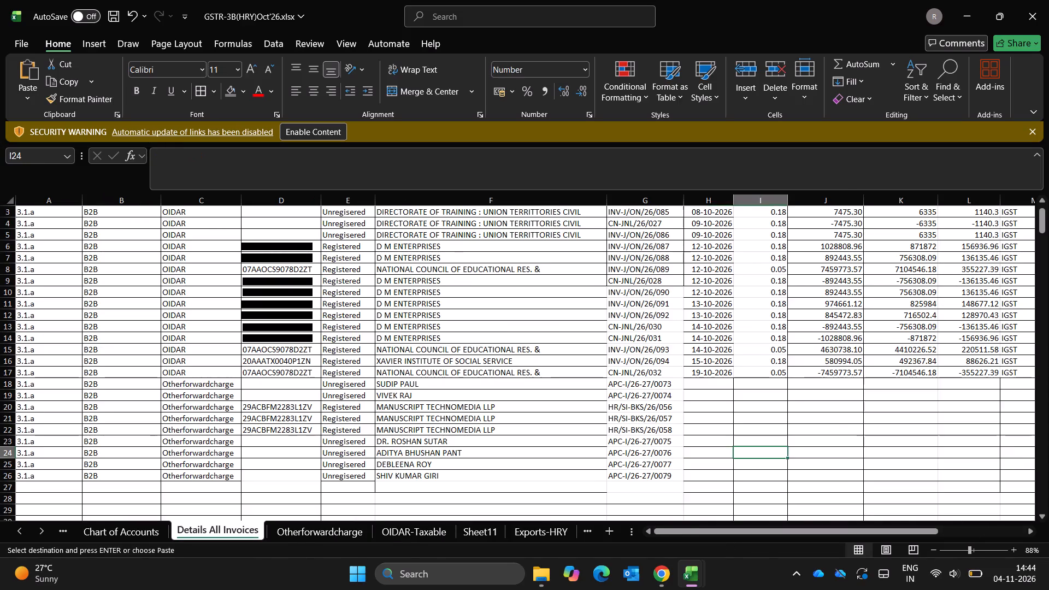
{"action": "key", "text": "Left"}
{"action": "key", "text": "ctrl+Up"}
{"action": "key", "text": "Down"}
{"action": "key", "text": "ctrl+v"}
Copy the 0.18 rate from M3 of the Otherforwardcharge sheet into I18 of Details All Invoices and fill it down to I26.
{"action": "key", "text": "Right"}
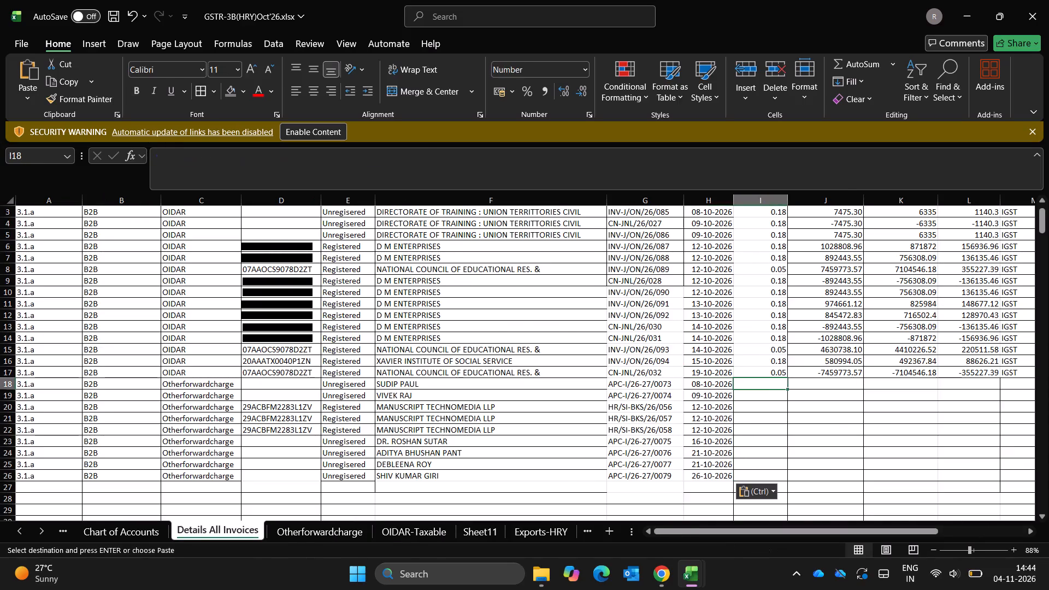
{"action": "key", "text": "ctrl+Page_Down"}
{"action": "key", "text": "Right"}
{"action": "key", "text": "Right"}
{"action": "key", "text": "Right"}
{"action": "key", "text": "Right"}
{"action": "key", "text": "ctrl+Right"}
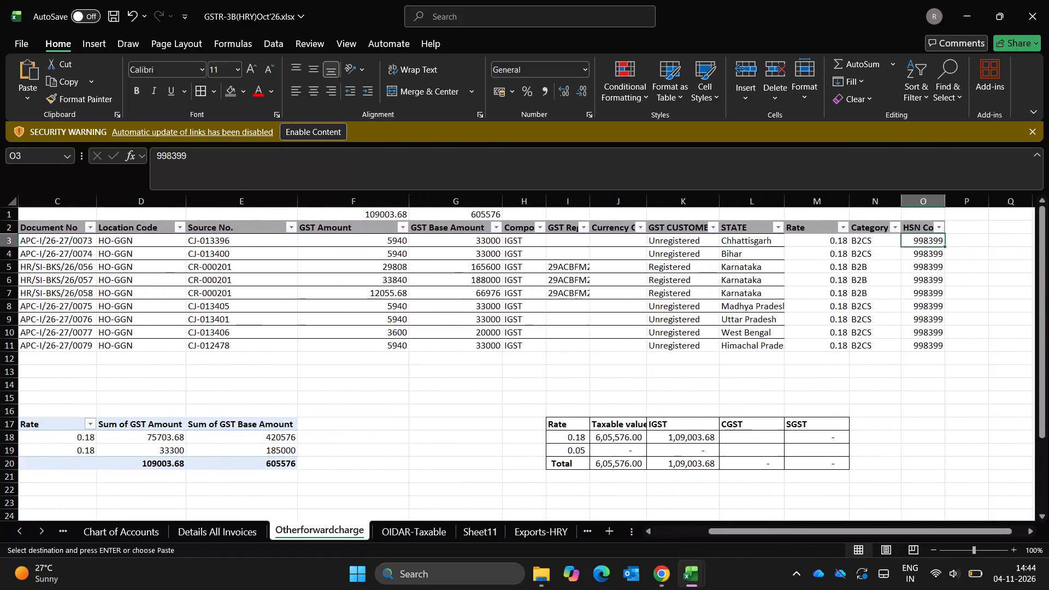
{"action": "key", "text": "Left"}
{"action": "key", "text": "Left"}
{"action": "key", "text": "ctrl+c"}
{"action": "key", "text": "ctrl+Page_Up"}
{"action": "key", "text": "ctrl+Page_Up"}
{"action": "key", "text": "ctrl+Page_Down"}
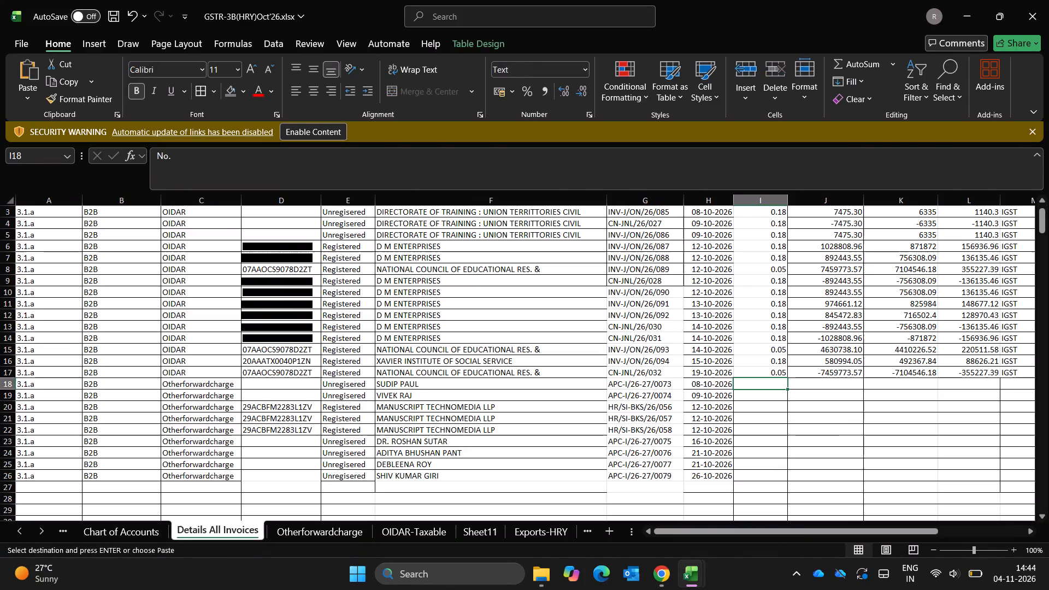
{"action": "key", "text": "ctrl+v"}
{"action": "key", "text": "Left"}
{"action": "key", "text": "ctrl+Down"}
{"action": "key", "text": "Right"}
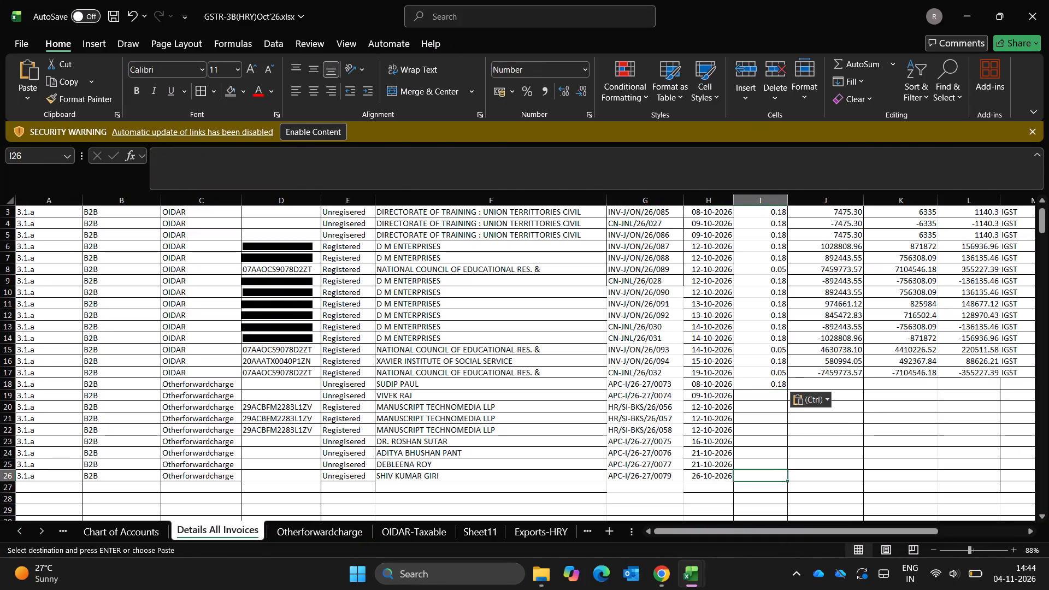
{"action": "key", "text": "ctrl+shift+Up"}
{"action": "key", "text": "ctrl+d"}
{"action": "key", "text": "Escape"}
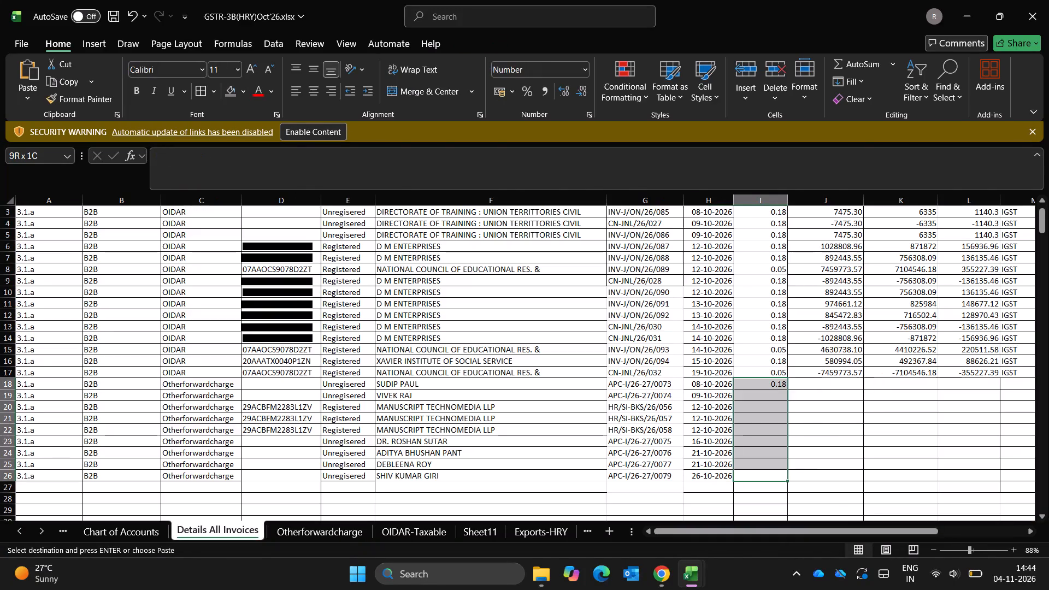
{"action": "key", "text": "ctrl+d"}
Copy the GST Base Amounts from G3:G11 of the Otherforwardcharge sheet into the Taxable value cells K18:K26 of Details All Invoices.
{"action": "key", "text": "Right"}
{"action": "key", "text": "Up"}
{"action": "key", "text": "ctrl+Up"}
{"action": "key", "text": "Down"}
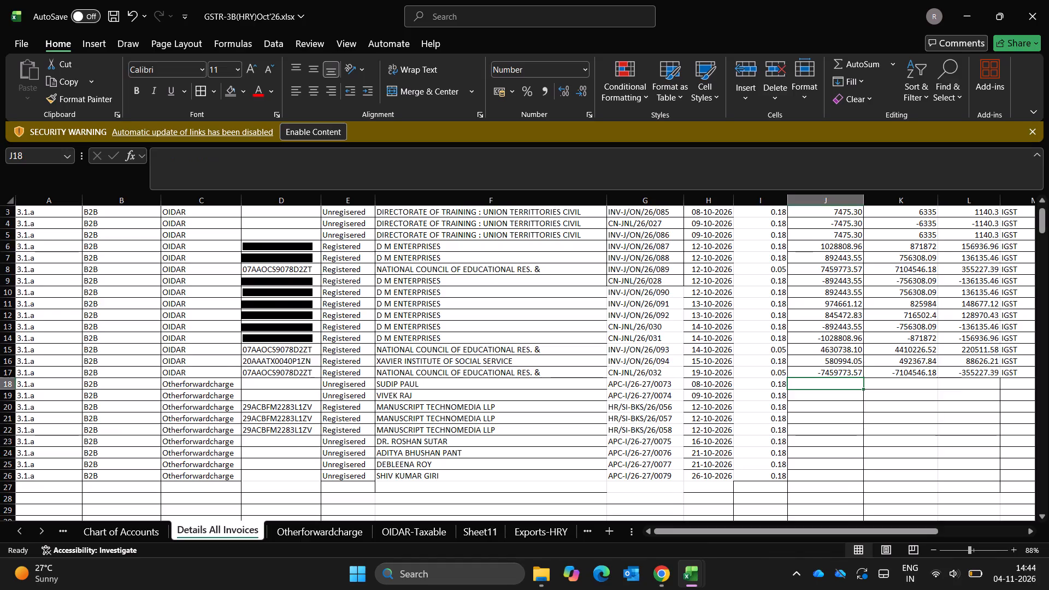
{"action": "key", "text": "Right"}
{"action": "key", "text": "Right"}
{"action": "key", "text": "Right"}
{"action": "key", "text": "Right"}
{"action": "key", "text": "Left"}
{"action": "key", "text": "Left"}
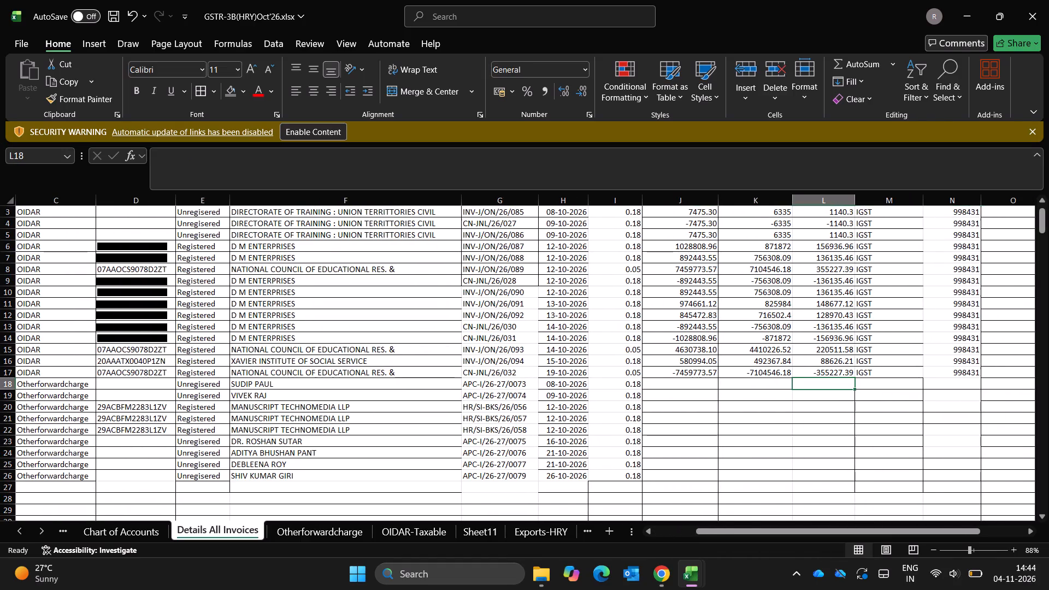
{"action": "key", "text": "Left"}
{"action": "key", "text": "ctrl+Page_Down"}
{"action": "key", "text": "Up"}
{"action": "key", "text": "Right"}
{"action": "key", "text": "Right"}
{"action": "key", "text": "Left"}
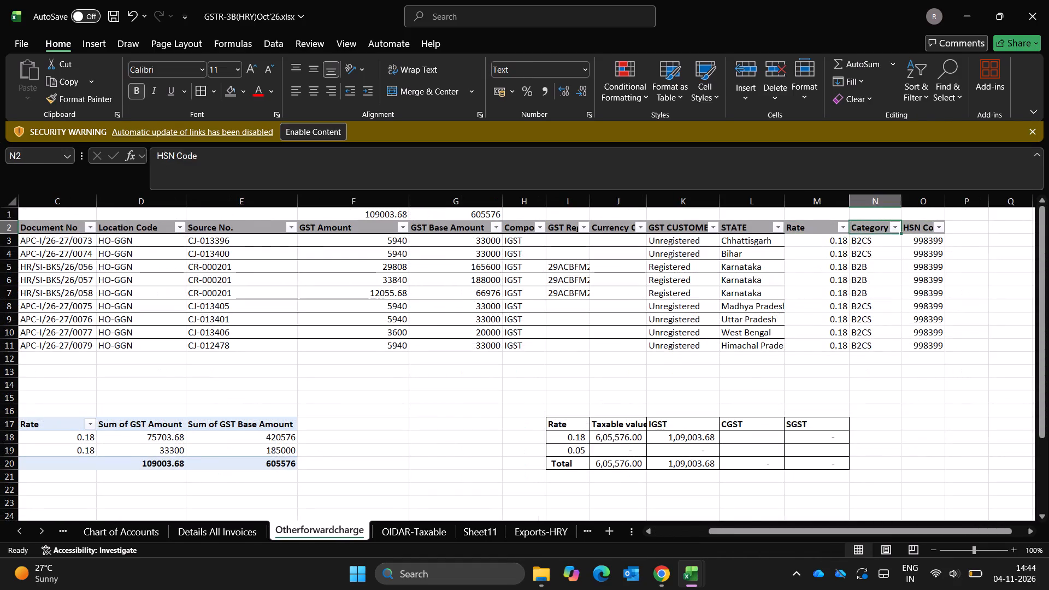
{"action": "key", "text": "Left"}
{"action": "key", "text": "Left"}
{"action": "key", "text": "Left"}
{"action": "key", "text": "Left"}
{"action": "key", "text": "Left"}
{"action": "key", "text": "Left"}
{"action": "key", "text": "Left"}
{"action": "key", "text": "Down"}
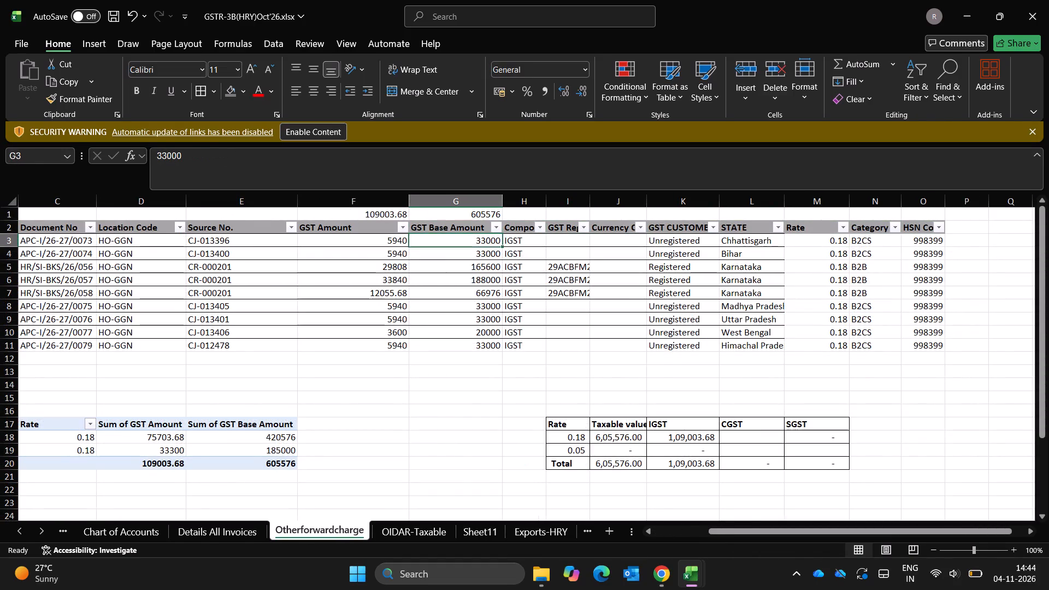
{"action": "key", "text": "ctrl+shift+Down"}
{"action": "key", "text": "ctrl+c"}
{"action": "key", "text": "ctrl+Page_Up"}
{"action": "key", "text": "ctrl+v"}
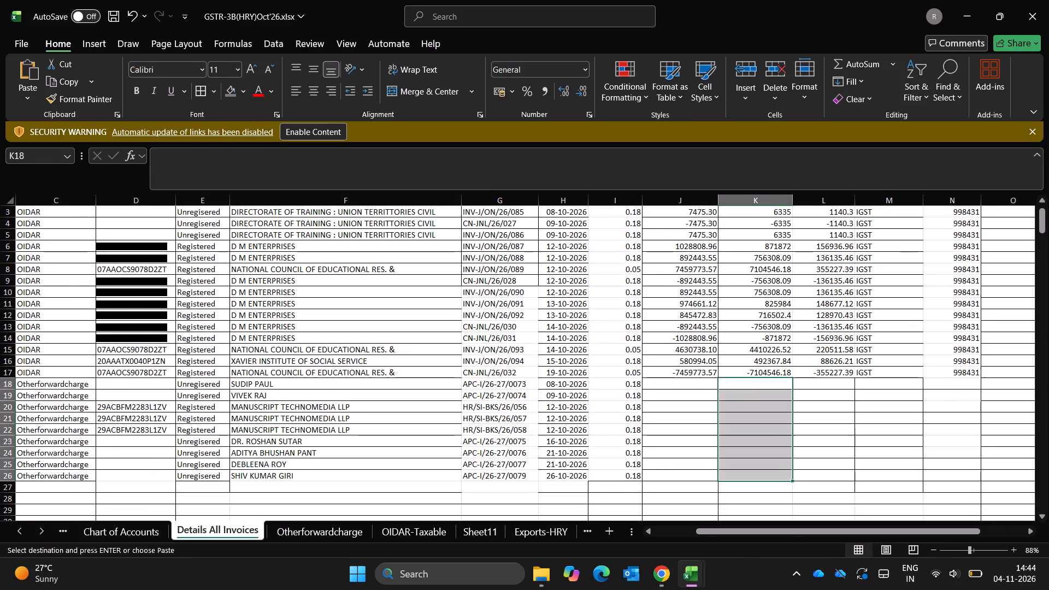
Copy the GST Amounts from F3:F11 of the Otherforwardcharge sheet into the Tax amount cells L18:L26 of Details All Invoices.
{"action": "key", "text": "ctrl+Page_Down"}
{"action": "key", "text": "Left"}
{"action": "key", "text": "ctrl+shift+Down"}
{"action": "key", "text": "ctrl+c"}
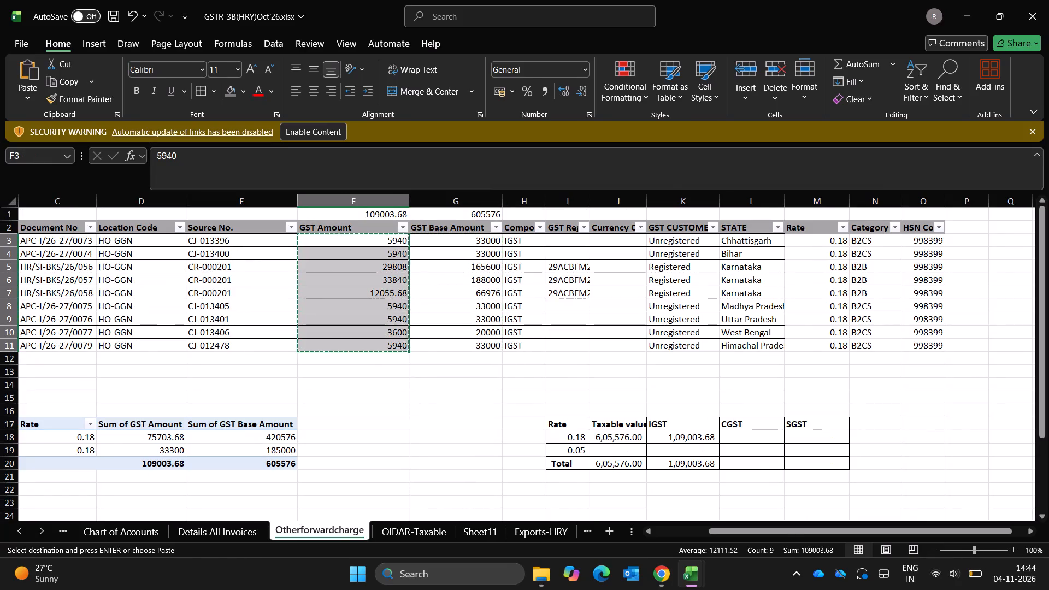
{"action": "key", "text": "ctrl+Page_Up"}
{"action": "key", "text": "Right"}
{"action": "key", "text": "ctrl+v"}
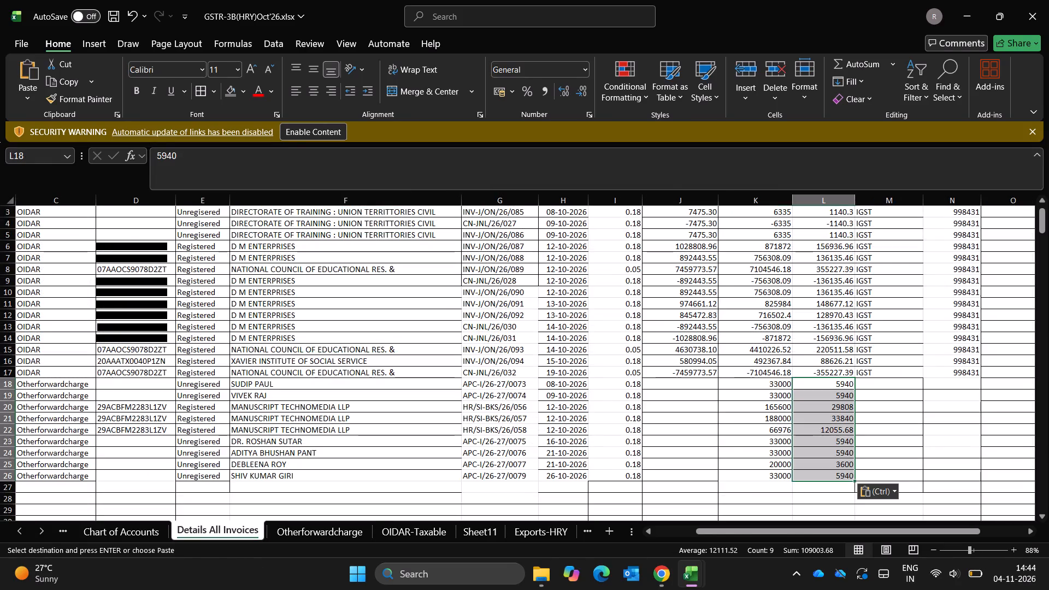
Fill the Invoice value SUM formula from J17 down to J26.
{"action": "key", "text": "Left"}
{"action": "key", "text": "Left"}
{"action": "key", "text": "Up"}
{"action": "key", "text": "shift+Down"}
{"action": "key", "text": "shift+Down"}
{"action": "key", "text": "shift+Down"}
{"action": "key", "text": "shift+Down"}
{"action": "key", "text": "shift+Down"}
{"action": "key", "text": "shift+Down"}
{"action": "key", "text": "shift+Down"}
{"action": "key", "text": "shift+Down"}
{"action": "key", "text": "shift+Down"}
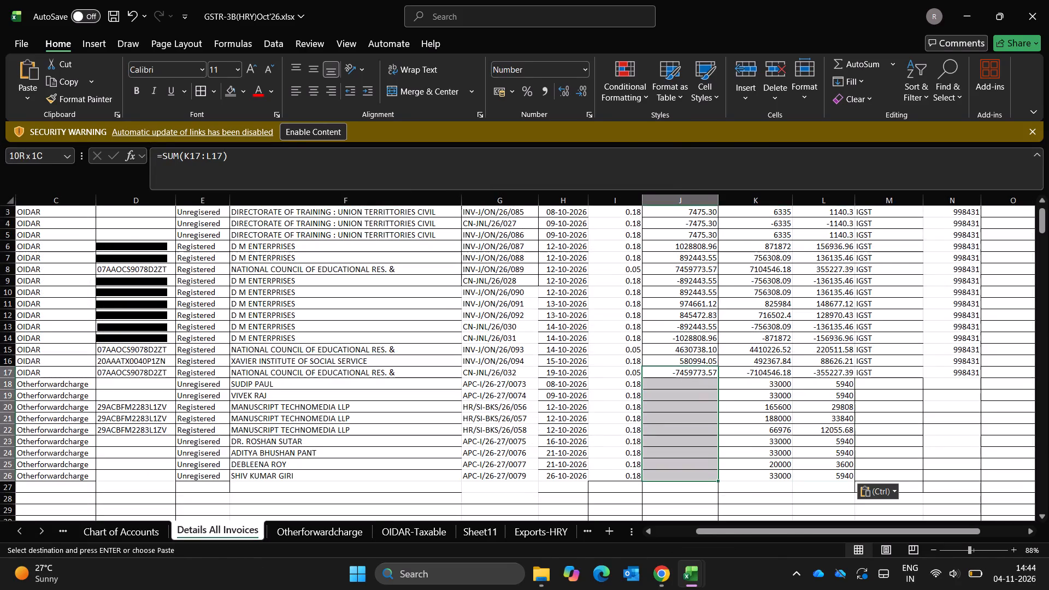
{"action": "key", "text": "ctrl+d"}
Fill the IGST tax category from M17 down to M26.
{"action": "key", "text": "Right"}
{"action": "key", "text": "Right"}
{"action": "key", "text": "Right"}
{"action": "key", "text": "Right"}
{"action": "key", "text": "Left"}
{"action": "key", "text": "Down"}
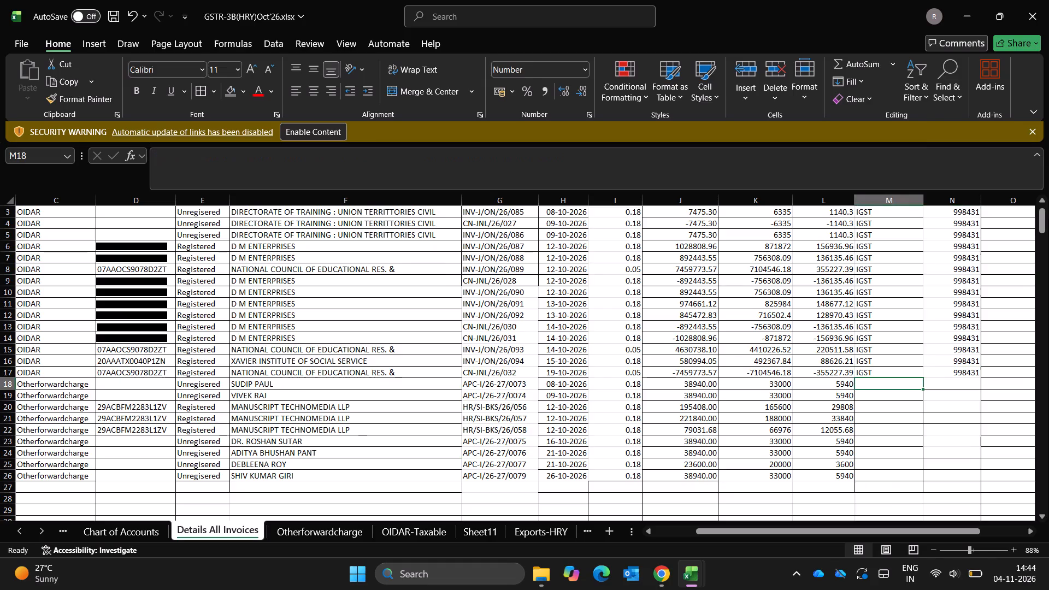
{"action": "key", "text": "ctrl+Page_Down"}
{"action": "key", "text": "Right"}
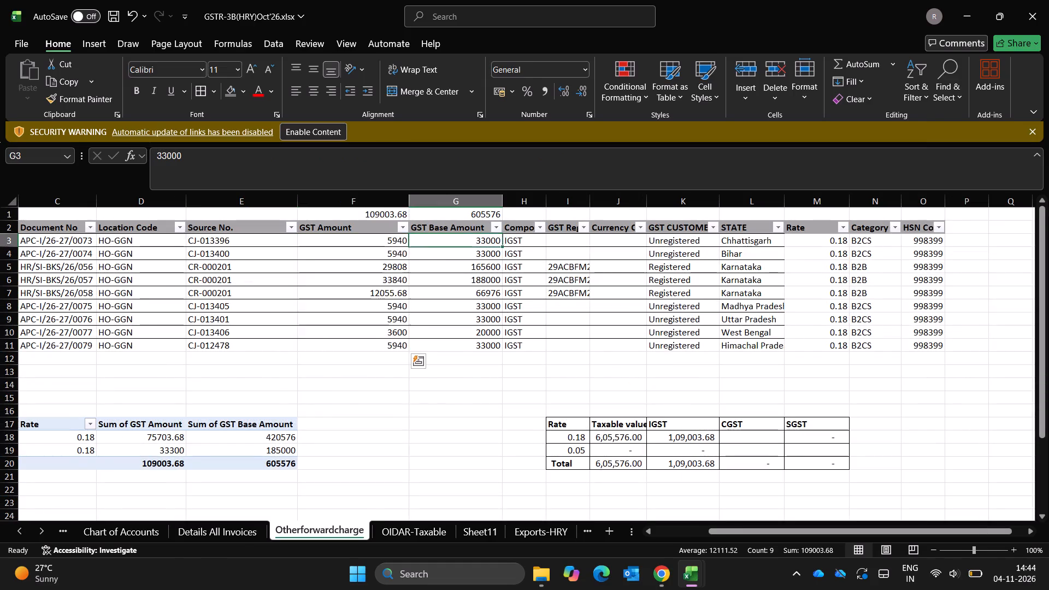
{"action": "key", "text": "ctrl+Page_Up"}
{"action": "key", "text": "Right"}
{"action": "key", "text": "Left"}
{"action": "key", "text": "Up"}
{"action": "key", "text": "shift+Down"}
{"action": "key", "text": "shift+Down"}
{"action": "key", "text": "shift+Down"}
{"action": "key", "text": "shift+Down"}
{"action": "key", "text": "shift+Down"}
{"action": "key", "text": "shift+Down"}
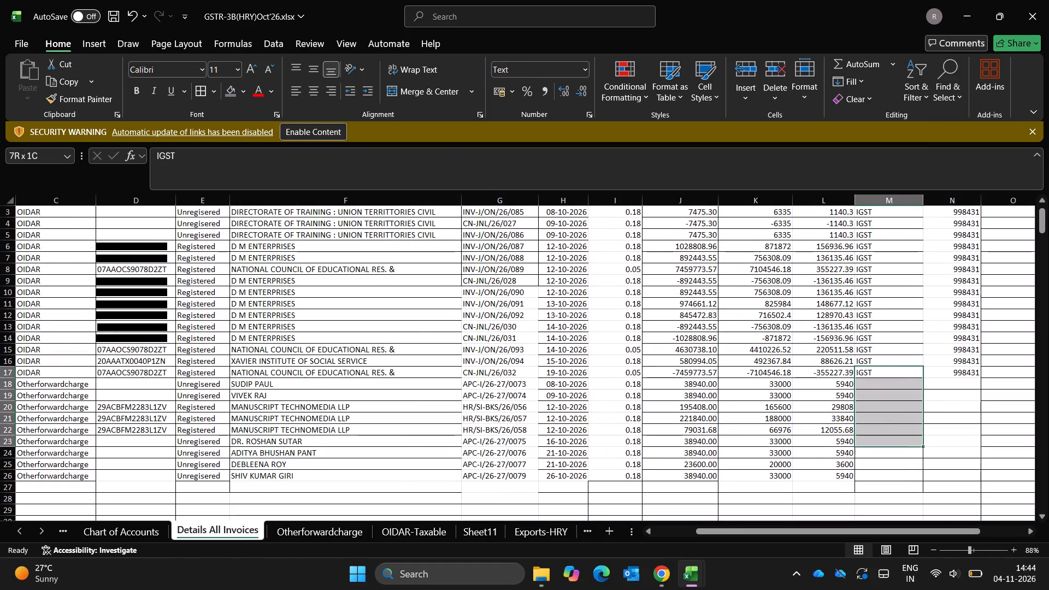
{"action": "key", "text": "shift+Down"}
{"action": "key", "text": "shift+Down"}
{"action": "key", "text": "shift+Down"}
{"action": "key", "text": "ctrl+d"}
Copy the HSN code 998399 from the Otherforwardcharge sheet into cell N18 of Details All Invoices.
{"action": "key", "text": "Right"}
{"action": "key", "text": "Down"}
{"action": "key", "text": "Down"}
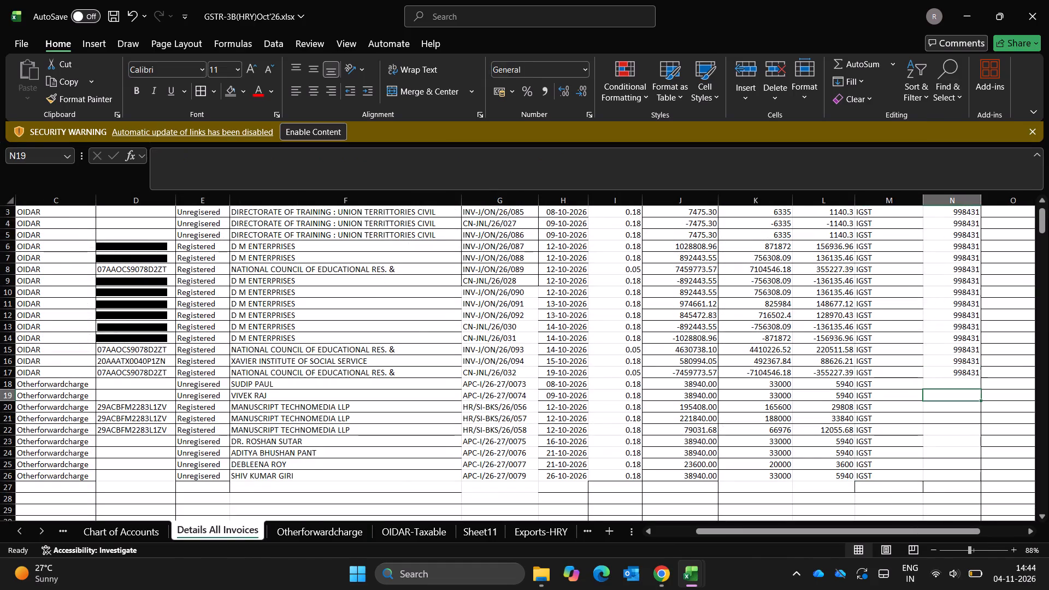
{"action": "key", "text": "Up"}
{"action": "key", "text": "ctrl+Page_Down"}
{"action": "key", "text": "Right"}
{"action": "key", "text": "Right"}
{"action": "key", "text": "Right"}
{"action": "key", "text": "Right"}
{"action": "key", "text": "Right"}
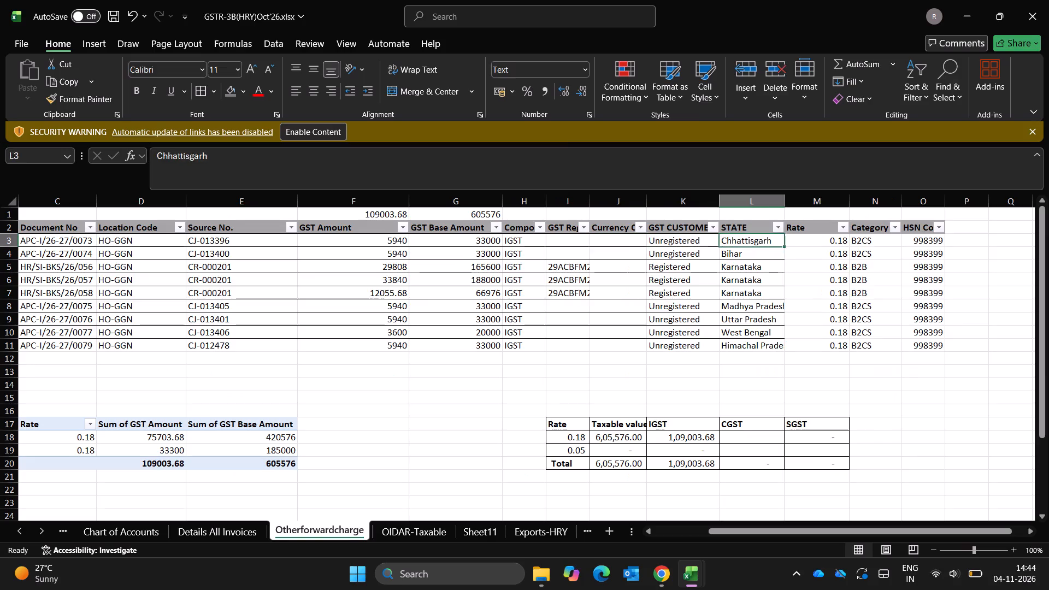
{"action": "key", "text": "Right"}
{"action": "key", "text": "Right"}
{"action": "key", "text": "Right"}
{"action": "key", "text": "Down"}
{"action": "key", "text": "Down"}
{"action": "key", "text": "ctrl+c"}
{"action": "key", "text": "ctrl+Page_Up"}
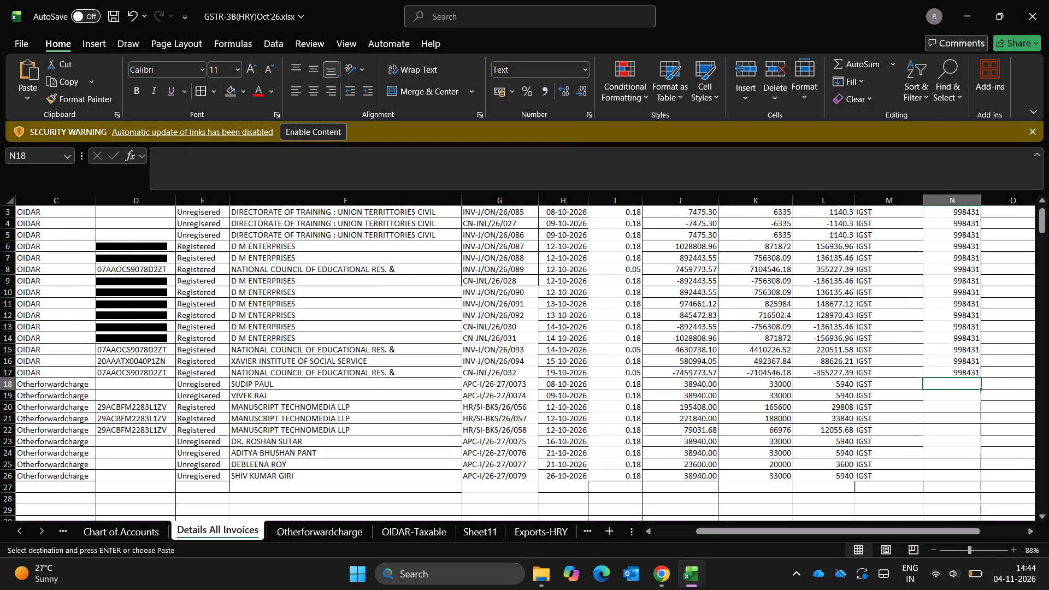
{"action": "key", "text": "ctrl+v"}
Fill the HSN code 998399 from N18 down to N26.
{"action": "key", "text": "Left"}
{"action": "key", "text": "ctrl+Down"}
{"action": "key", "text": "Right"}
{"action": "key", "text": "ctrl+shift+Up"}
{"action": "key", "text": "ctrl+d"}
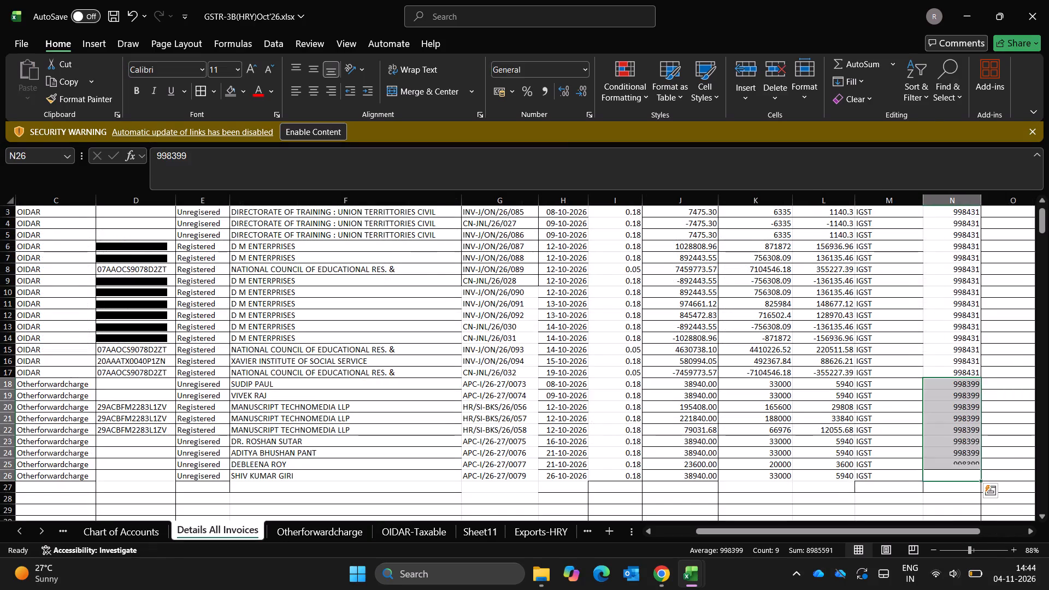
Delete Sheet11, the scratch sheet holding the list of OIDAR invoice numbers.
{"action": "key", "text": "Down"}
{"action": "key", "text": "Down"}
{"action": "key", "text": "Down"}
{"action": "key", "text": "Down"}
{"action": "key", "text": "Up"}
{"action": "key", "text": "Up"}
{"action": "key", "text": "Up"}
{"action": "key", "text": "ctrl+Left"}
{"action": "key", "text": "ctrl+Left"}
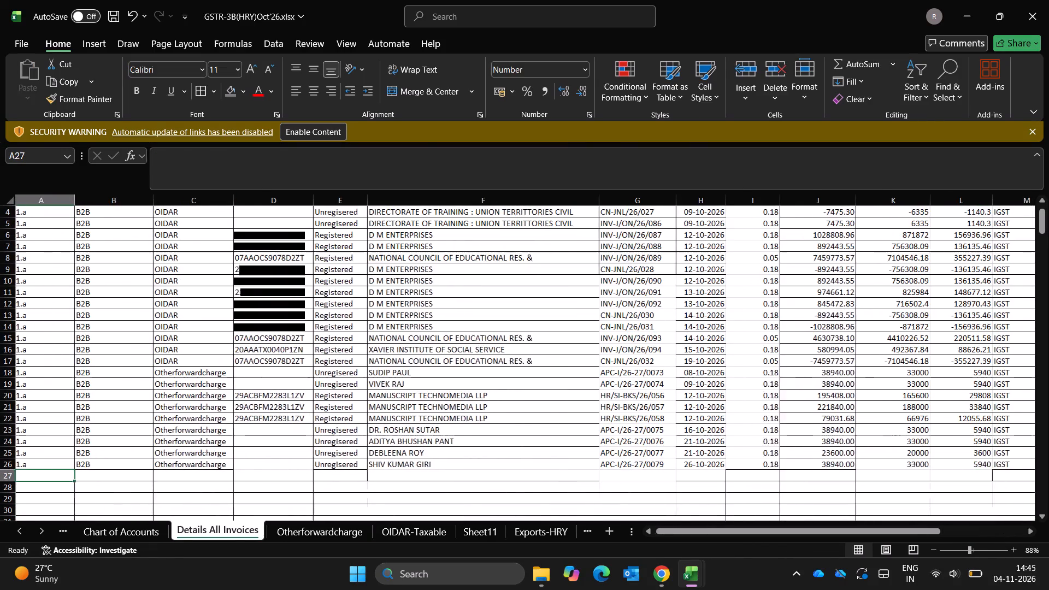
{"action": "key", "text": "ctrl+Left"}
{"action": "key", "text": "ctrl+Page_Down"}
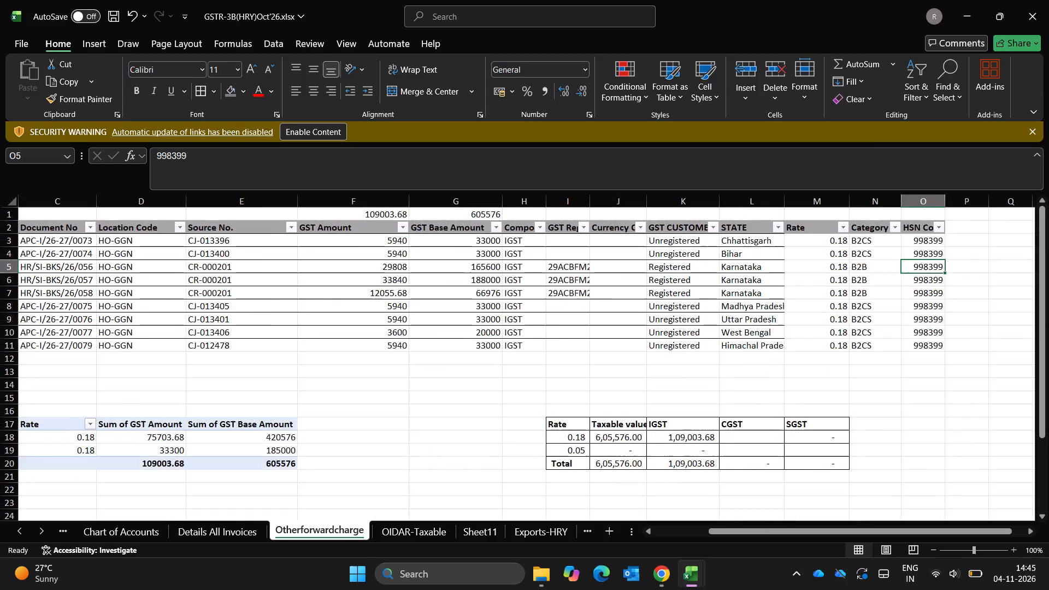
{"action": "key", "text": "ctrl+Page_Down"}
{"action": "key", "text": "ctrl+Page_Down"}
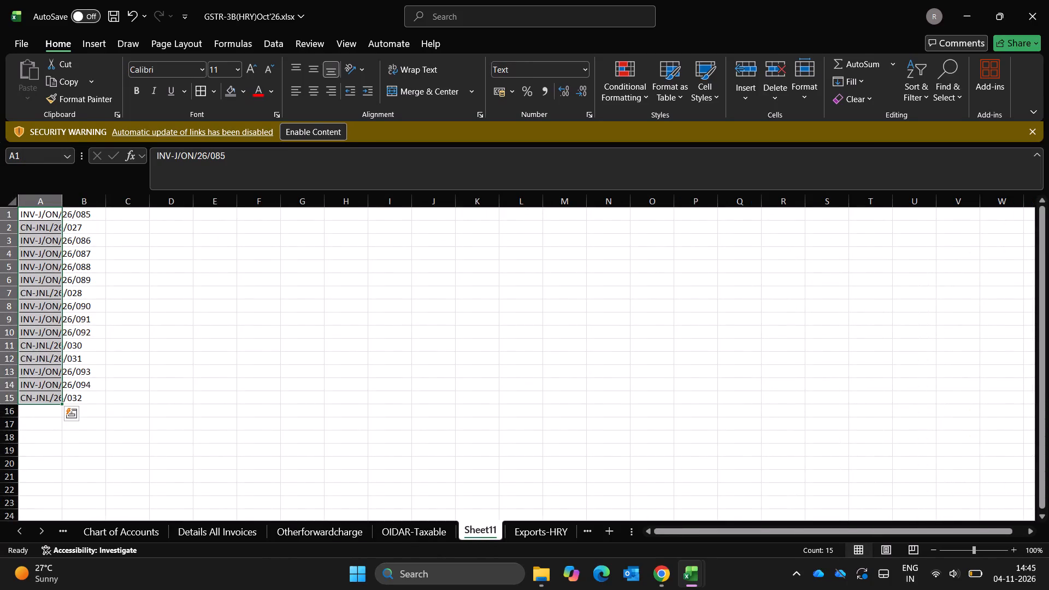
{"action": "right_click", "coordinate": [488, 534]}
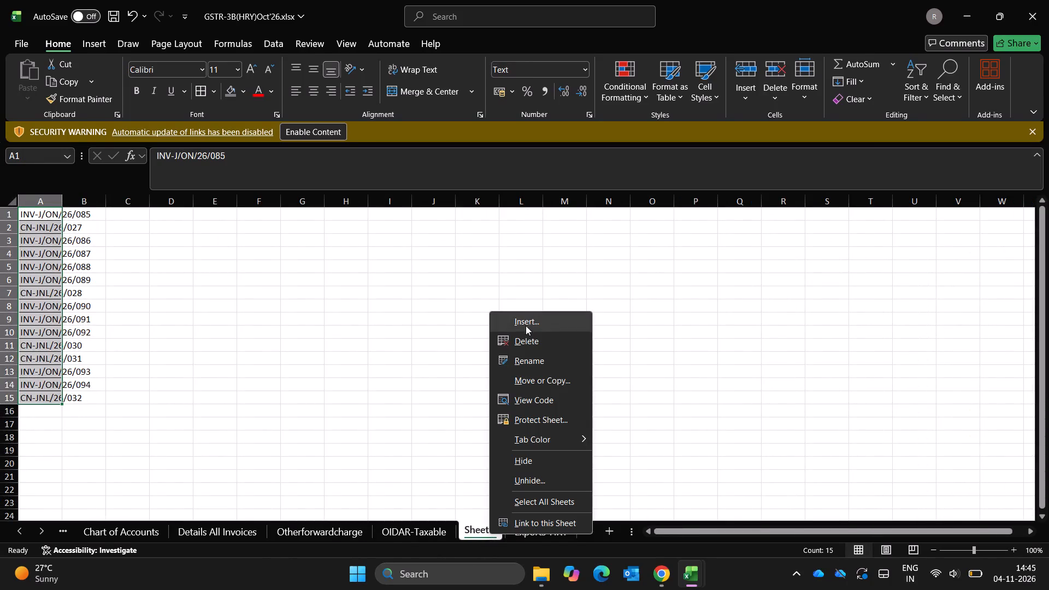
{"action": "left_click", "coordinate": [522, 343]}
{"action": "key", "text": "Return"}
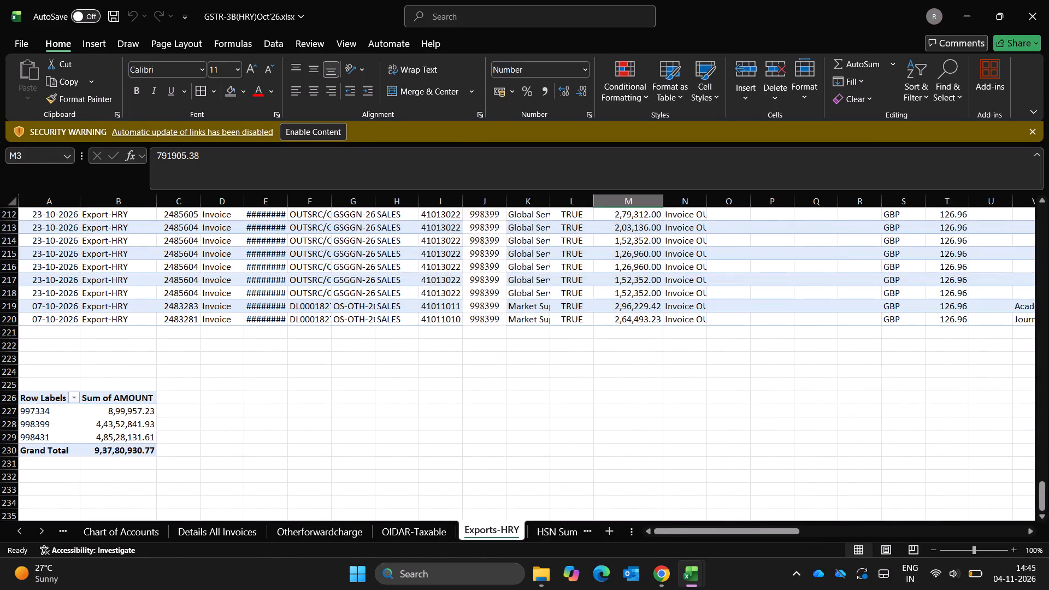
Copy the document numbers in G3:G220 of the Exports-HRY sheet into column A of a new sheet.
{"action": "key", "text": "Up"}
{"action": "key", "text": "ctrl+Up"}
{"action": "key", "text": "ctrl+Up"}
{"action": "key", "text": "Right"}
{"action": "key", "text": "Right"}
{"action": "key", "text": "Left"}
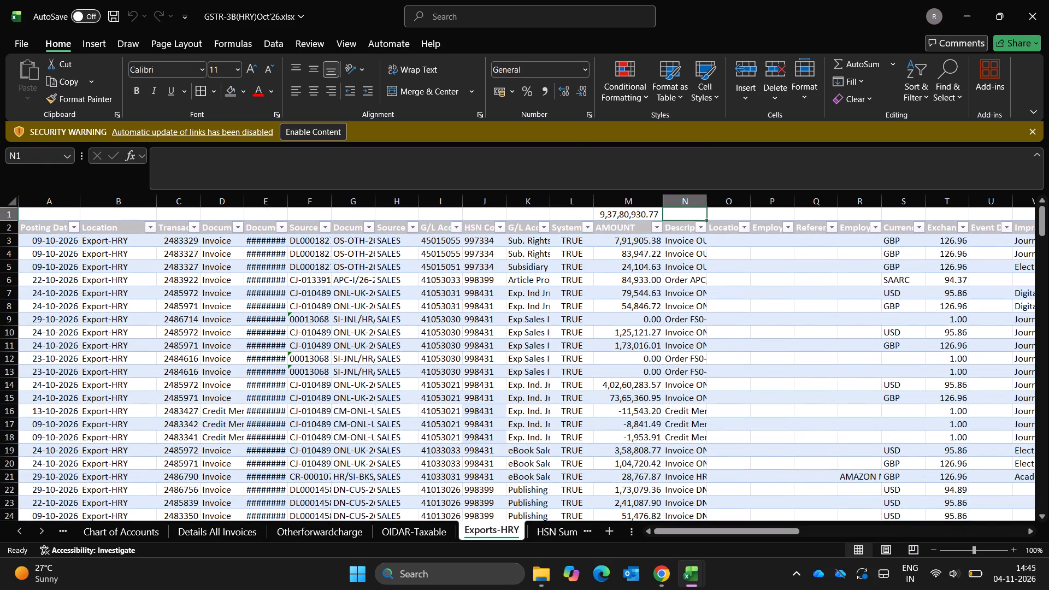
{"action": "key", "text": "Left"}
{"action": "key", "text": "Left"}
{"action": "key", "text": "Left"}
{"action": "key", "text": "Left"}
{"action": "key", "text": "Left"}
{"action": "key", "text": "Left"}
{"action": "key", "text": "Left"}
{"action": "key", "text": "Down"}
{"action": "key", "text": "Down"}
{"action": "key", "text": "ctrl+shift+Down"}
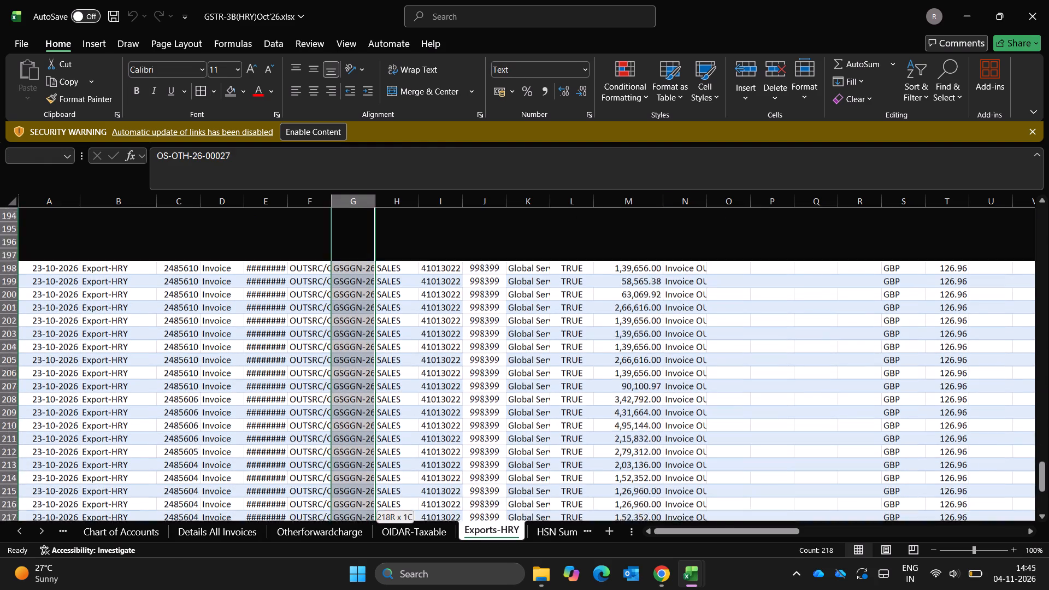
{"action": "key", "text": "ctrl+c"}
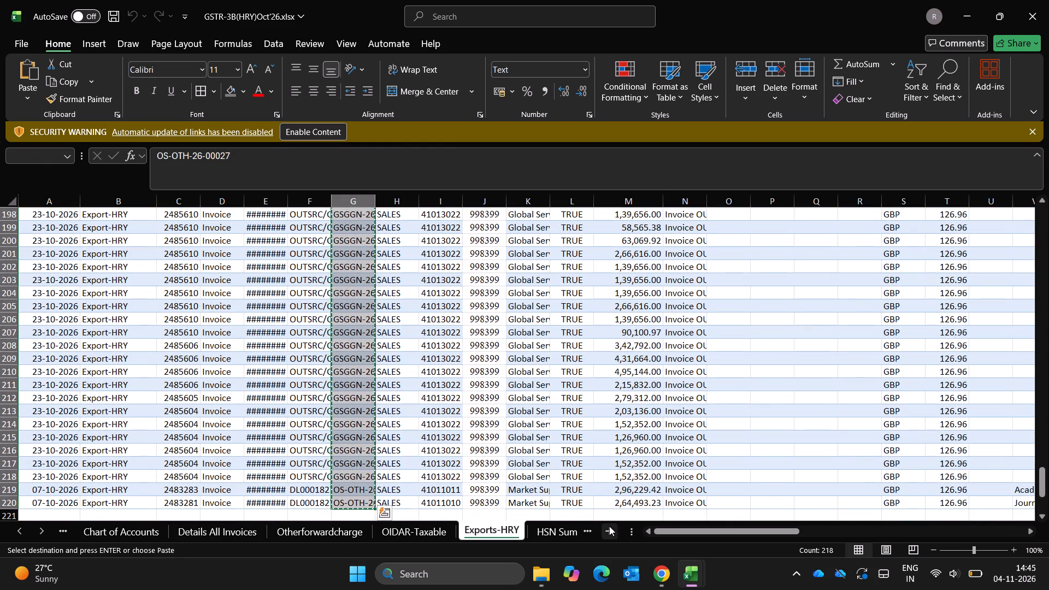
{"action": "left_click", "coordinate": [609, 529]}
{"action": "key", "text": "ctrl+v"}
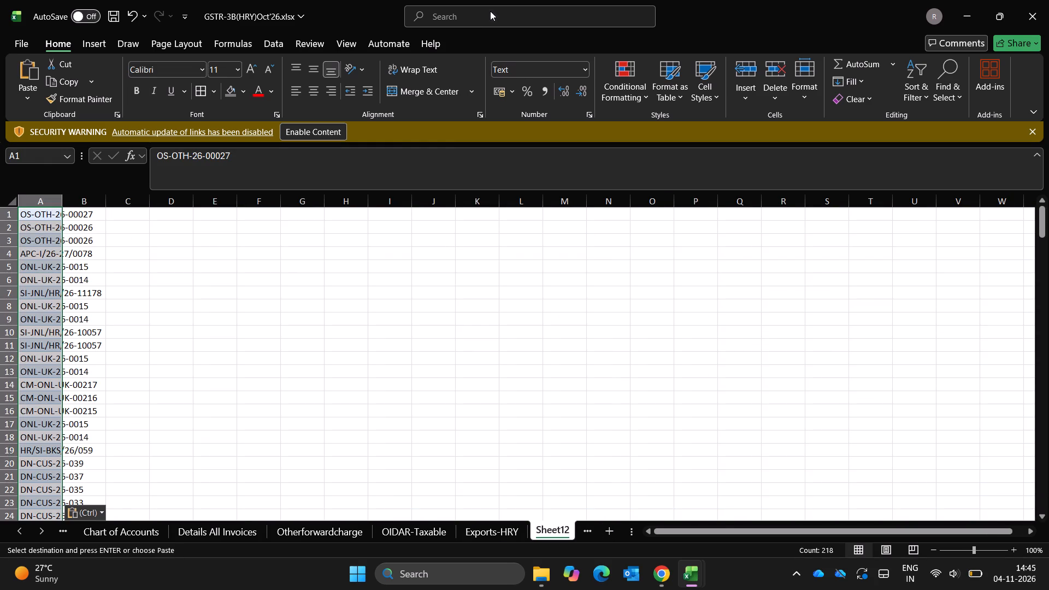
Remove the duplicate document numbers from column A of the new sheet and go to the end of the list.
{"action": "left_click", "coordinate": [476, 19]}
{"action": "type", "text": "remo"}
{"action": "left_click", "coordinate": [473, 57]}
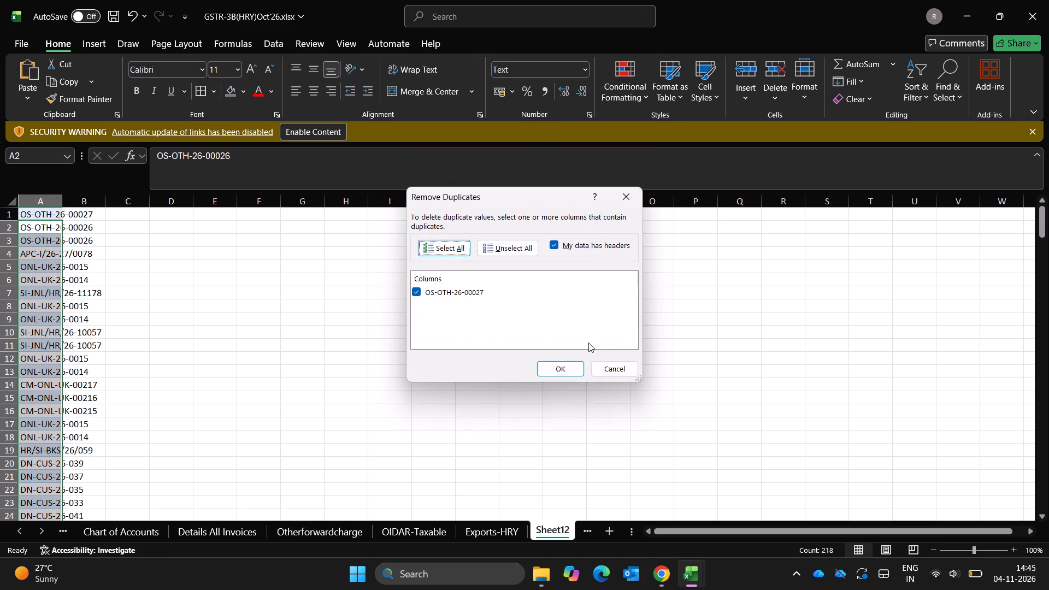
{"action": "left_click", "coordinate": [579, 381]}
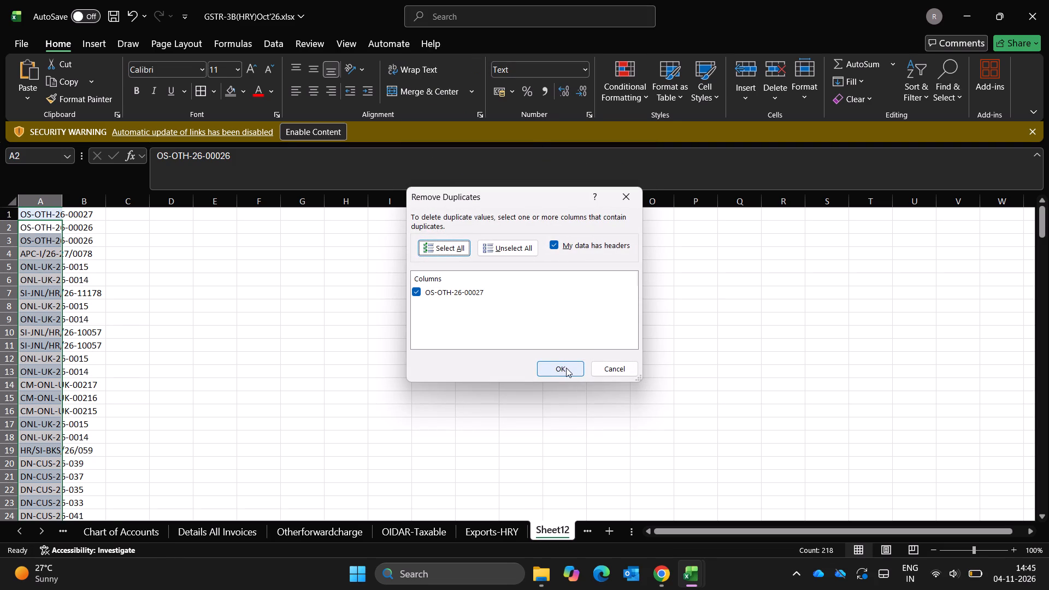
{"action": "left_click", "coordinate": [566, 368]}
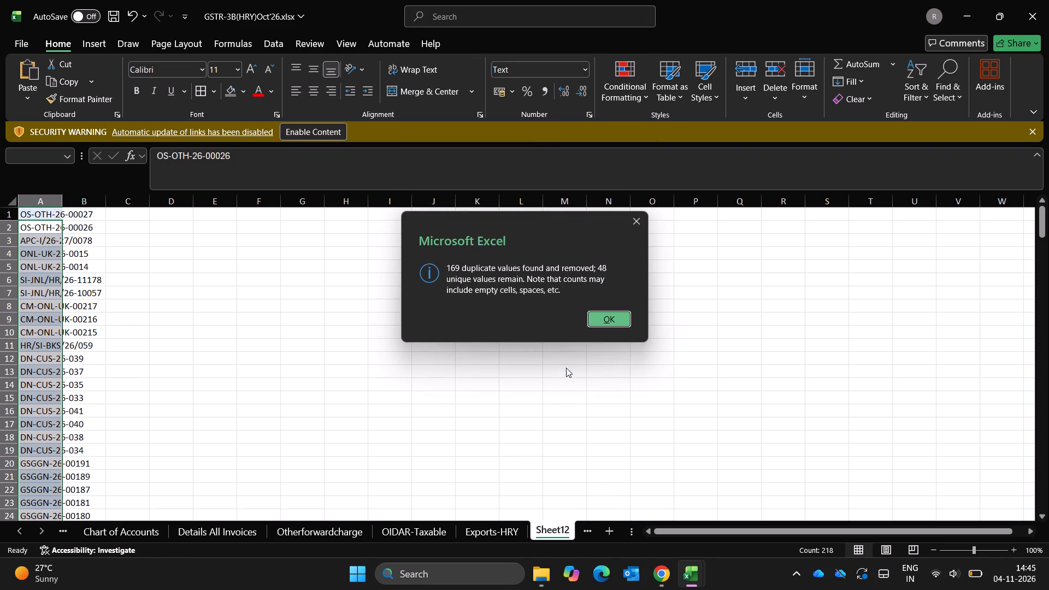
{"action": "key", "text": "Return"}
{"action": "key", "text": "Down"}
{"action": "key", "text": "Down"}
{"action": "key", "text": "ctrl+Down"}
{"action": "key", "text": "Down"}
{"action": "key", "text": "Up"}
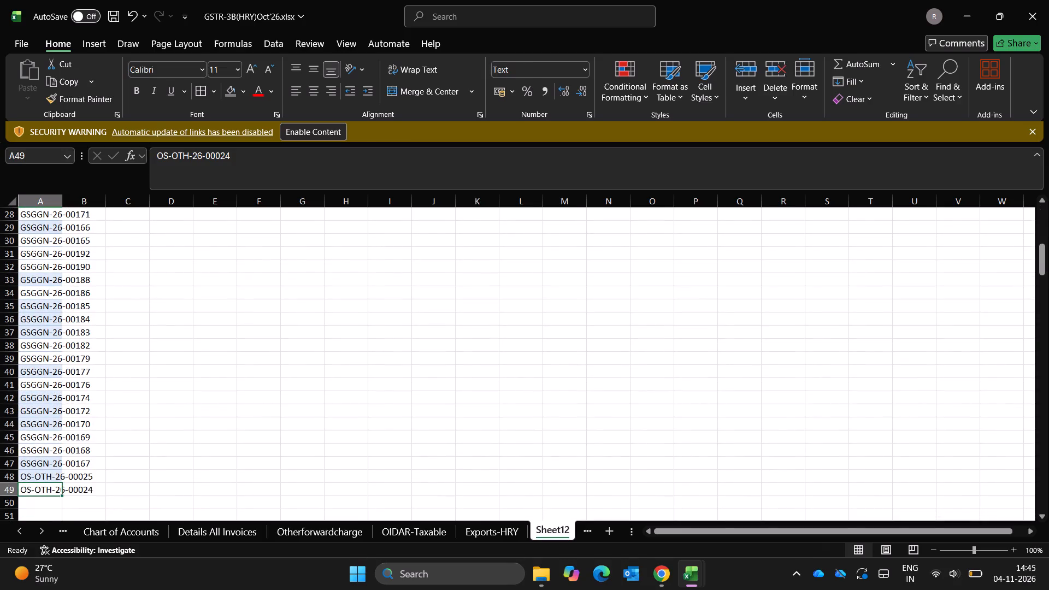
Paste the unique export document numbers from Sheet12 as values into Details All Invoices, starting at invoice number cell G27.
{"action": "key", "text": "ctrl+Up"}
{"action": "key", "text": "ctrl+a"}
{"action": "key", "text": "ctrl+c"}
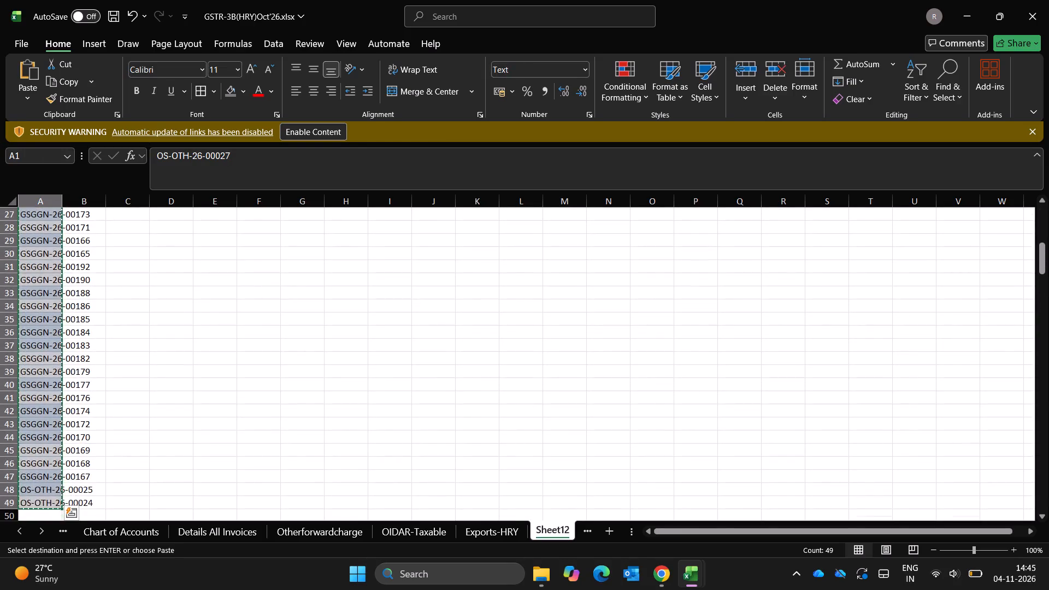
{"action": "key", "text": "ctrl+Page_Up"}
{"action": "key", "text": "ctrl+Page_Up"}
{"action": "key", "text": "ctrl+Page_Up"}
{"action": "key", "text": "ctrl+Page_Up"}
{"action": "key", "text": "ctrl+Left"}
{"action": "key", "text": "ctrl+Left"}
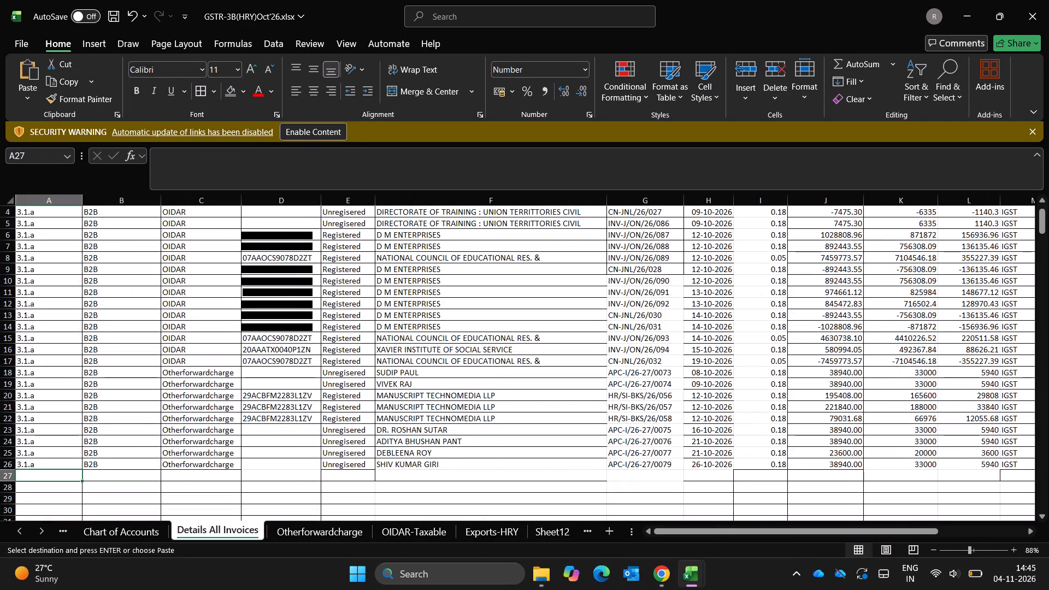
{"action": "key", "text": "Right"}
{"action": "key", "text": "Right"}
{"action": "key", "text": "Right"}
{"action": "key", "text": "Right"}
{"action": "key", "text": "Right"}
{"action": "key", "text": "Right"}
{"action": "key", "text": "Right"}
{"action": "key", "text": "Right"}
{"action": "key", "text": "Left"}
{"action": "key", "text": "Left"}
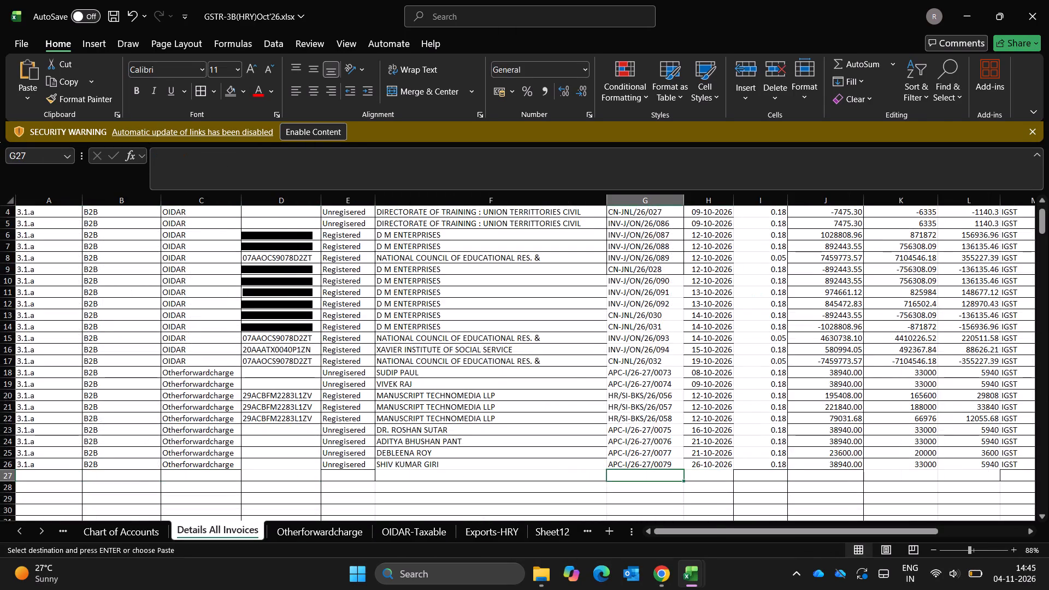
{"action": "key", "text": "ctrl+alt+v"}
{"action": "key", "text": "v"}
{"action": "key", "text": "Return"}
Switch to the September 2026 GSTR-3B workbook and filter the GSTR 3B Tab column of Details All Invoices to 3.1.b.
{"action": "key", "text": "ctrl+Left"}
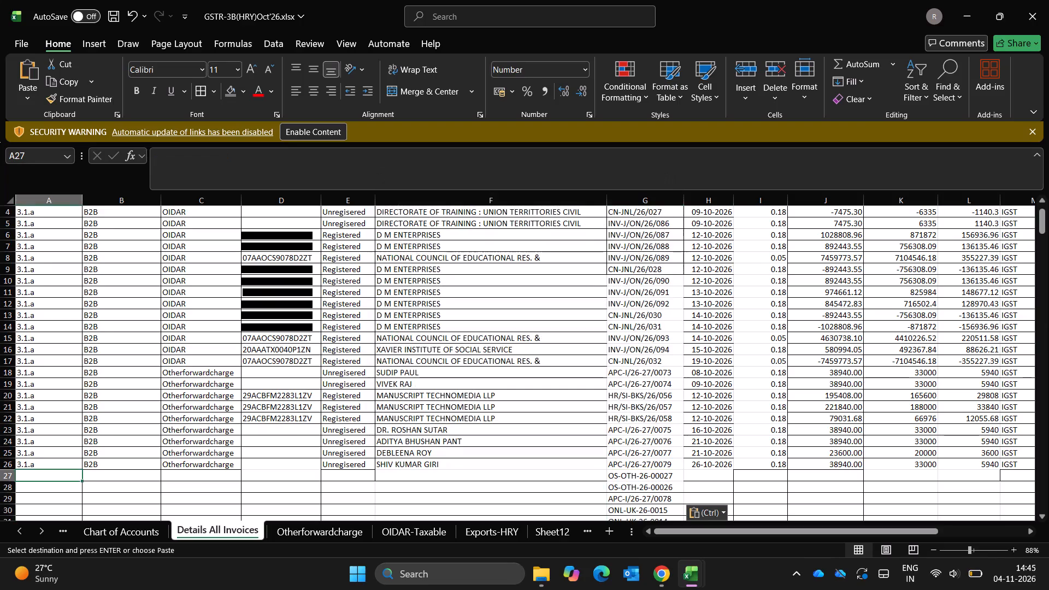
{"action": "key", "text": "Right"}
{"action": "key", "text": "Right"}
{"action": "key", "text": "Right"}
{"action": "key", "text": "Right"}
{"action": "key", "text": "Right"}
{"action": "key", "text": "Right"}
{"action": "key", "text": "alt+Tab"}
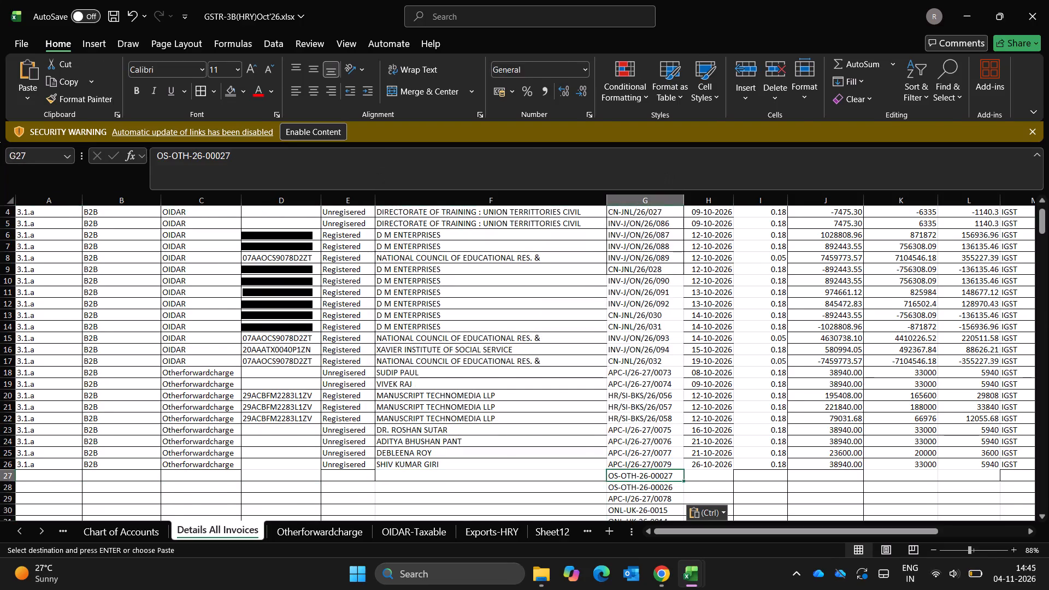
{"action": "key", "text": "Up"}
{"action": "key", "text": "Up"}
{"action": "key", "text": "Down"}
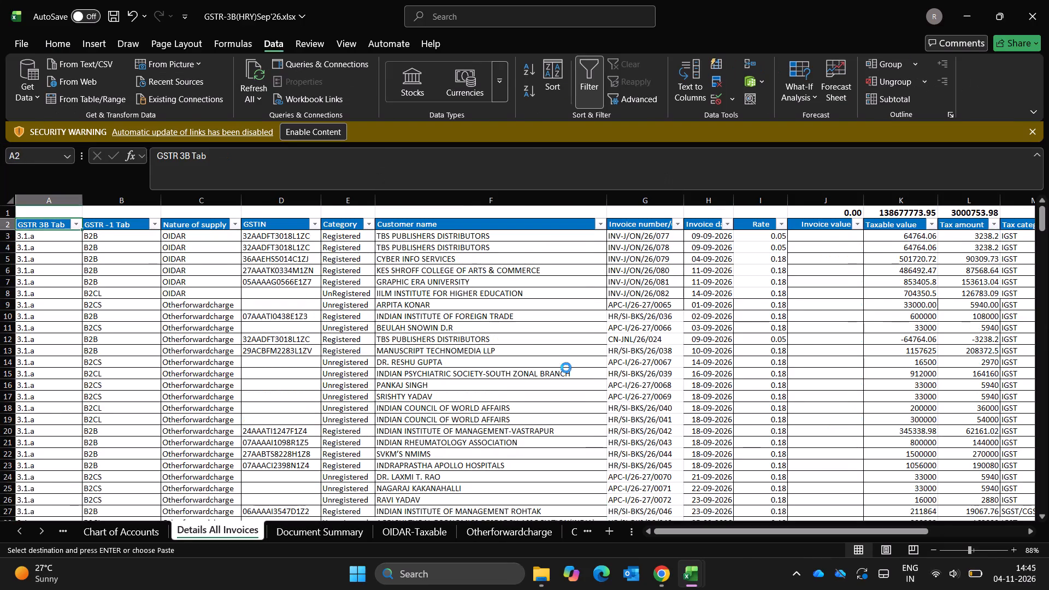
{"action": "key", "text": "alt+Down"}
{"action": "key", "text": "alt+Down"}
{"action": "key", "text": "alt+Down"}
{"action": "key", "text": "alt+Down"}
{"action": "key", "text": "alt+Down"}
{"action": "key", "text": "alt+Down"}
{"action": "key", "text": "alt+Down"}
{"action": "key", "text": "alt+Down"}
{"action": "key", "text": "alt+Down"}
{"action": "key", "text": "Down"}
{"action": "key", "text": "space"}
{"action": "key", "text": "Down"}
{"action": "key", "text": "Down"}
{"action": "key", "text": "Down"}
{"action": "key", "text": "space"}
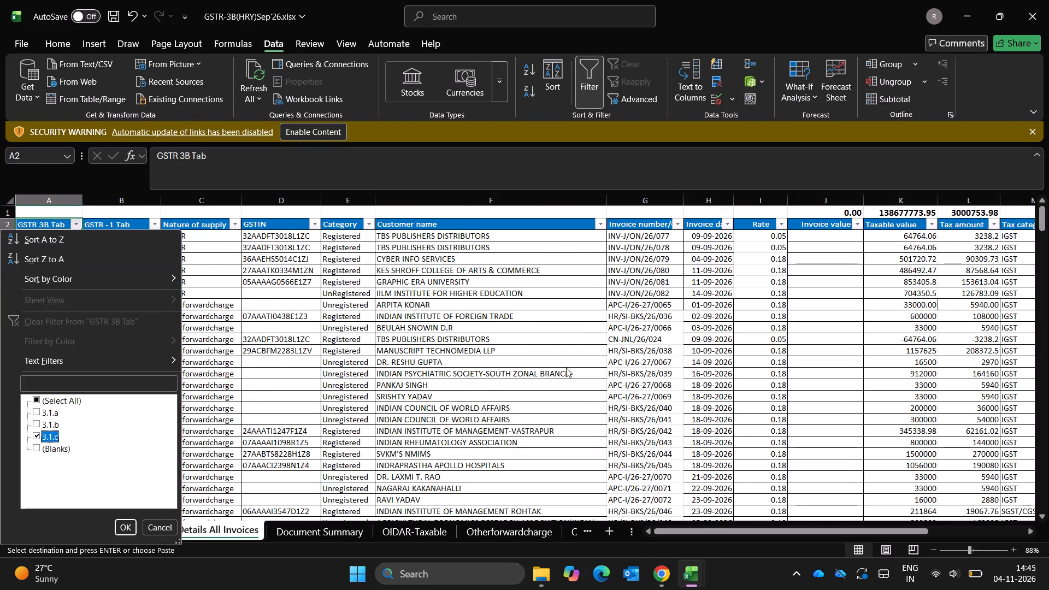
{"action": "key", "text": "Up"}
{"action": "key", "text": "space"}
{"action": "key", "text": "Down"}
{"action": "key", "text": "space"}
{"action": "key", "text": "Return"}
Copy the export classification cells A36:E36 from the September workbook into A27:E27 of the October Details All Invoices sheet.
{"action": "key", "text": "Down"}
{"action": "key", "text": "shift+Right"}
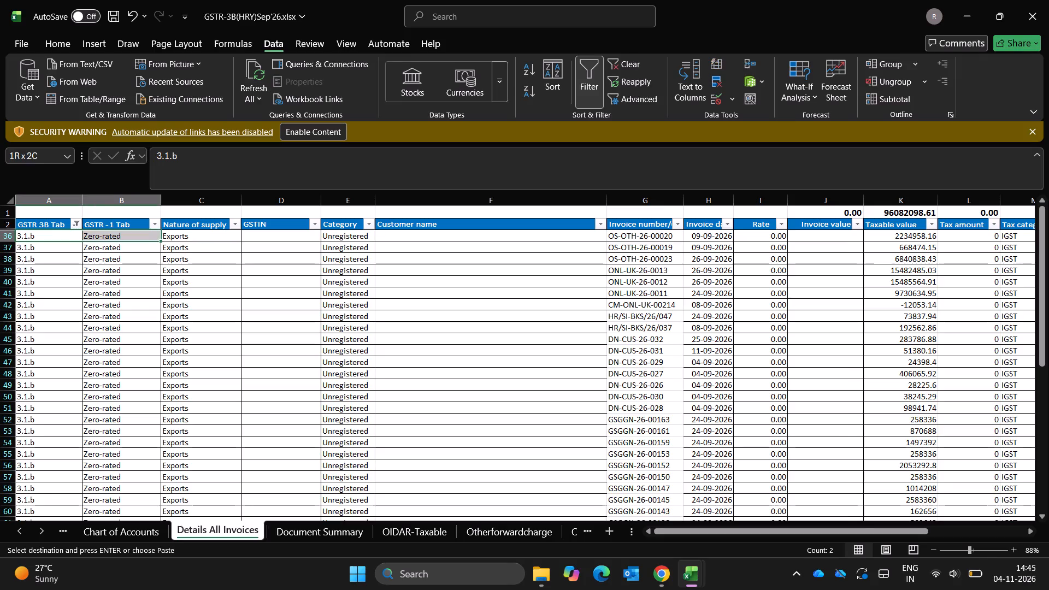
{"action": "key", "text": "shift+Right"}
{"action": "key", "text": "shift+Right"}
{"action": "key", "text": "shift+Right"}
{"action": "key", "text": "ctrl+c"}
{"action": "key", "text": "alt+Tab"}
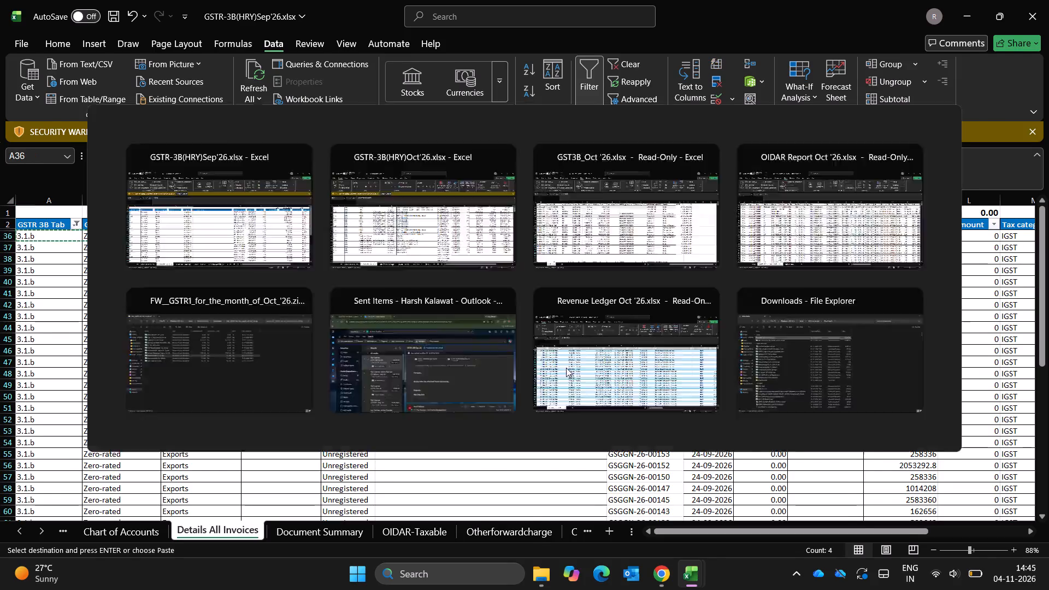
{"action": "key", "text": "Down"}
{"action": "key", "text": "Up"}
{"action": "key", "text": "ctrl+Left"}
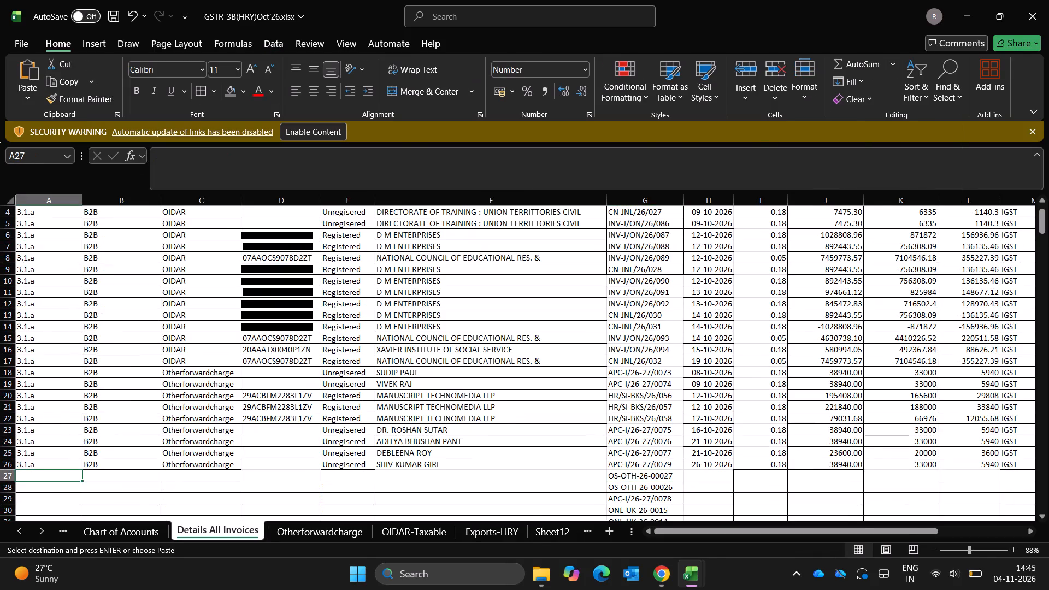
{"action": "key", "text": "ctrl+v"}
{"action": "key", "text": "Escape"}
In H27, enter an XLOOKUP that finds G27 in column G of Exports-HRY and returns the posting date from column A.
{"action": "key", "text": "Right"}
{"action": "key", "text": "Right"}
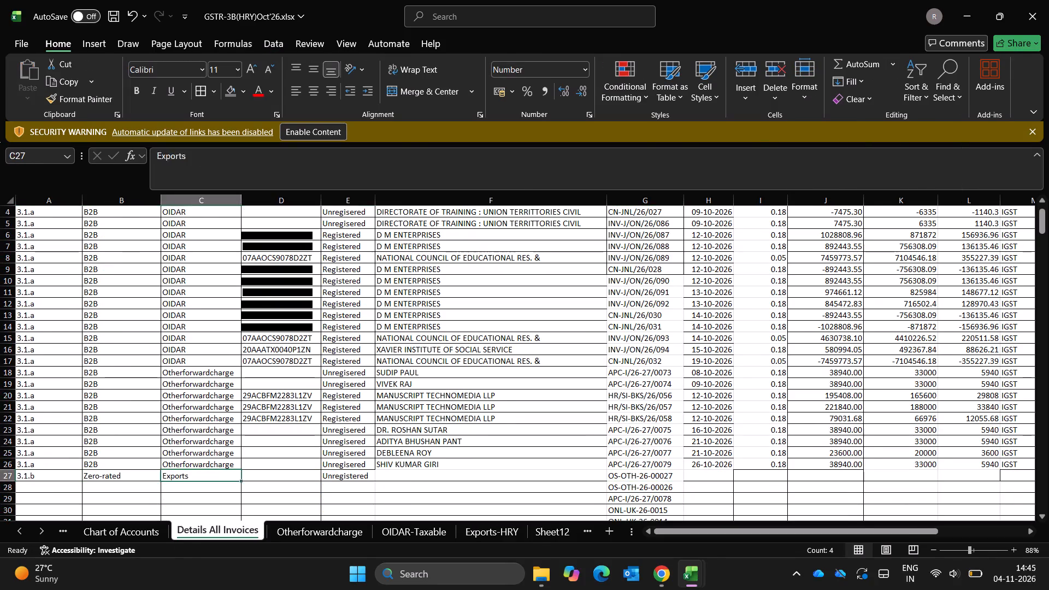
{"action": "key", "text": "Right"}
{"action": "key", "text": "Right"}
{"action": "key", "text": "Right"}
{"action": "key", "text": "Right"}
{"action": "key", "text": "Right"}
{"action": "key", "text": "Right"}
{"action": "key", "text": "Right"}
{"action": "key", "text": "Left"}
{"action": "key", "text": "Left"}
{"action": "key", "text": "Left"}
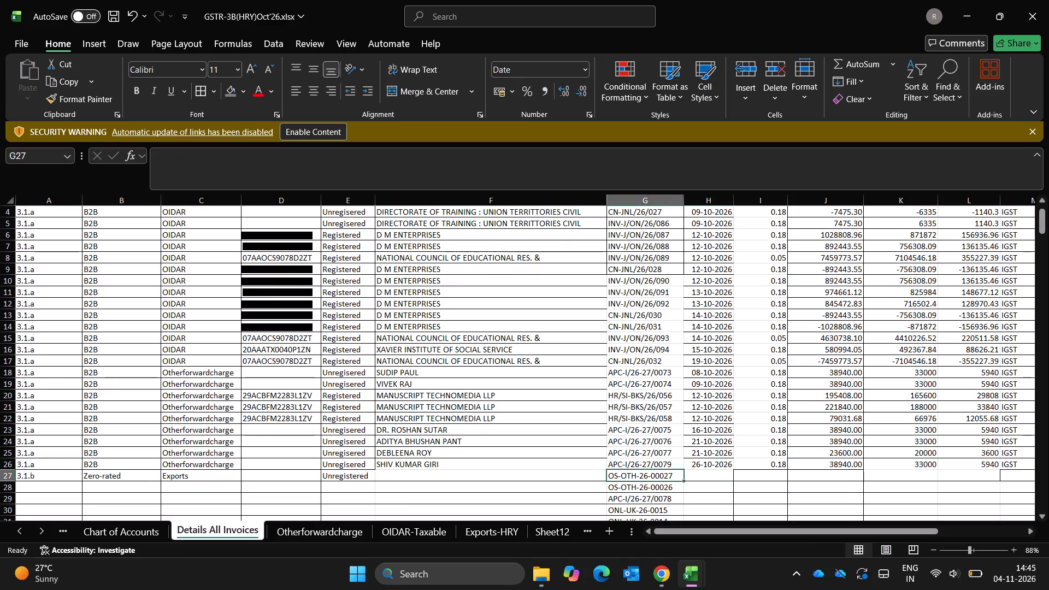
{"action": "key", "text": "Right"}
{"action": "type", "text": "=xloo"}
{"action": "key", "text": "Tab"}
{"action": "key", "text": "Left"}
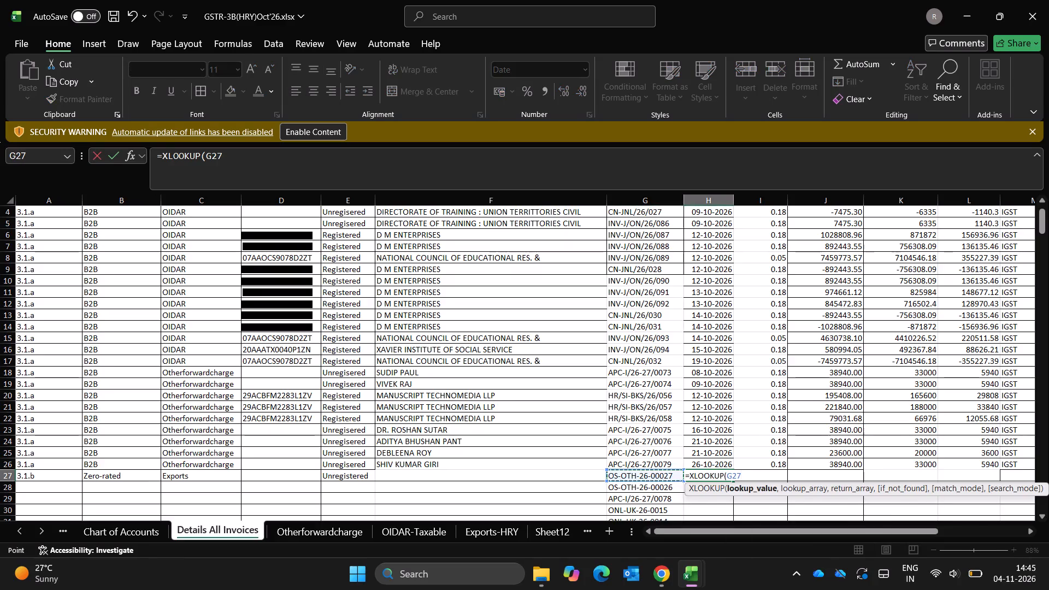
{"action": "key", "text": "comma"}
{"action": "key", "text": "ctrl+Page_Down"}
{"action": "key", "text": "ctrl+Page_Down"}
{"action": "key", "text": "ctrl+Page_Down"}
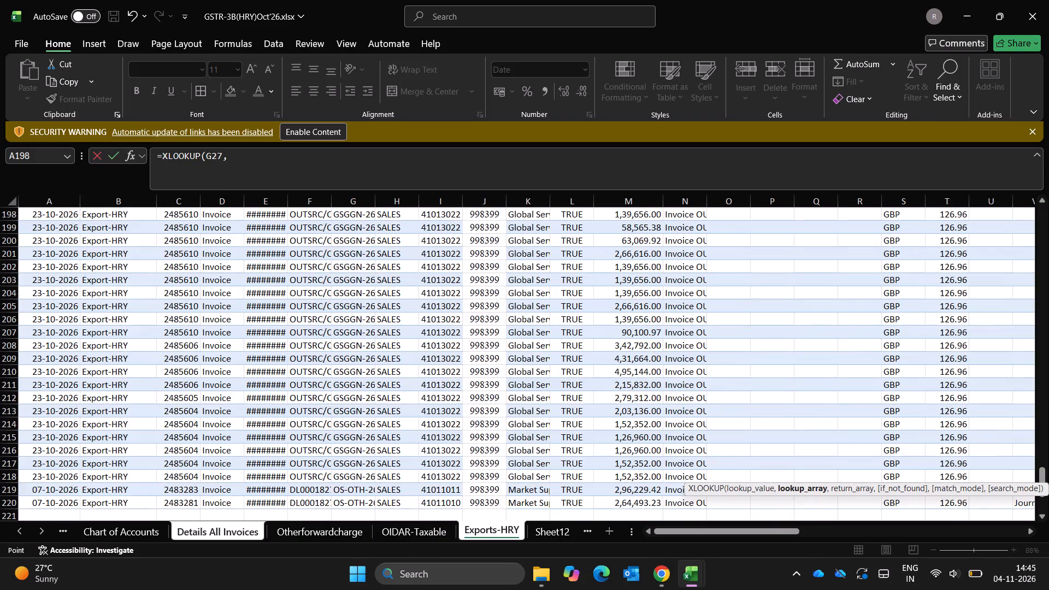
{"action": "left_click", "coordinate": [566, 368]}
{"action": "key", "text": "ctrl+Up"}
{"action": "key", "text": "ctrl+Up"}
{"action": "key", "text": "ctrl+Up"}
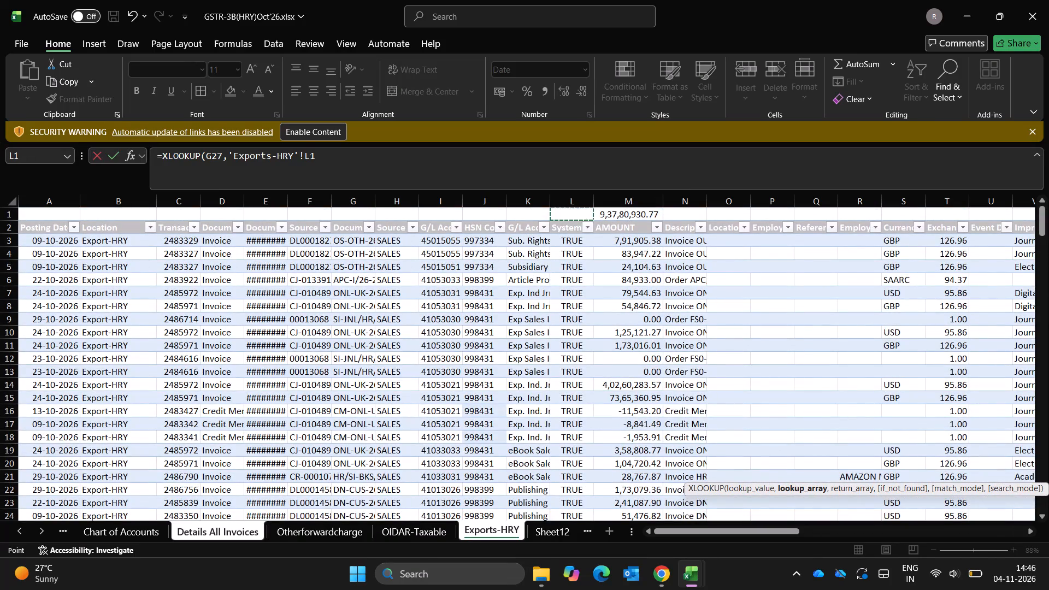
{"action": "left_click", "coordinate": [356, 204]}
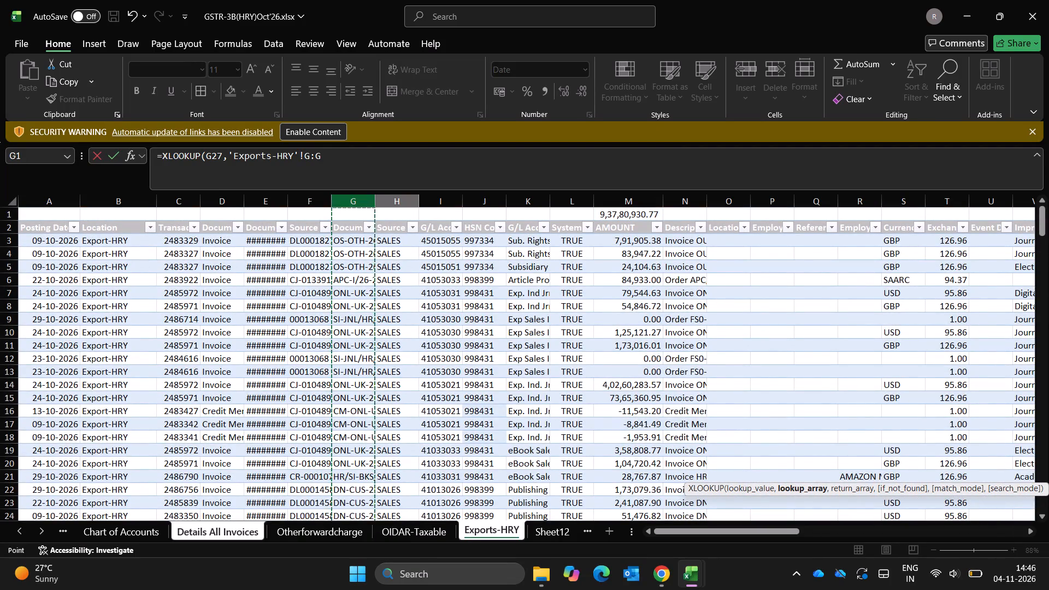
{"action": "key", "text": "comma"}
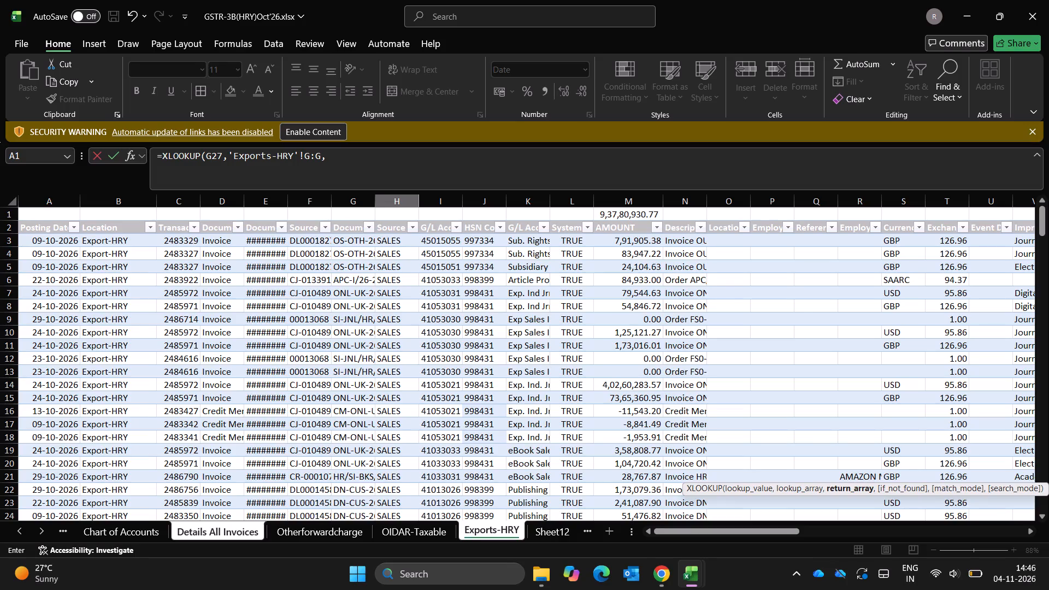
{"action": "left_click", "coordinate": [42, 197]}
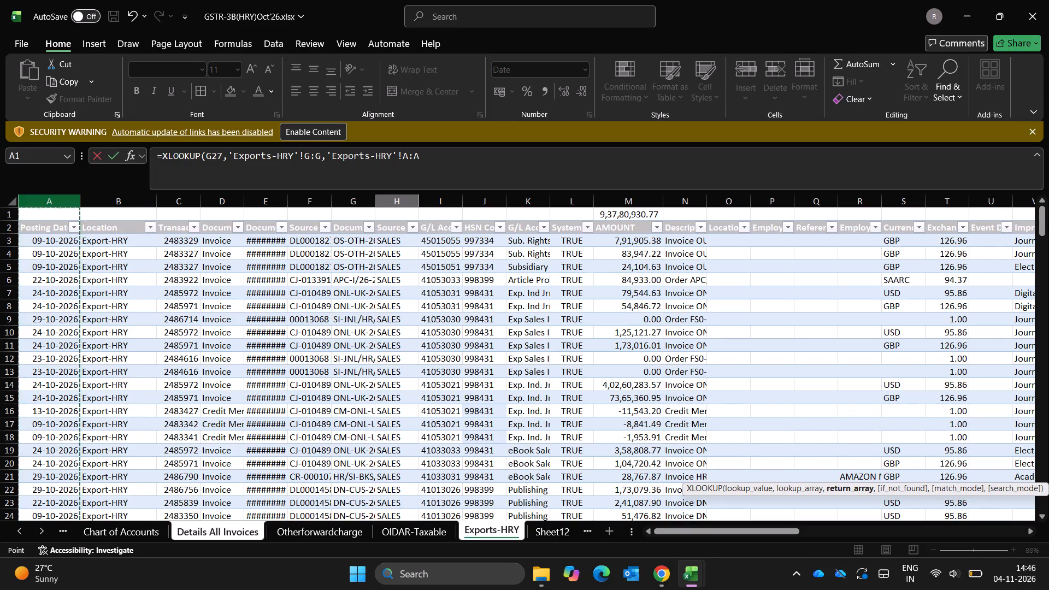
{"action": "key", "text": "Return"}
Fill the H27 date lookup down to H75, the last export invoice row.
{"action": "key", "text": "Left"}
{"action": "key", "text": "ctrl+Down"}
{"action": "key", "text": "Right"}
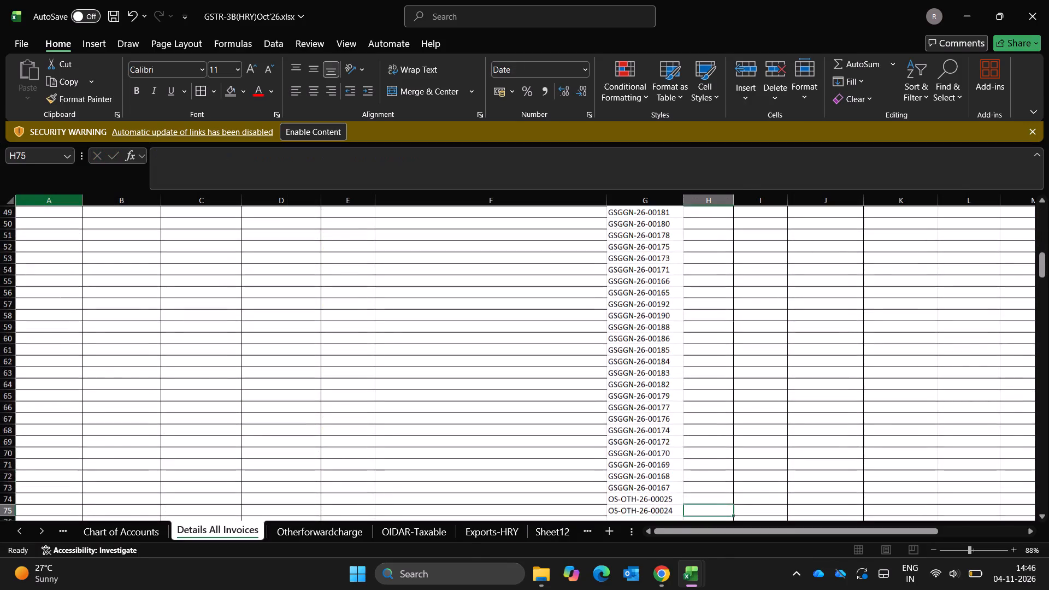
{"action": "key", "text": "ctrl+shift+Up"}
{"action": "key", "text": "ctrl+d"}
{"action": "key", "text": "ctrl+Down"}
{"action": "key", "text": "Up"}
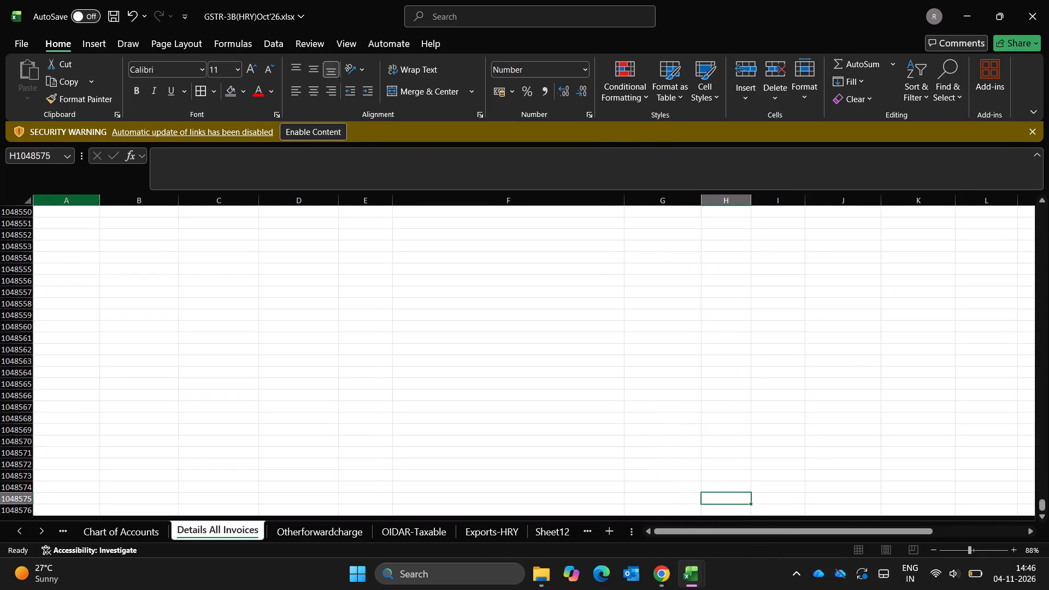
Enter a rate of 0 in I27 for the first export invoice.
{"action": "key", "text": "ctrl+Up"}
{"action": "key", "text": "Down"}
{"action": "key", "text": "Down"}
{"action": "key", "text": "Up"}
{"action": "key", "text": "Right"}
{"action": "key", "text": "Up"}
{"action": "key", "text": "ctrl+Up"}
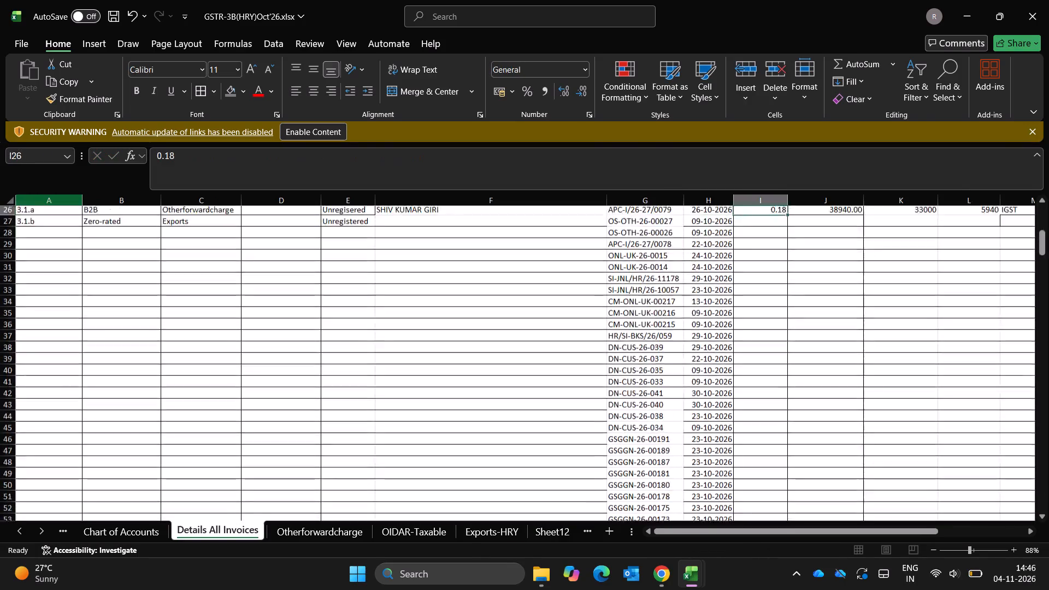
{"action": "key", "text": "Up"}
{"action": "key", "text": "Up"}
{"action": "key", "text": "Down"}
{"action": "key", "text": "Down"}
{"action": "key", "text": "Down"}
{"action": "key", "text": "0"}
{"action": "key", "text": "Return"}
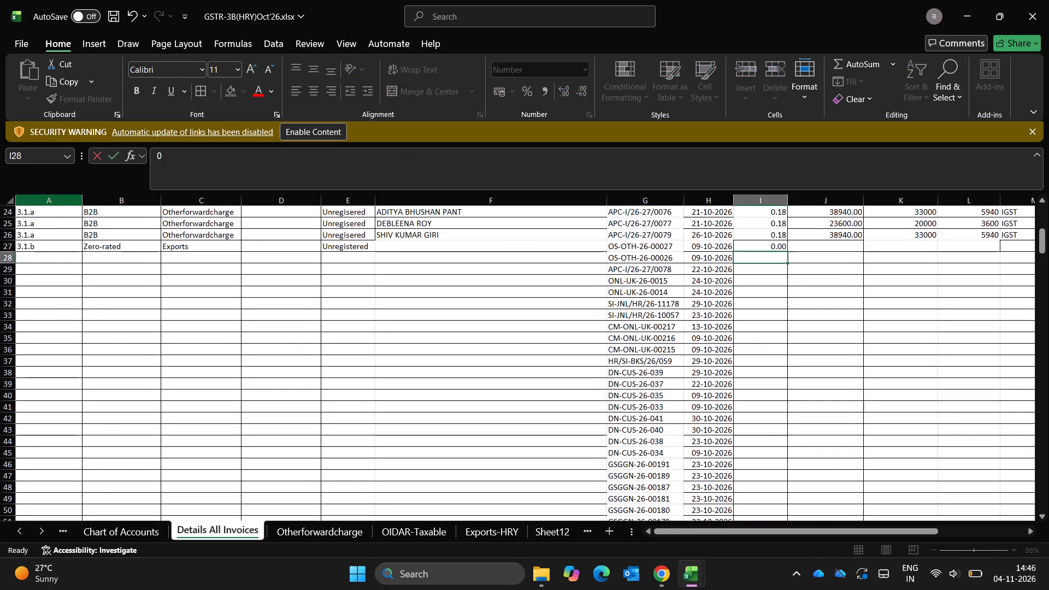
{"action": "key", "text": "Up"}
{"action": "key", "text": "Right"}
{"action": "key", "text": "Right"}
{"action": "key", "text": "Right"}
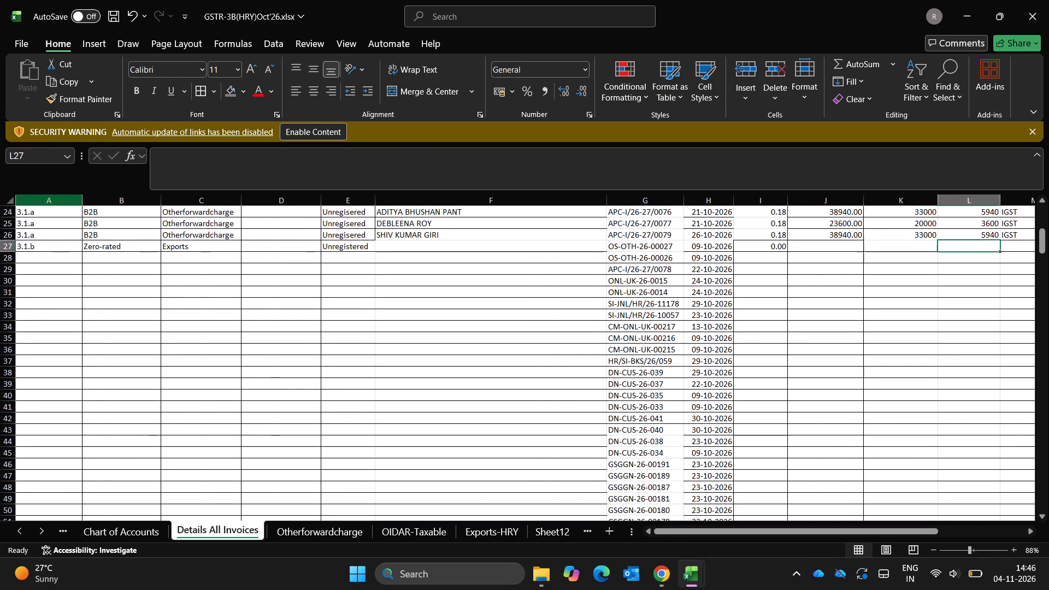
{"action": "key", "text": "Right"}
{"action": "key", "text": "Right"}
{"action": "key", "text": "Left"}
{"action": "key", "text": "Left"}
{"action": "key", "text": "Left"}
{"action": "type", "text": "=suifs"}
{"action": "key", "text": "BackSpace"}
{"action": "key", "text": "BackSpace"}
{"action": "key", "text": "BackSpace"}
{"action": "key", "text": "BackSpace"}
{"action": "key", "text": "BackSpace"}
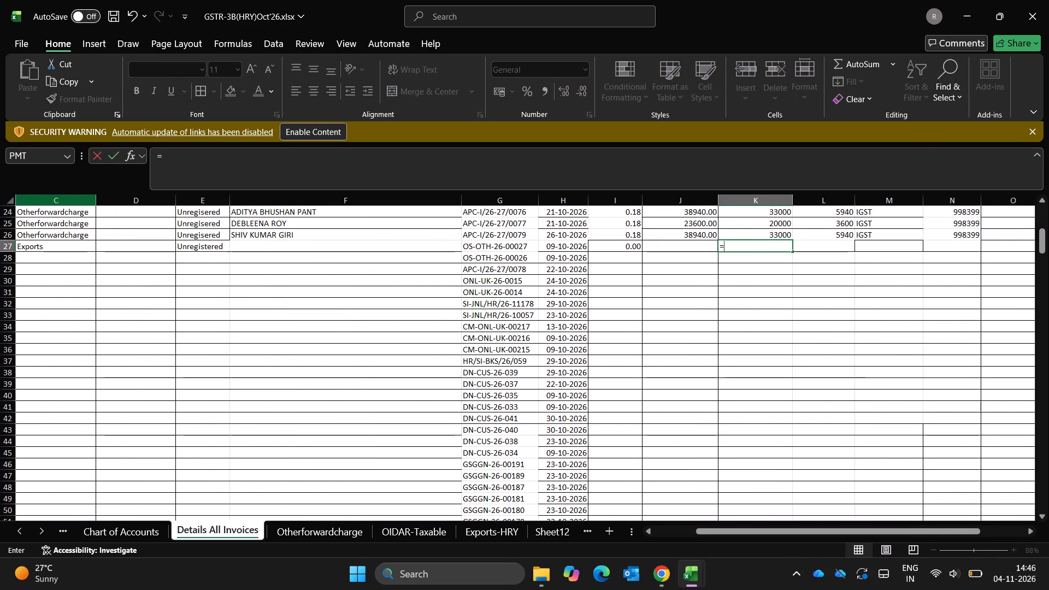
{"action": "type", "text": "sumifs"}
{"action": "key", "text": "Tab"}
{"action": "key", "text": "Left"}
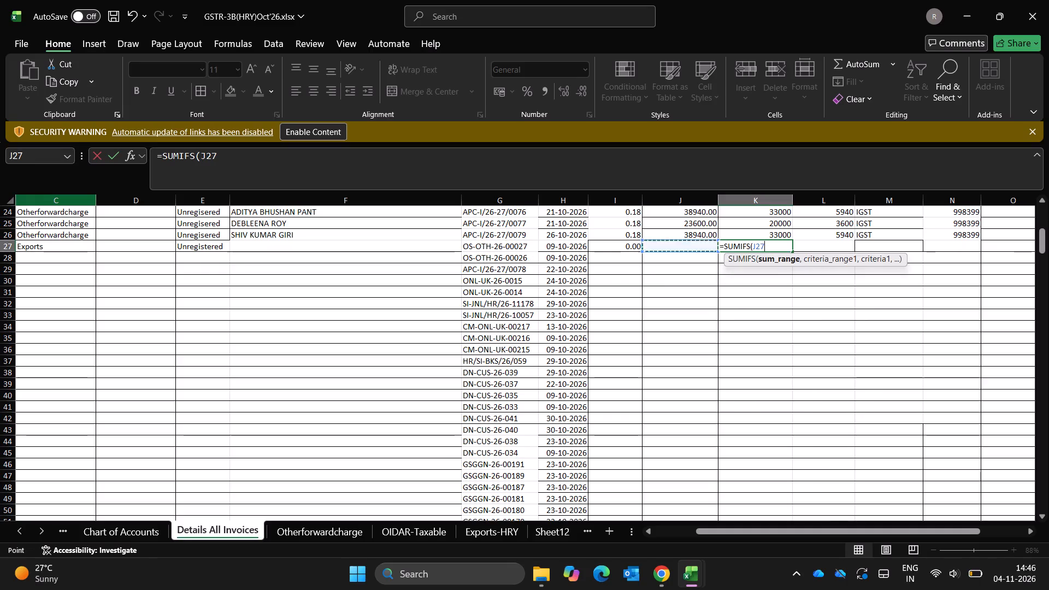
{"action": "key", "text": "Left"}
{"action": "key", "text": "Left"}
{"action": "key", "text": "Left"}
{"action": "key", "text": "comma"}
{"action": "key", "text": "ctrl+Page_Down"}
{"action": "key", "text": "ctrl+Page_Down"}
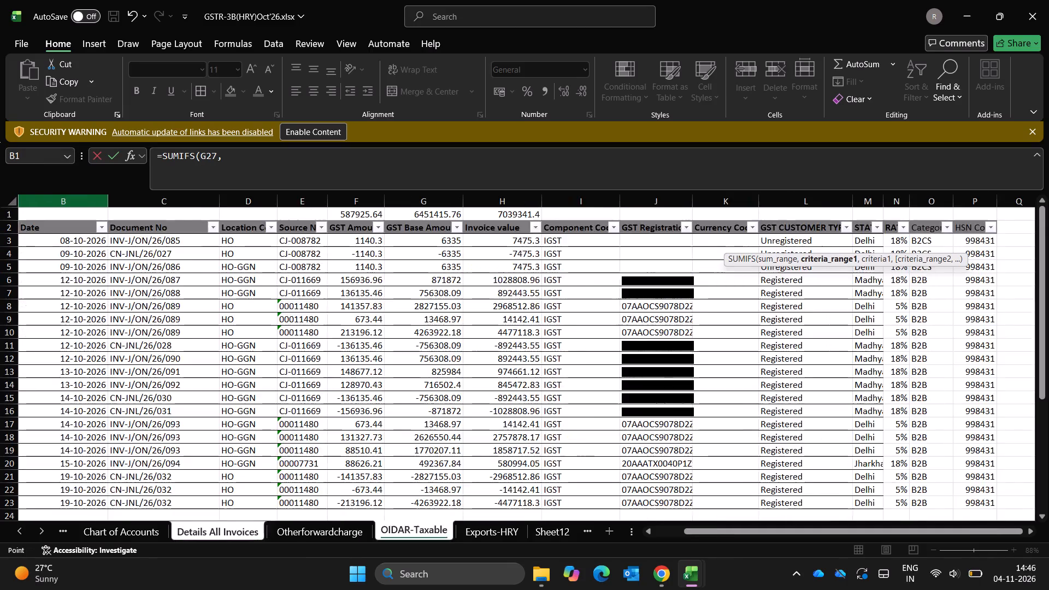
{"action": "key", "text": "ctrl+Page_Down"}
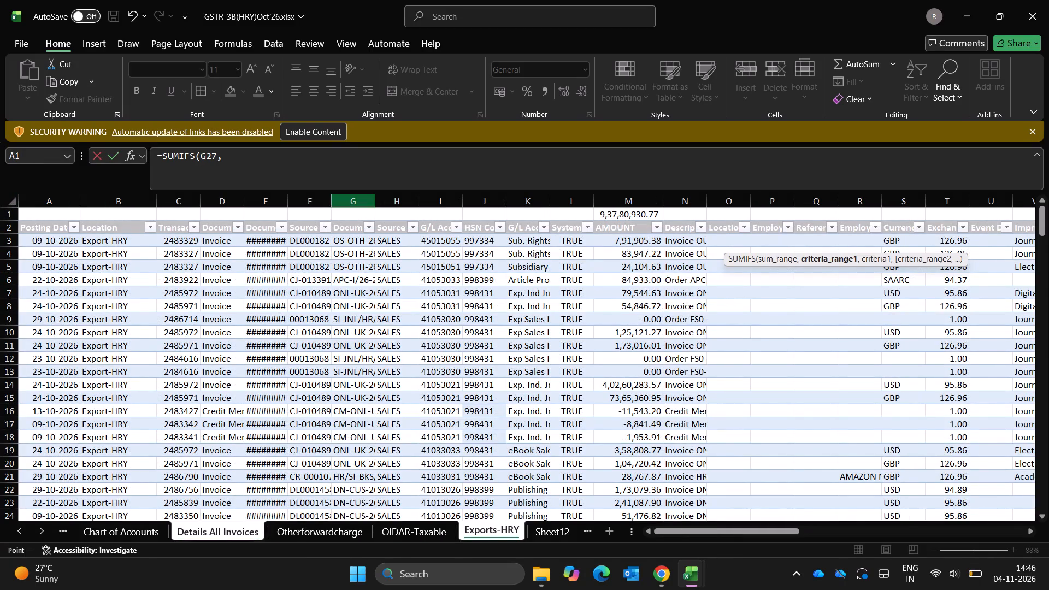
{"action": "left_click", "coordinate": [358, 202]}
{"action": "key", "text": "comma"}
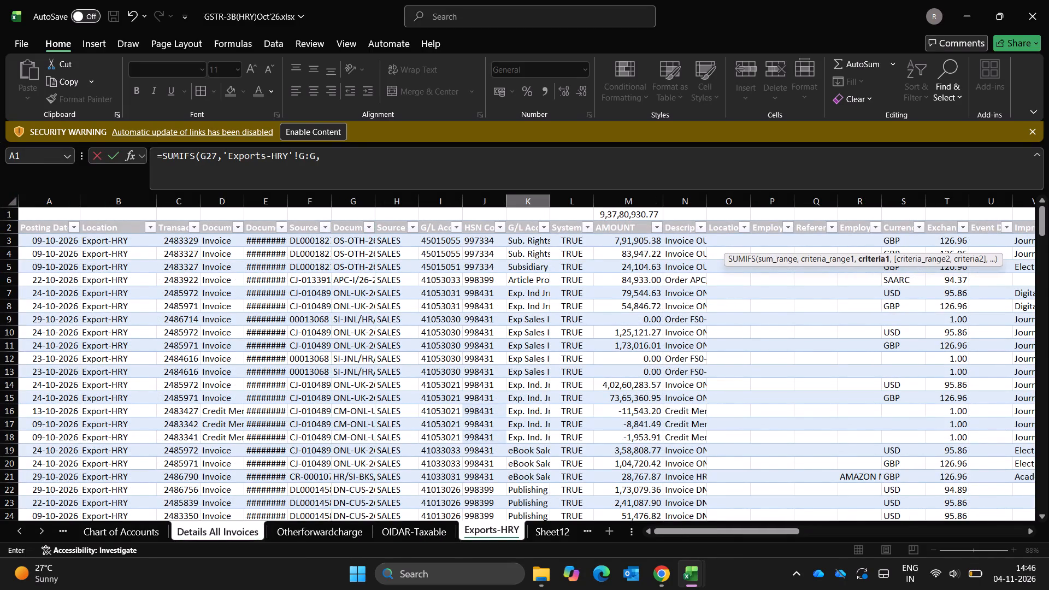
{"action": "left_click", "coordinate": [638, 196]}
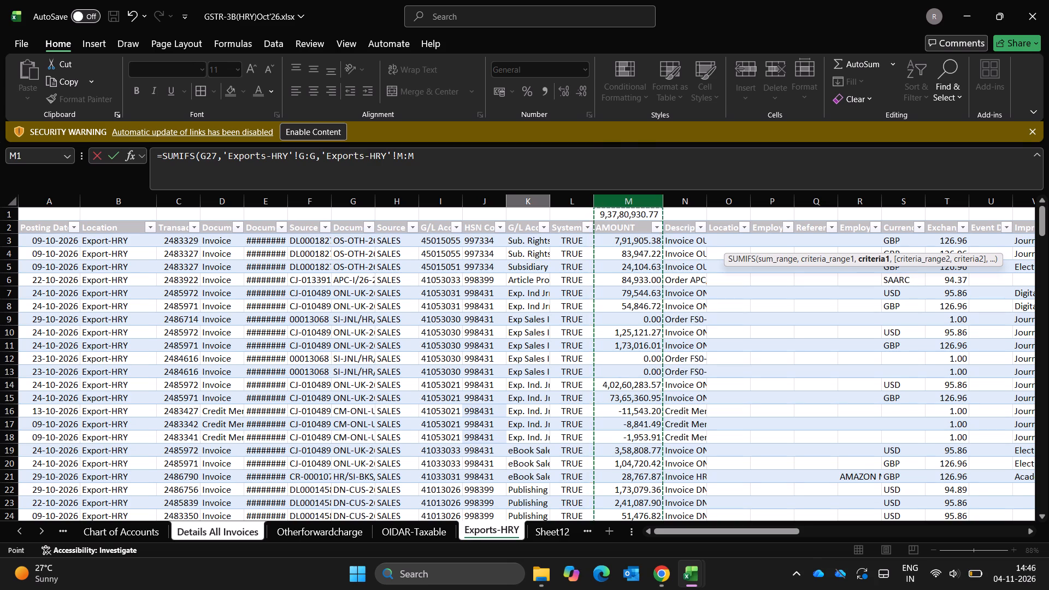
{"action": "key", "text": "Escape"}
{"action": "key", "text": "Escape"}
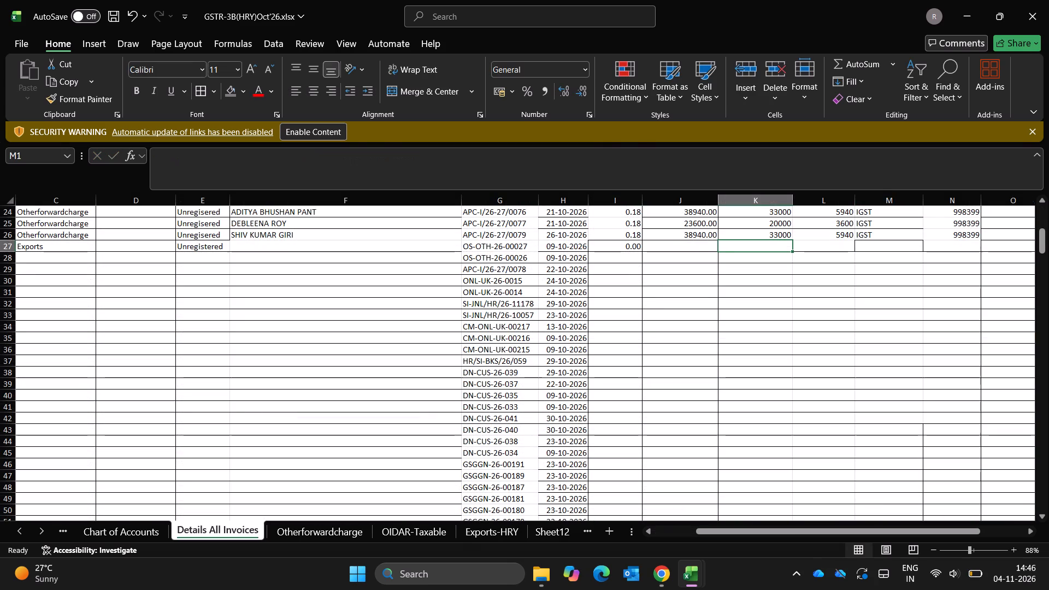
In K27, enter a SUMIFS totalling Exports-HRY column M where column G matches the invoice number in G27.
{"action": "type", "text": "=sumifs"}
{"action": "key", "text": "Tab"}
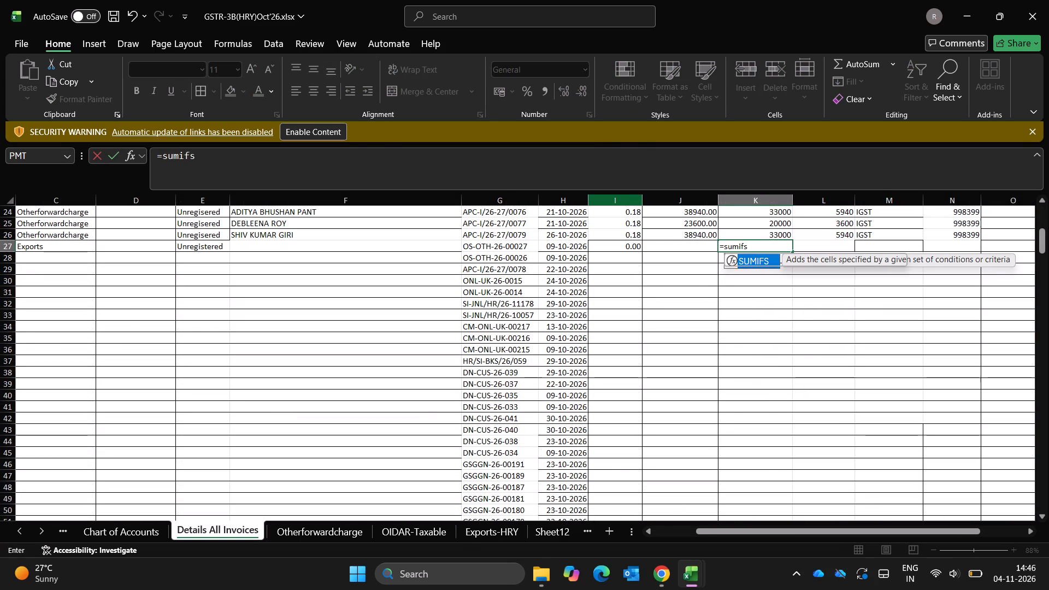
{"action": "key", "text": "ctrl+Page_Down"}
{"action": "key", "text": "ctrl+Page_Down"}
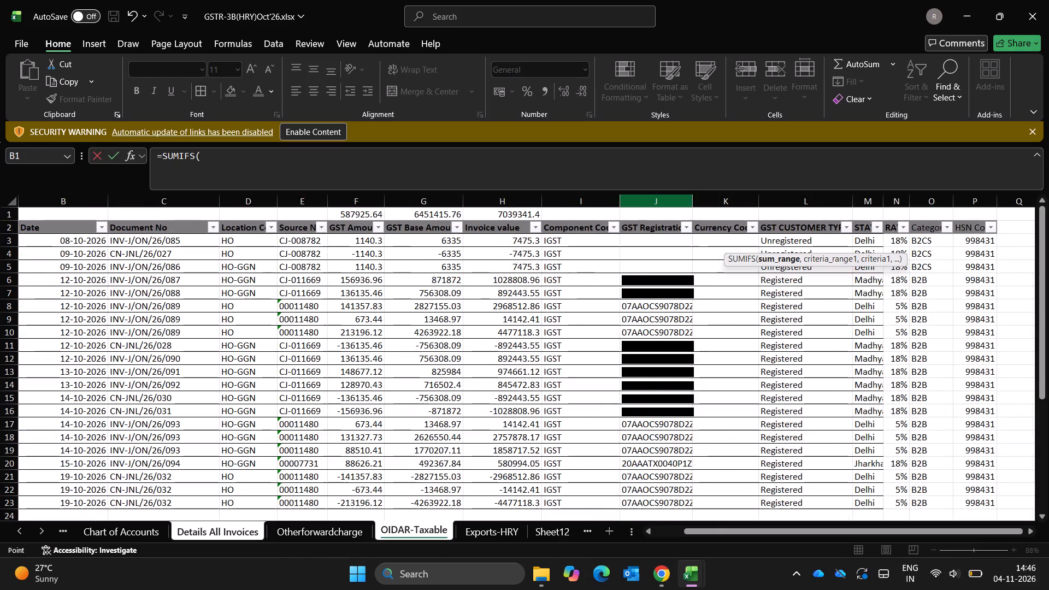
{"action": "key", "text": "ctrl+Page_Down"}
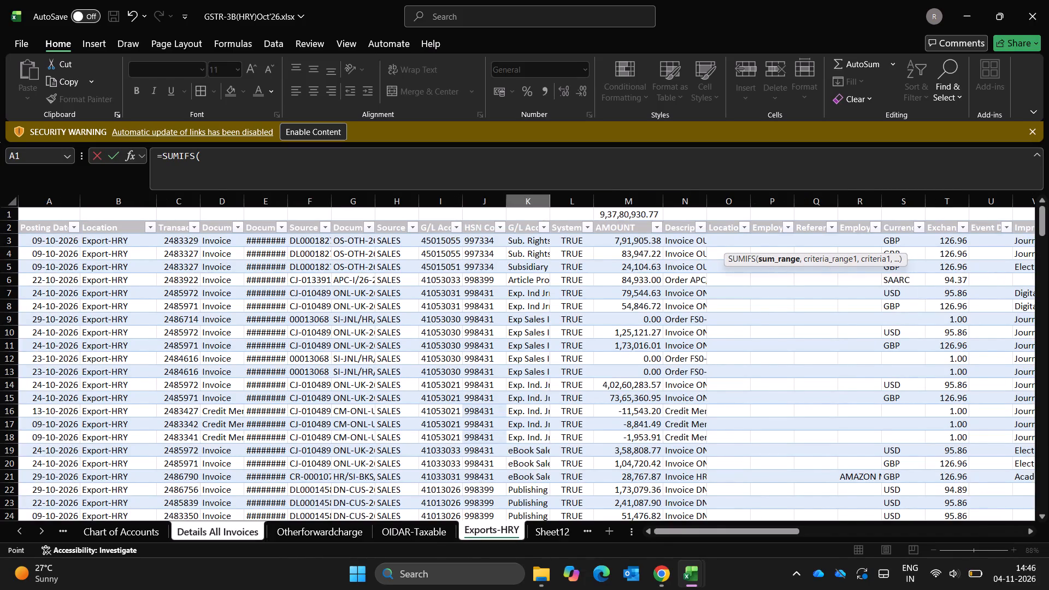
{"action": "left_click", "coordinate": [609, 197]}
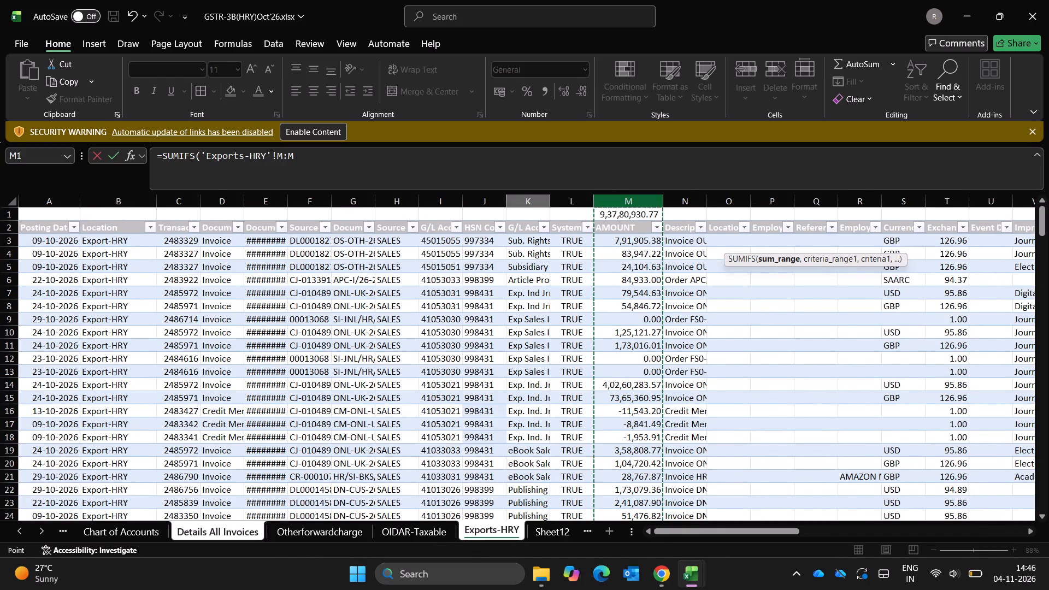
{"action": "key", "text": "comma"}
{"action": "left_click", "coordinate": [343, 201]}
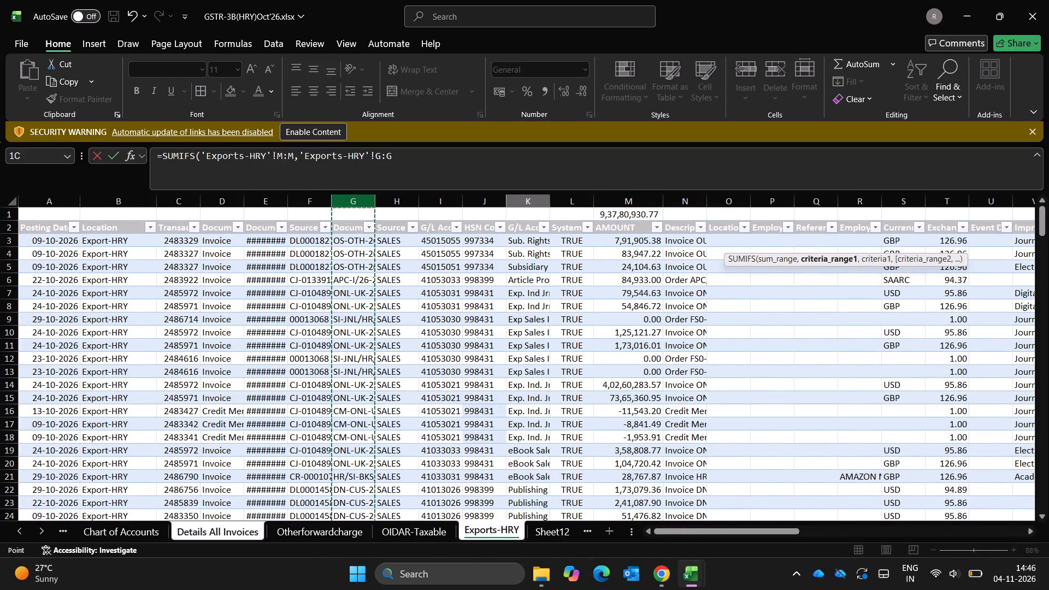
{"action": "key", "text": "comma"}
{"action": "key", "text": "ctrl+Page_Up"}
{"action": "key", "text": "ctrl+Page_Up"}
{"action": "key", "text": "ctrl+Page_Up"}
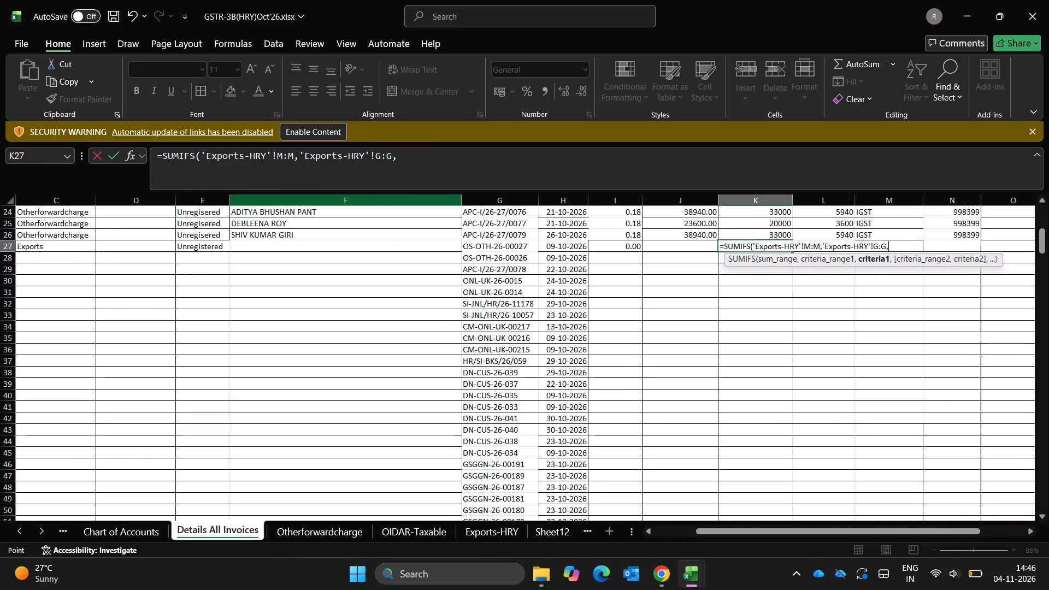
{"action": "key", "text": "Left"}
{"action": "key", "text": "Left"}
{"action": "key", "text": "Left"}
{"action": "key", "text": "Left"}
{"action": "key", "text": "Return"}
Fill the invoice value formula from J26 down into J27.
{"action": "key", "text": "Left"}
{"action": "key", "text": "Left"}
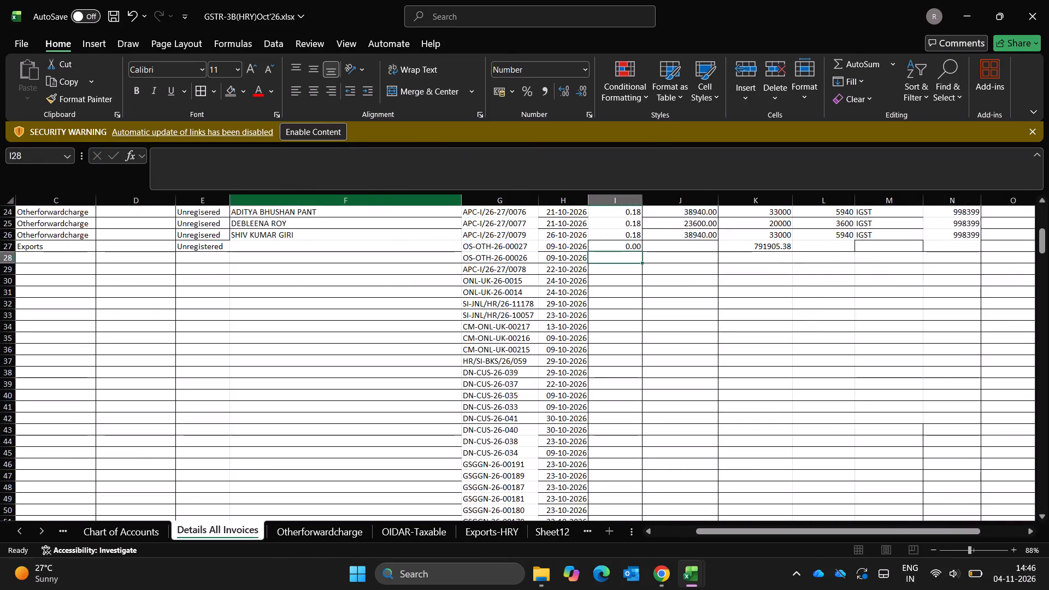
{"action": "key", "text": "Left"}
{"action": "key", "text": "Right"}
{"action": "key", "text": "Right"}
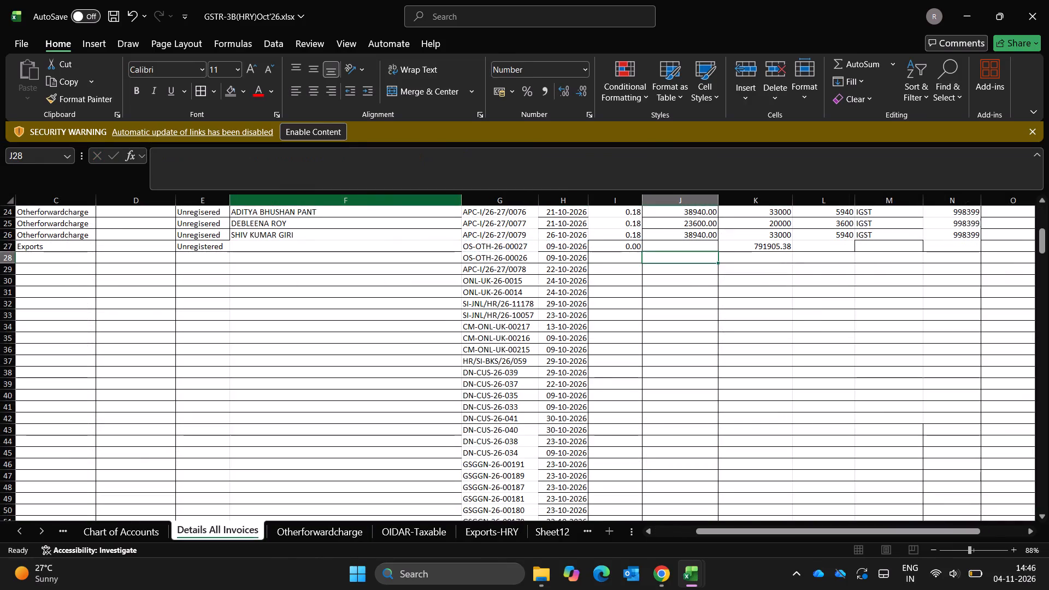
{"action": "key", "text": "Left"}
{"action": "key", "text": "Right"}
{"action": "key", "text": "Up"}
{"action": "key", "text": "Up"}
{"action": "key", "text": "shift+Down"}
{"action": "key", "text": "ctrl+d"}
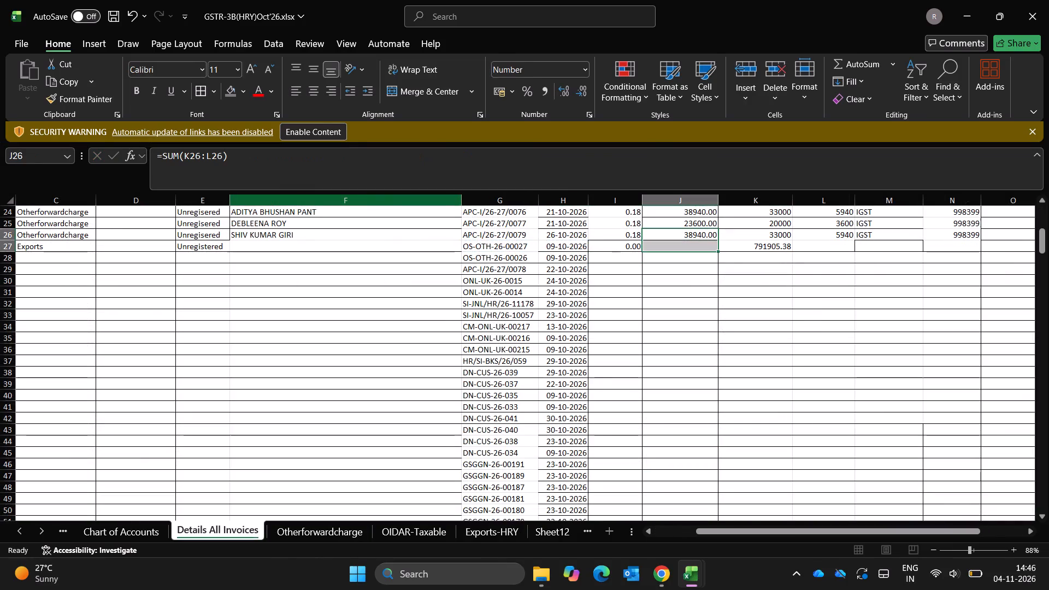
Fill the export row cells I27:M27 down through row 75 of Details All Invoices.
{"action": "key", "text": "Left"}
{"action": "key", "text": "Down"}
{"action": "key", "text": "Down"}
{"action": "key", "text": "Left"}
{"action": "key", "text": "ctrl+Down"}
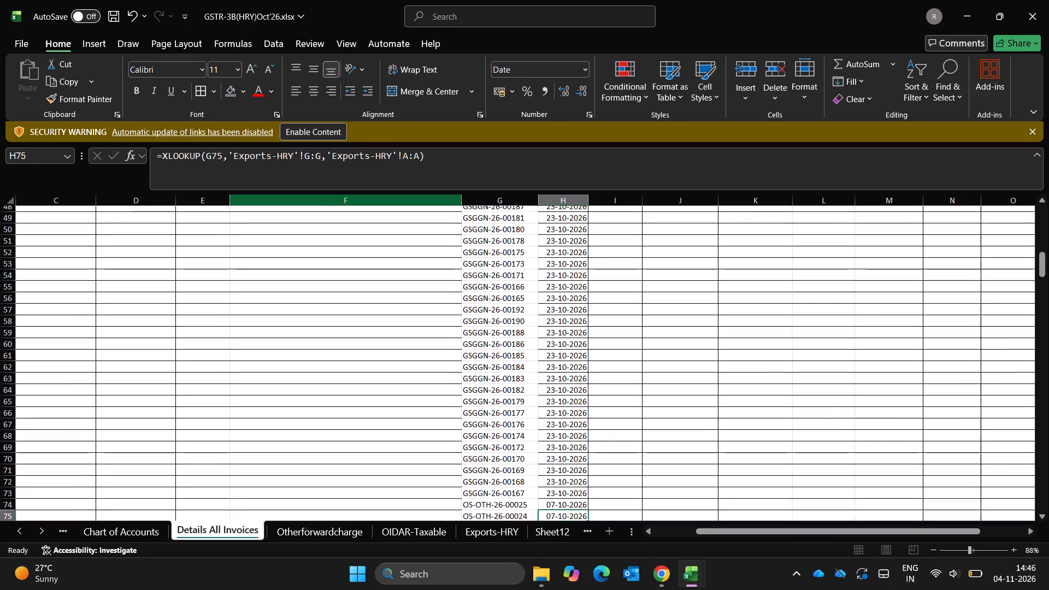
{"action": "key", "text": "Right"}
{"action": "key", "text": "shift+Right"}
{"action": "key", "text": "shift+Right"}
{"action": "key", "text": "shift+Right"}
{"action": "key", "text": "ctrl+shift+Up"}
{"action": "key", "text": "ctrl+shift+Up"}
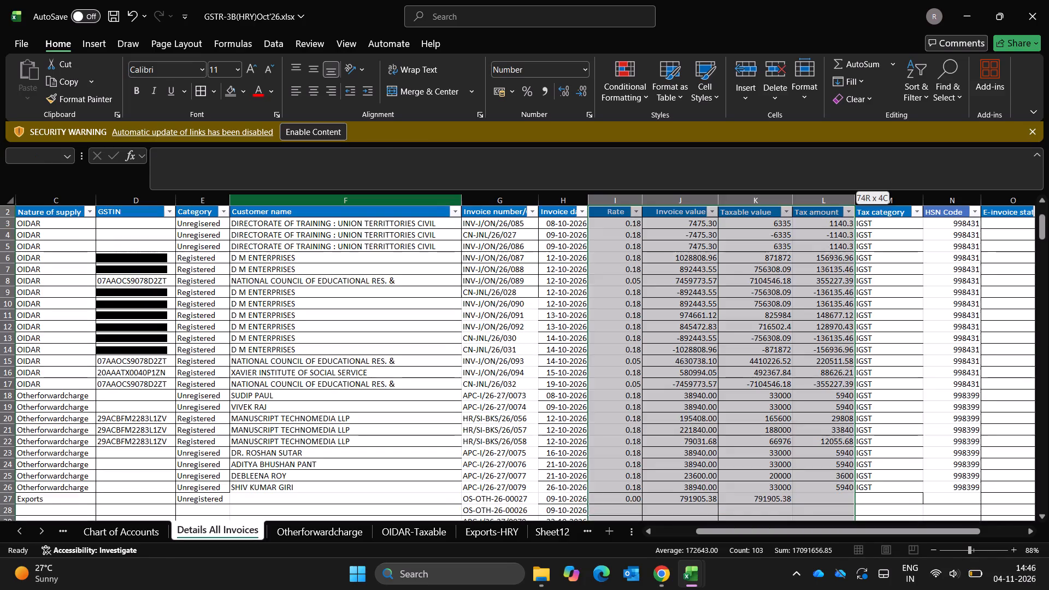
{"action": "key", "text": "Down"}
{"action": "key", "text": "Down"}
{"action": "key", "text": "Up"}
{"action": "key", "text": "Up"}
{"action": "key", "text": "shift+Right"}
{"action": "key", "text": "shift+Right"}
{"action": "key", "text": "shift+Right"}
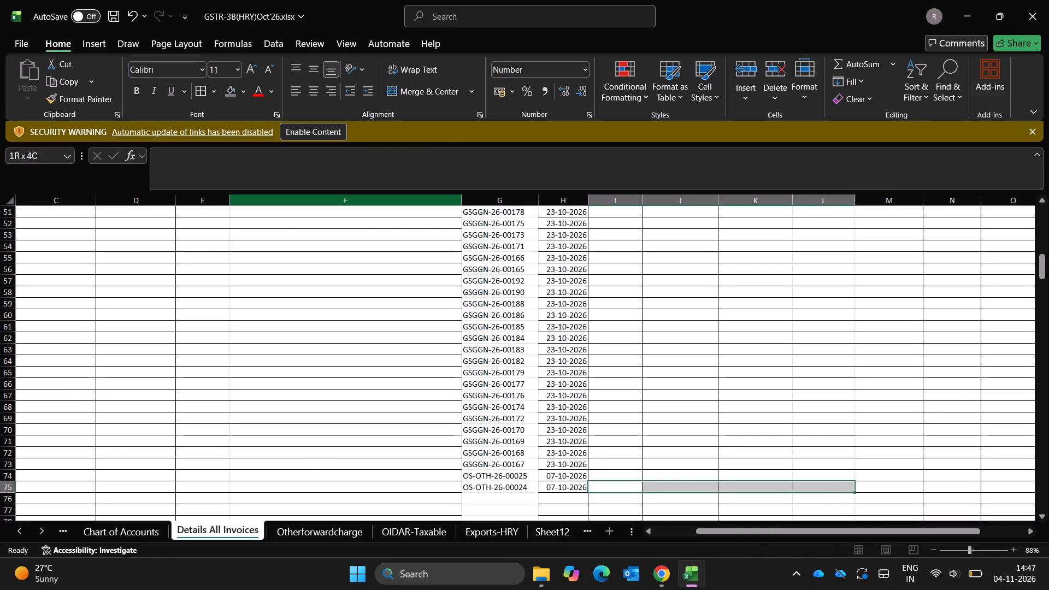
{"action": "key", "text": "shift+Right"}
{"action": "key", "text": "ctrl+shift+Up"}
{"action": "key", "text": "ctrl+shift+Up"}
{"action": "key", "text": "shift+Down"}
{"action": "key", "text": "shift+Down"}
{"action": "key", "text": "shift+Down"}
{"action": "key", "text": "shift+Down"}
{"action": "key", "text": "shift+Down"}
{"action": "key", "text": "shift+Down"}
{"action": "key", "text": "shift+Down"}
{"action": "key", "text": "shift+Down"}
{"action": "key", "text": "shift+Down"}
{"action": "key", "text": "shift+Down"}
{"action": "key", "text": "shift+Down"}
{"action": "key", "text": "shift+Down"}
{"action": "key", "text": "shift+Down"}
{"action": "key", "text": "shift+Down"}
{"action": "key", "text": "shift+Down"}
{"action": "key", "text": "shift+Down"}
{"action": "key", "text": "shift+Down"}
{"action": "key", "text": "shift+Down"}
{"action": "key", "text": "shift+Down"}
{"action": "key", "text": "shift+Down"}
{"action": "key", "text": "shift+Down"}
{"action": "key", "text": "shift+Down"}
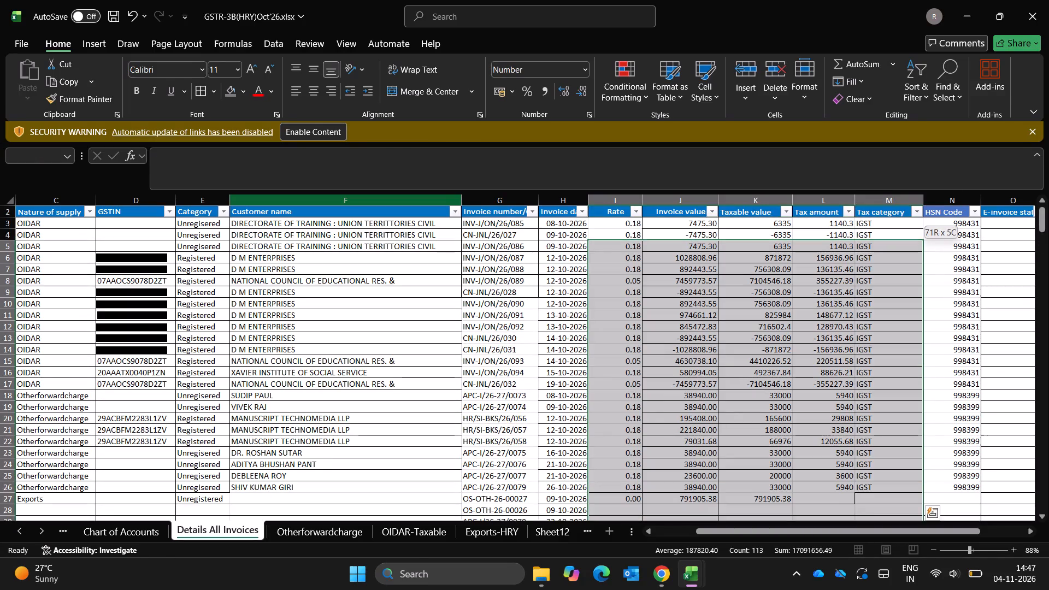
{"action": "key", "text": "shift+Up"}
{"action": "key", "text": "shift+Up"}
{"action": "key", "text": "shift+Up"}
{"action": "key", "text": "shift+Up"}
{"action": "key", "text": "shift+Up"}
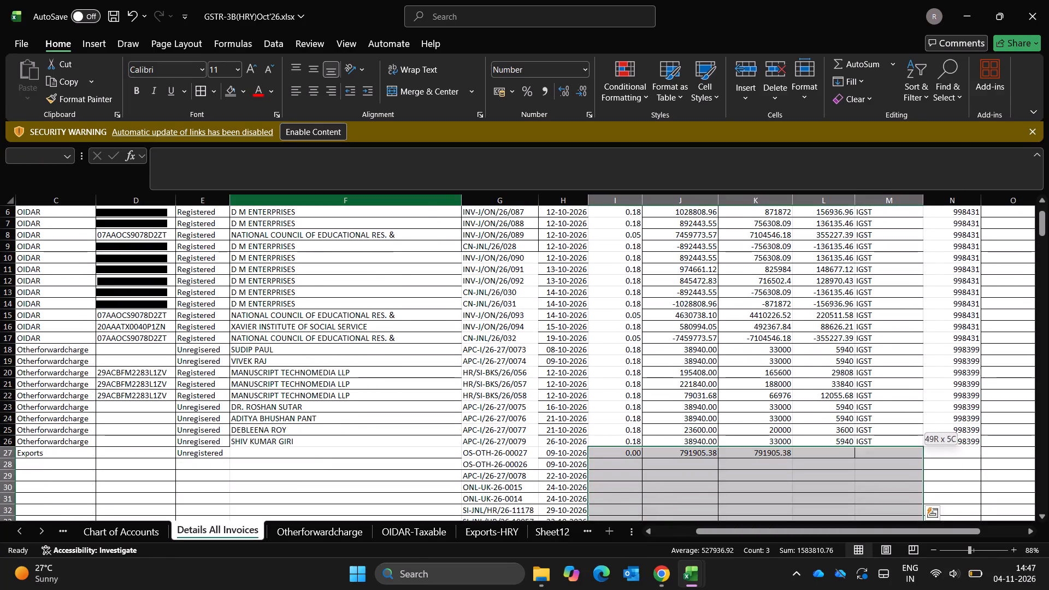
{"action": "key", "text": "ctrl+d"}
{"action": "key", "text": "Down"}
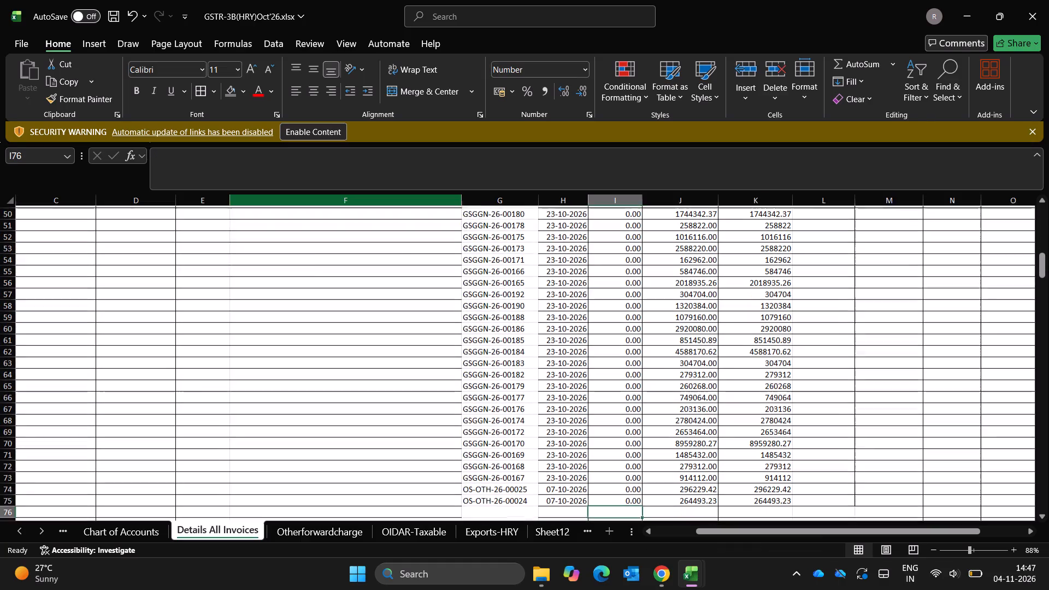
Review the filled rates, invoice values and taxable values of the export invoices in columns I to K.
{"action": "key", "text": "Up"}
{"action": "key", "text": "Up"}
{"action": "key", "text": "Up"}
{"action": "key", "text": "Up"}
{"action": "key", "text": "Up"}
{"action": "key", "text": "Up"}
{"action": "key", "text": "Up"}
{"action": "key", "text": "Up"}
{"action": "key", "text": "Up"}
{"action": "key", "text": "Up"}
{"action": "key", "text": "Up"}
{"action": "key", "text": "Up"}
{"action": "key", "text": "Up"}
{"action": "key", "text": "Up"}
{"action": "key", "text": "Up"}
{"action": "key", "text": "Up"}
{"action": "key", "text": "Up"}
{"action": "key", "text": "Up"}
{"action": "key", "text": "Up"}
{"action": "key", "text": "Up"}
{"action": "key", "text": "Up"}
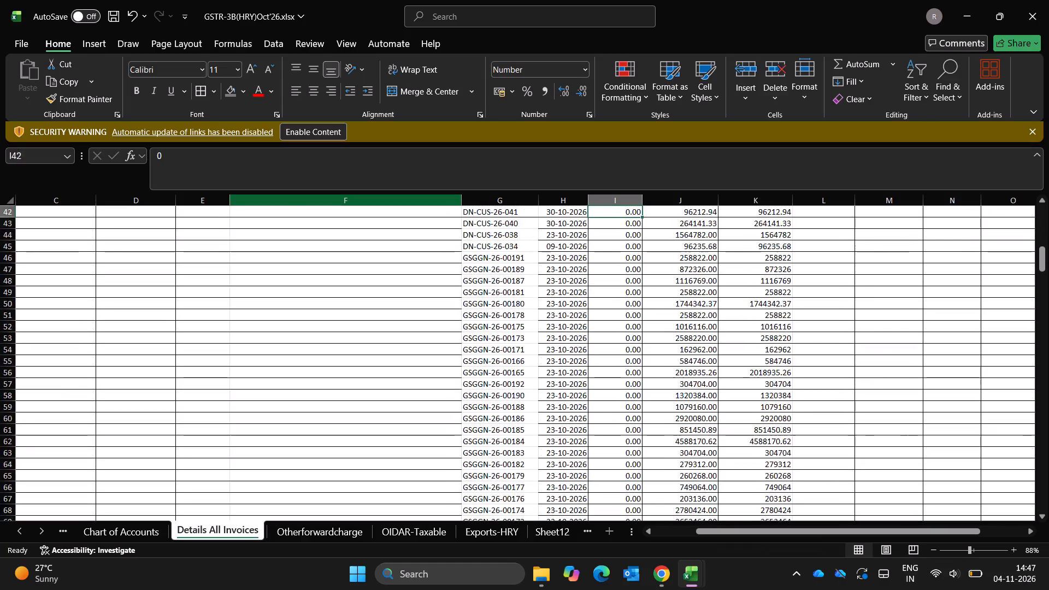
{"action": "key", "text": "Down"}
{"action": "key", "text": "Down"}
{"action": "key", "text": "Down"}
{"action": "key", "text": "Down"}
{"action": "key", "text": "Down"}
{"action": "key", "text": "Down"}
{"action": "key", "text": "Down"}
{"action": "key", "text": "Down"}
{"action": "key", "text": "Down"}
{"action": "key", "text": "Down"}
{"action": "key", "text": "Down"}
{"action": "key", "text": "Down"}
{"action": "key", "text": "Down"}
{"action": "key", "text": "Down"}
{"action": "key", "text": "Down"}
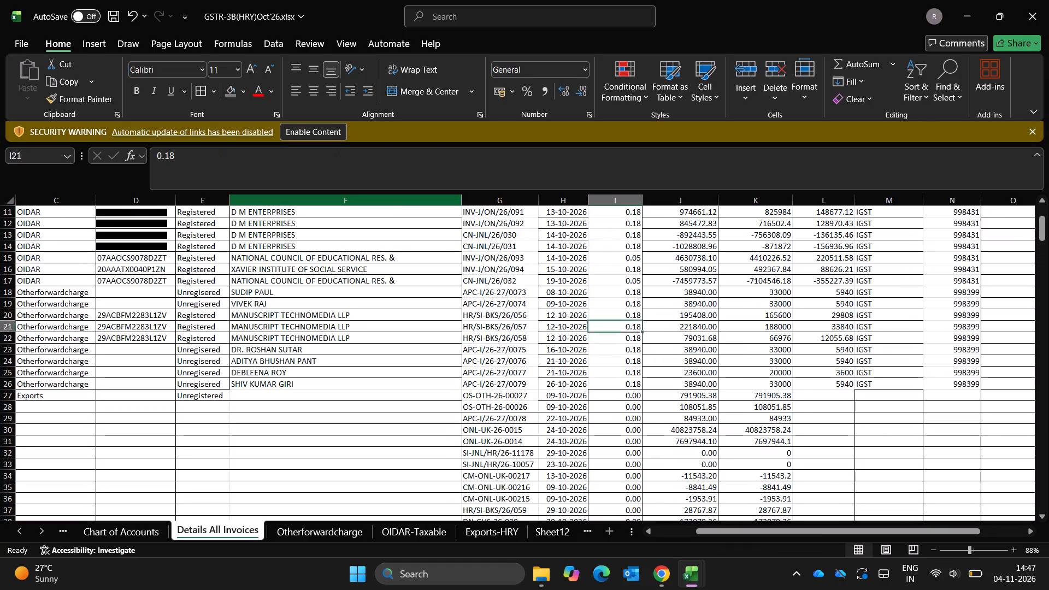
Enter a tax amount of 0 in L27 for the first export invoice.
{"action": "key", "text": "Right"}
{"action": "key", "text": "Right"}
{"action": "key", "text": "Right"}
{"action": "key", "text": "Down"}
{"action": "key", "text": "Right"}
{"action": "key", "text": "Right"}
{"action": "key", "text": "Right"}
{"action": "key", "text": "Left"}
{"action": "key", "text": "Left"}
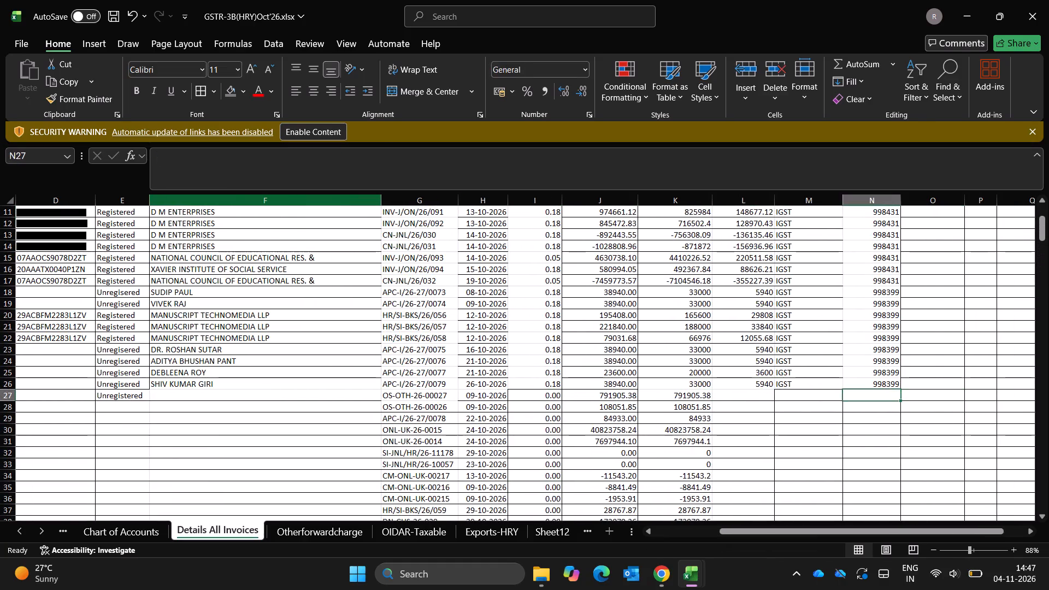
{"action": "key", "text": "Left"}
{"action": "key", "text": "0"}
{"action": "key", "text": "Return"}
Enter IGST as the tax type in M27 for the first export invoice.
{"action": "key", "text": "Right"}
{"action": "key", "text": "Up"}
{"action": "key", "text": "Up"}
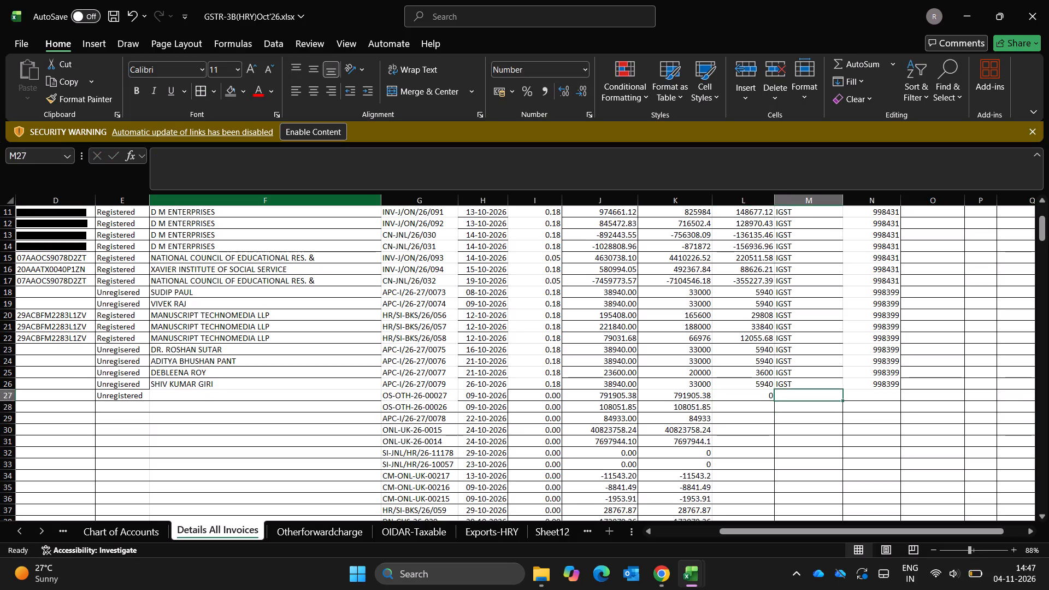
{"action": "key", "text": "Down"}
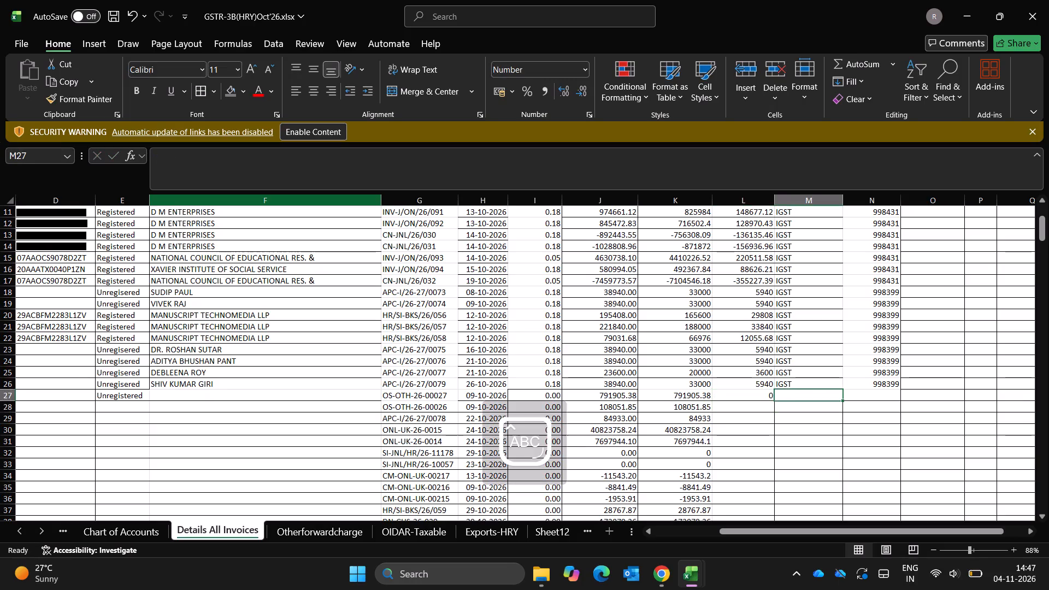
{"action": "type", "text": "OI"}
{"action": "key", "text": "Escape"}
{"action": "key", "text": "Escape"}
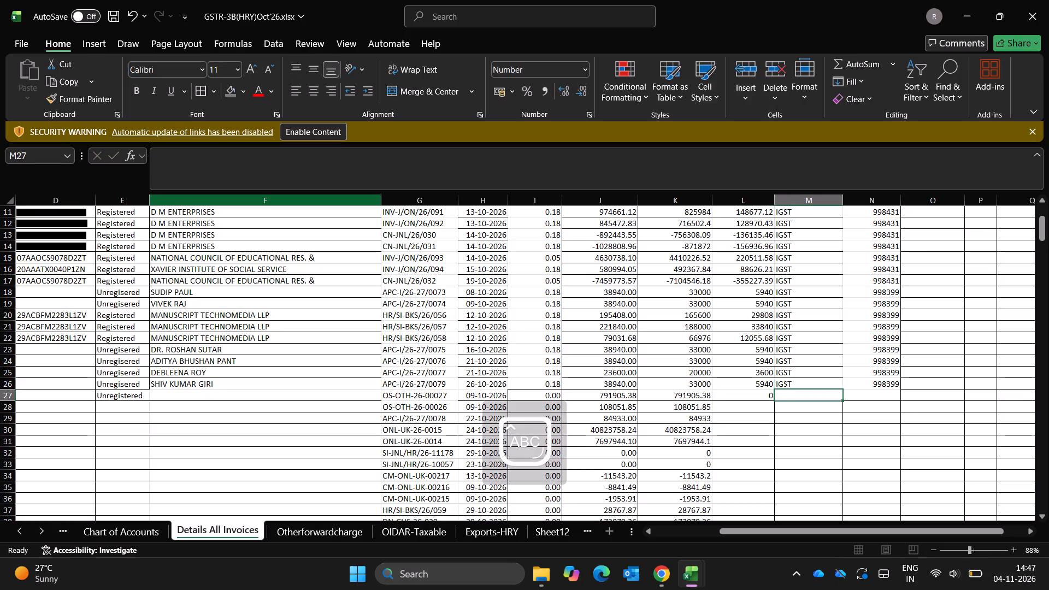
{"action": "key", "text": "i"}
{"action": "key", "text": "Return"}
{"action": "key", "text": "Down"}
{"action": "key", "text": "Up"}
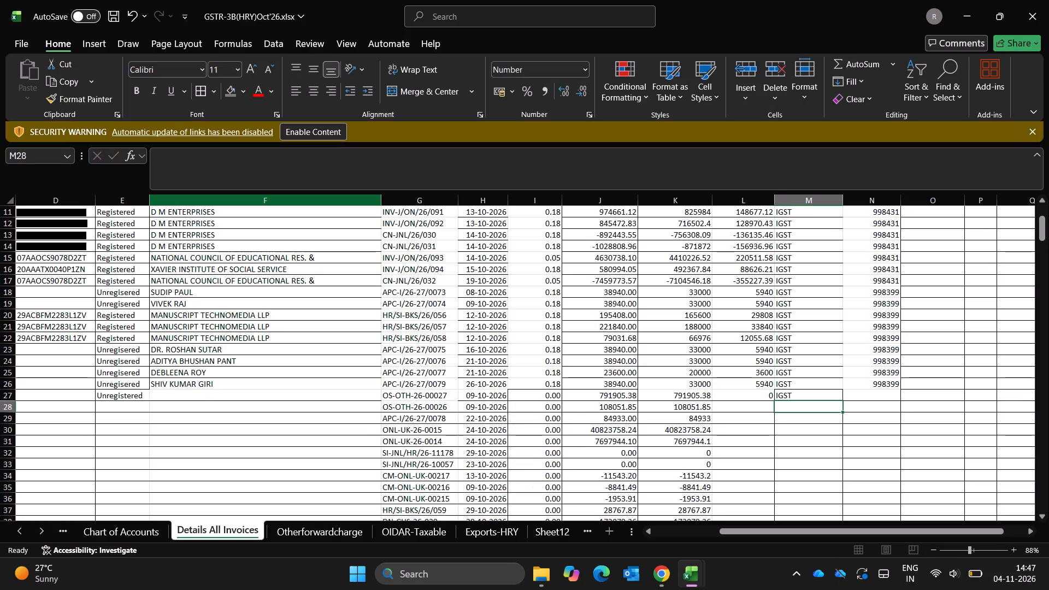
Examine the HSN Code column on the Exports-HRY sheet and return to N27 on Details All Invoices.
{"action": "key", "text": "ctrl+Page_Down"}
{"action": "key", "text": "ctrl+Page_Down"}
{"action": "key", "text": "ctrl+Page_Down"}
{"action": "key", "text": "Right"}
{"action": "key", "text": "Right"}
{"action": "key", "text": "Right"}
{"action": "key", "text": "Up"}
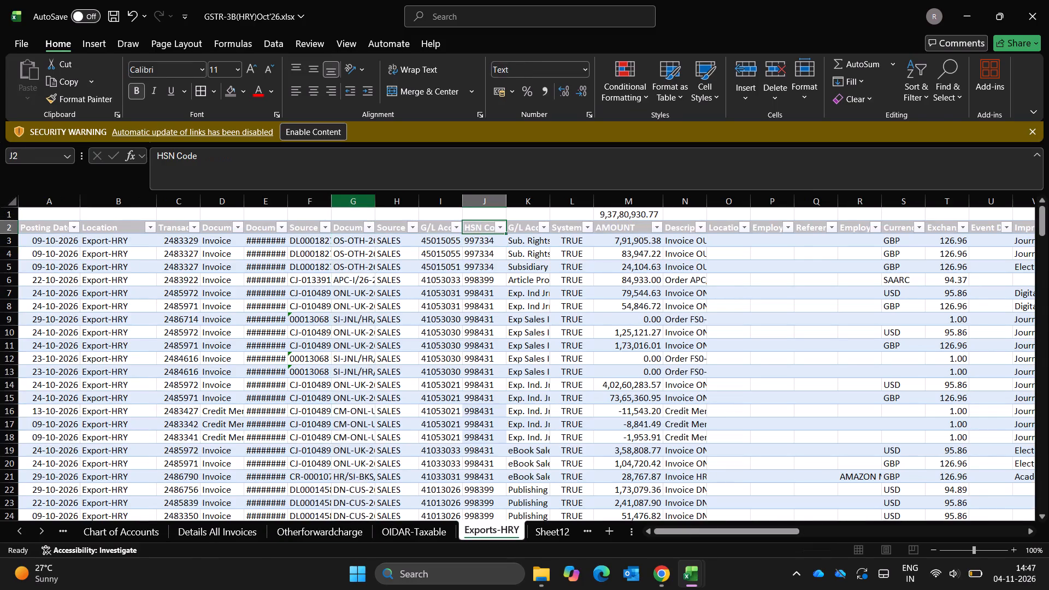
{"action": "key", "text": "Down"}
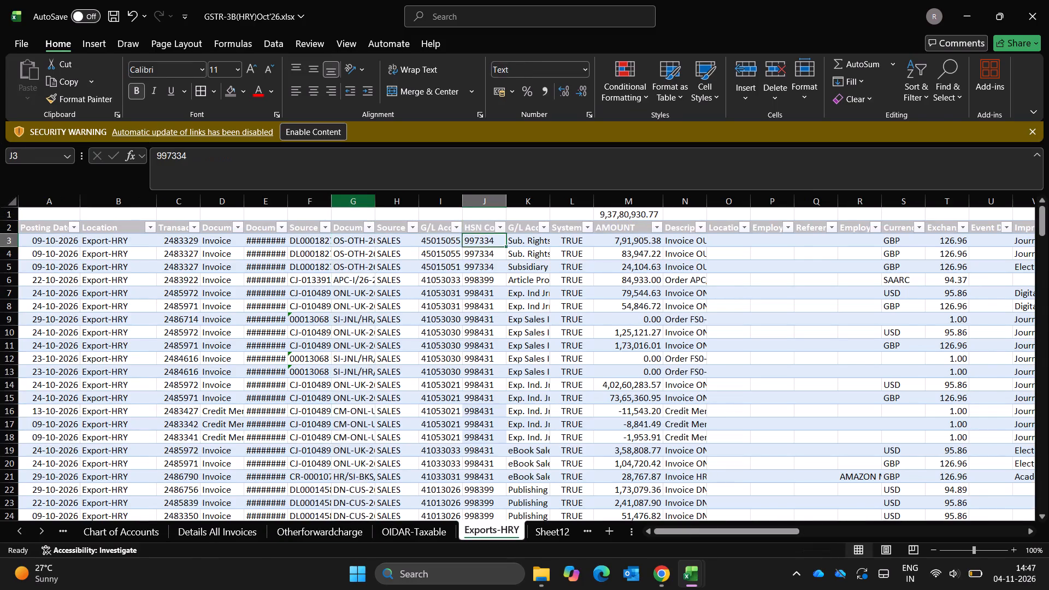
{"action": "key", "text": "ctrl+Page_Up"}
{"action": "key", "text": "ctrl+Page_Up"}
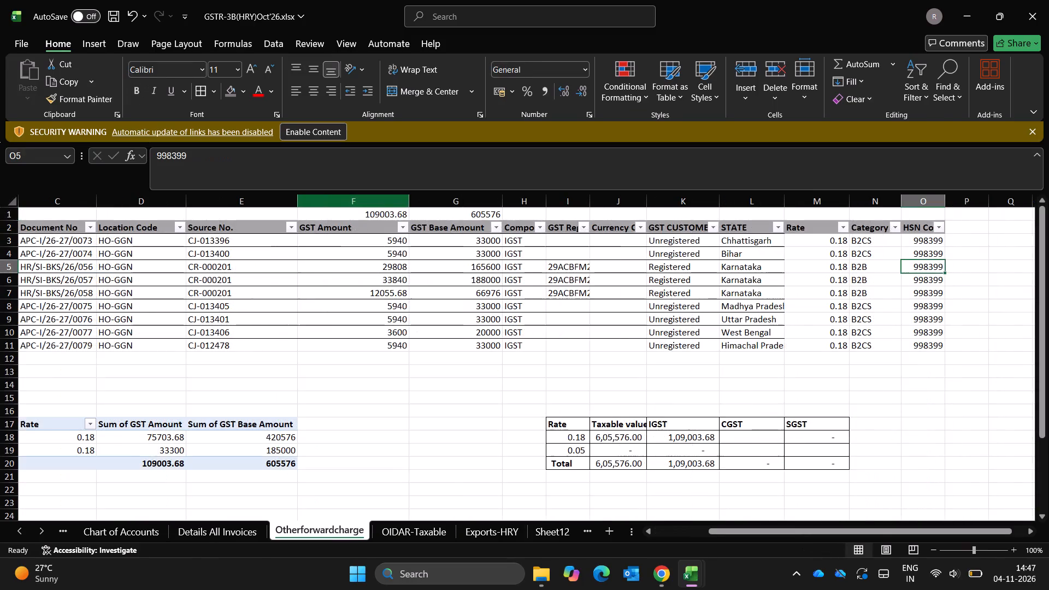
{"action": "key", "text": "ctrl+Page_Up"}
{"action": "key", "text": "Right"}
{"action": "key", "text": "Up"}
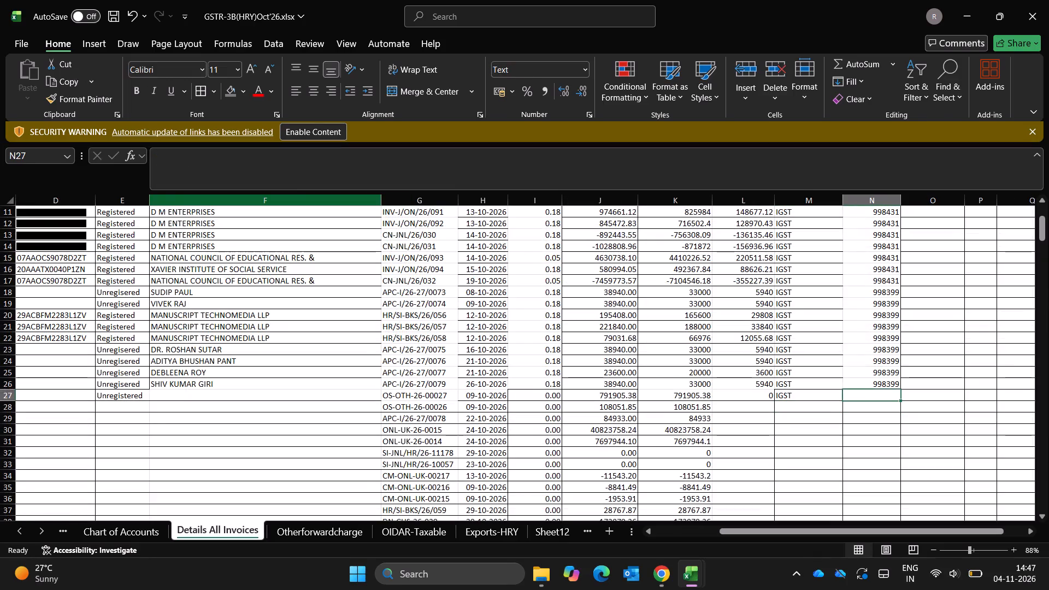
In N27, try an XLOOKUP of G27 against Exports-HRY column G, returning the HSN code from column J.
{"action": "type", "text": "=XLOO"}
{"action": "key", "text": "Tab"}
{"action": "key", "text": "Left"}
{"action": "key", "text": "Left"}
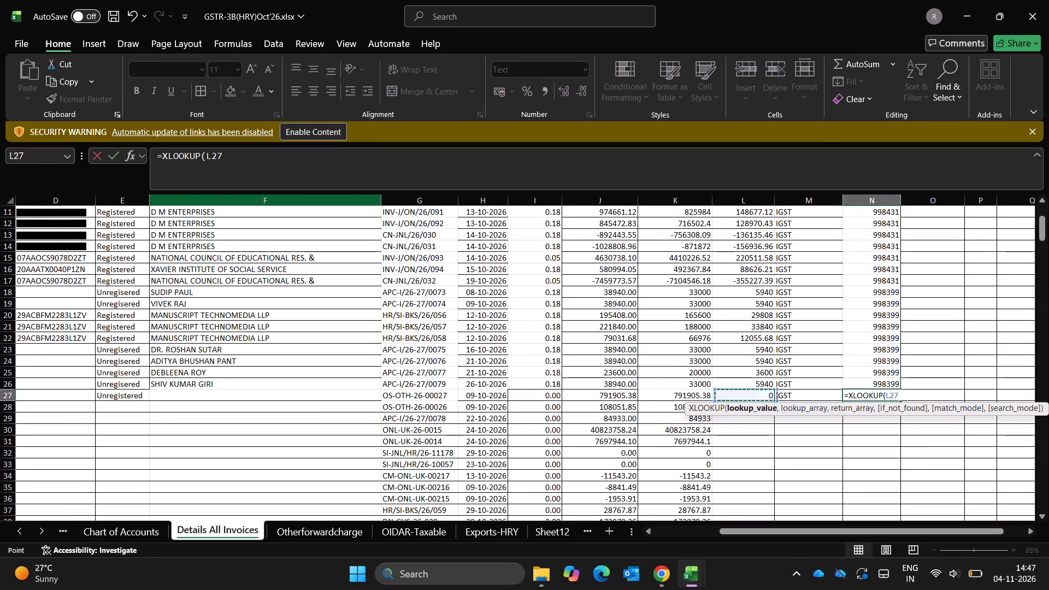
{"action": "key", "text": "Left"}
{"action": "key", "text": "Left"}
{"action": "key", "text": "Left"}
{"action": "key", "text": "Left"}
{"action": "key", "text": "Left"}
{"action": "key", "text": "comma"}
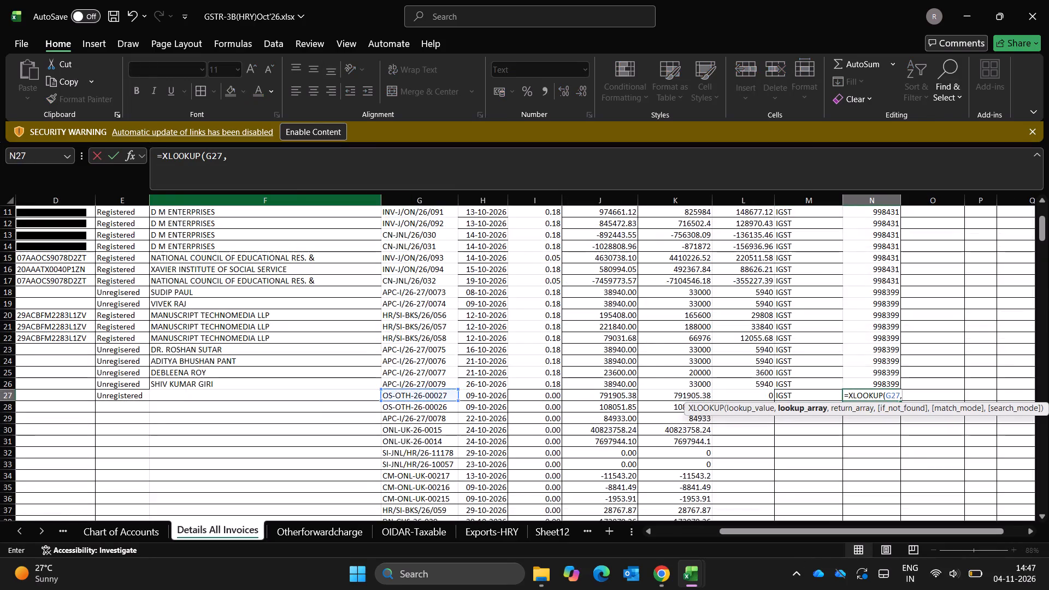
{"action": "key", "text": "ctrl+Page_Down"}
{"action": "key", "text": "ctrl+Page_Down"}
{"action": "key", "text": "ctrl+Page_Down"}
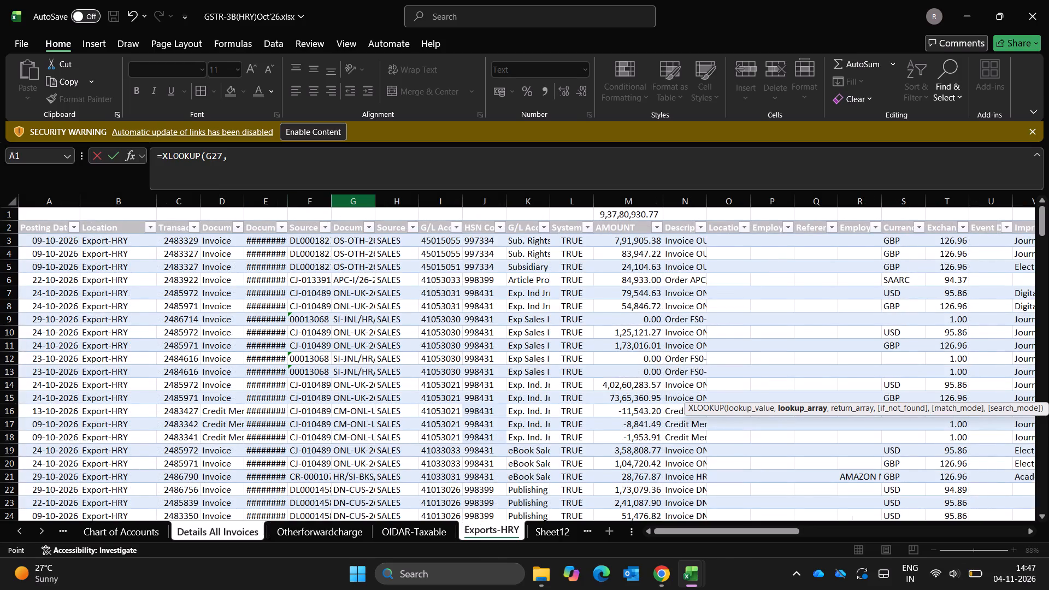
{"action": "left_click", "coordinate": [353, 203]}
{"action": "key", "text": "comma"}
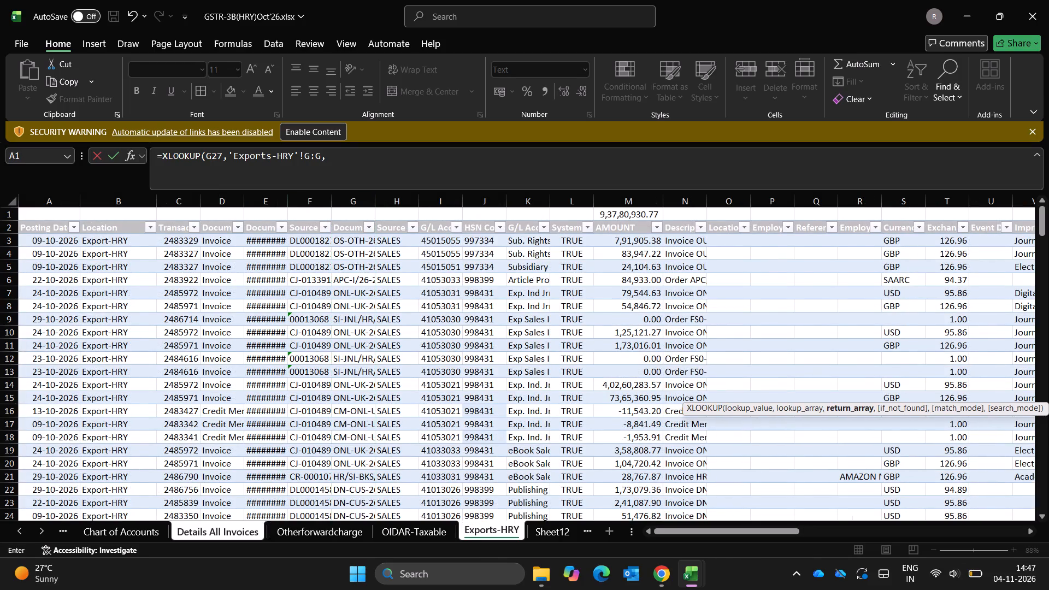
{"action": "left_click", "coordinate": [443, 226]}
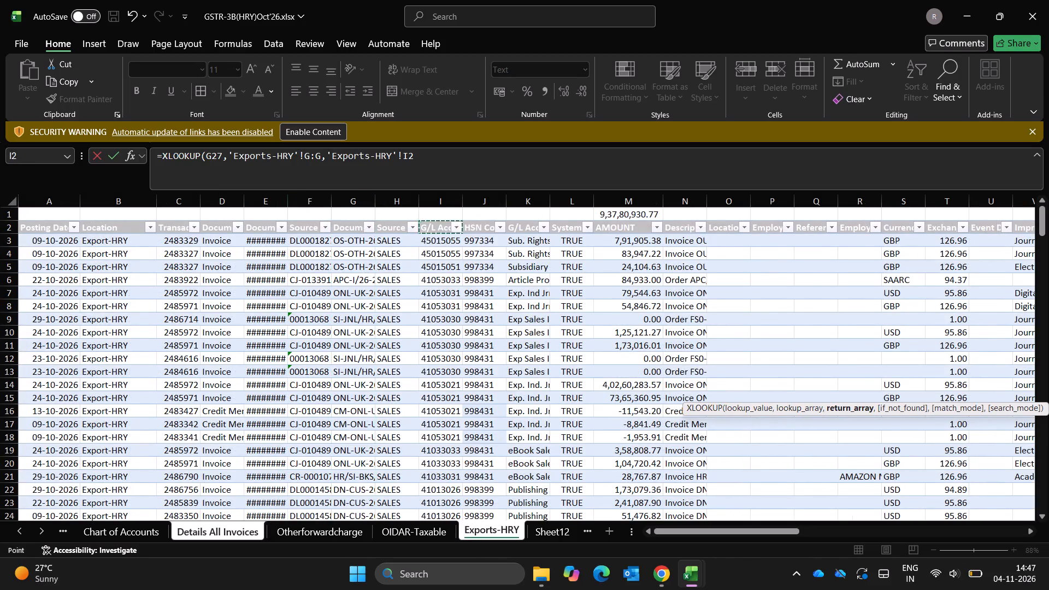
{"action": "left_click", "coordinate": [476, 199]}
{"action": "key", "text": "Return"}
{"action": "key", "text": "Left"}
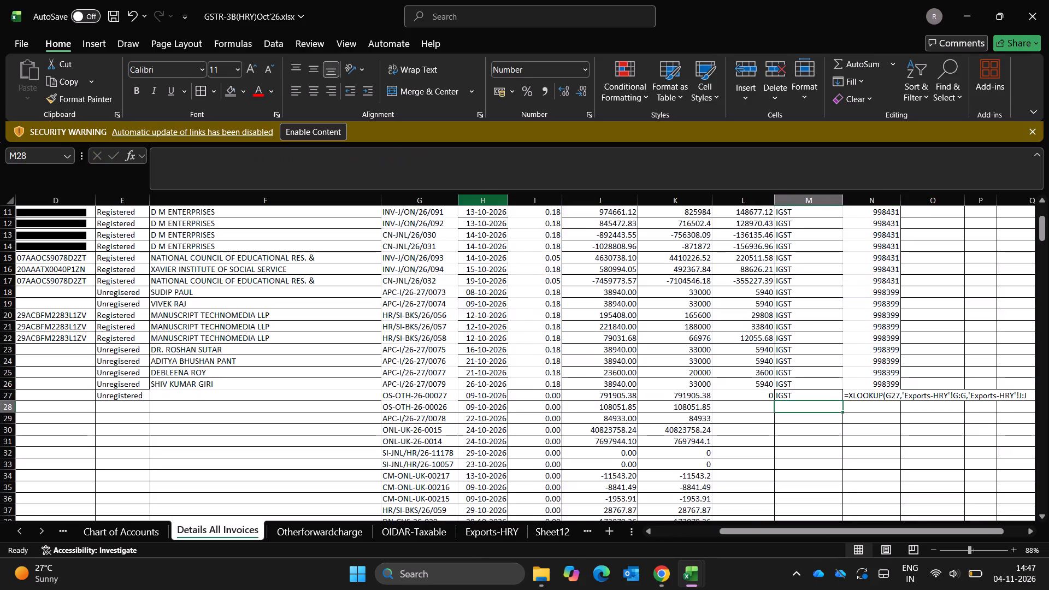
Set the number format of cell N27 to General.
{"action": "key", "text": "Up"}
{"action": "key", "text": "Right"}
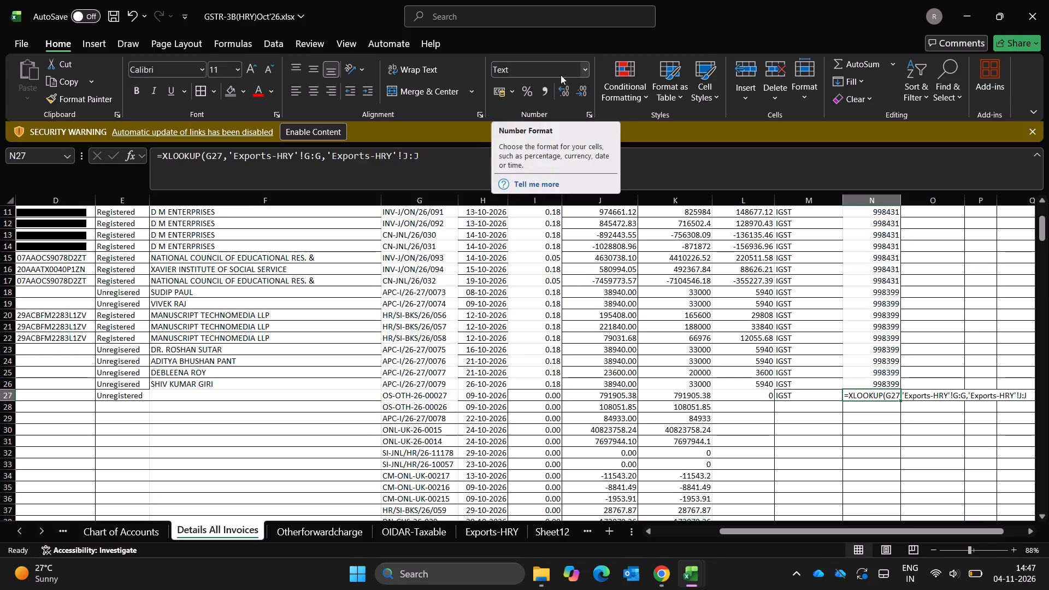
{"action": "left_click", "coordinate": [561, 75]}
{"action": "left_click", "coordinate": [565, 72]}
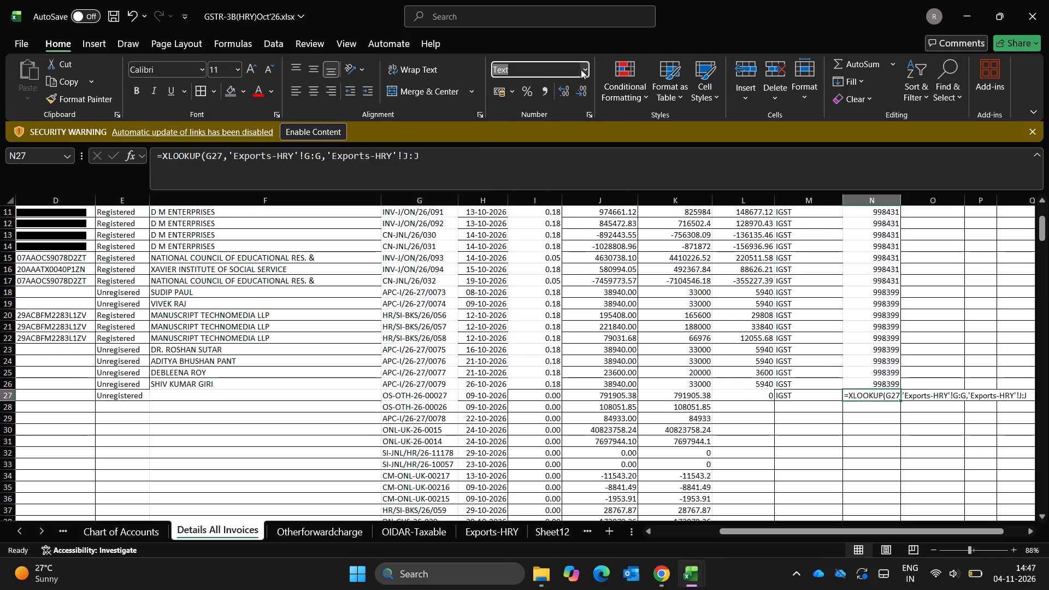
{"action": "triple_click", "coordinate": [581, 69]}
{"action": "left_click", "coordinate": [569, 84]}
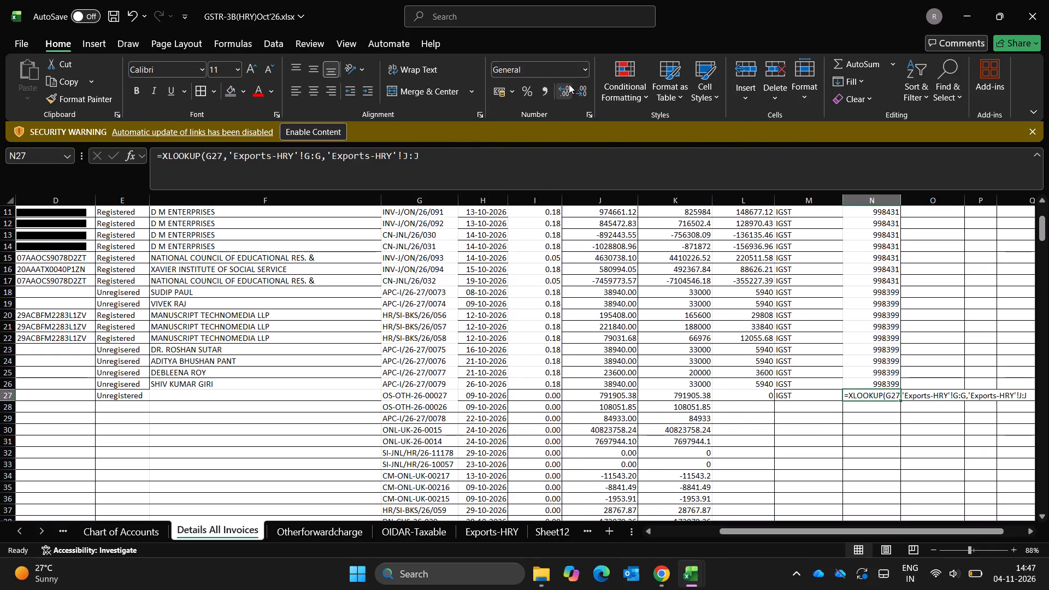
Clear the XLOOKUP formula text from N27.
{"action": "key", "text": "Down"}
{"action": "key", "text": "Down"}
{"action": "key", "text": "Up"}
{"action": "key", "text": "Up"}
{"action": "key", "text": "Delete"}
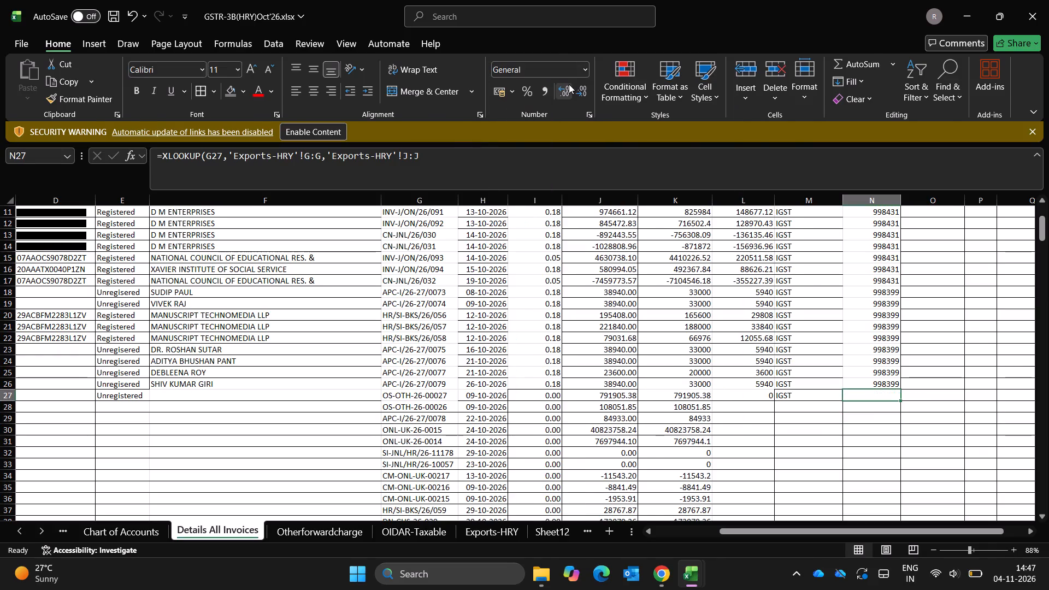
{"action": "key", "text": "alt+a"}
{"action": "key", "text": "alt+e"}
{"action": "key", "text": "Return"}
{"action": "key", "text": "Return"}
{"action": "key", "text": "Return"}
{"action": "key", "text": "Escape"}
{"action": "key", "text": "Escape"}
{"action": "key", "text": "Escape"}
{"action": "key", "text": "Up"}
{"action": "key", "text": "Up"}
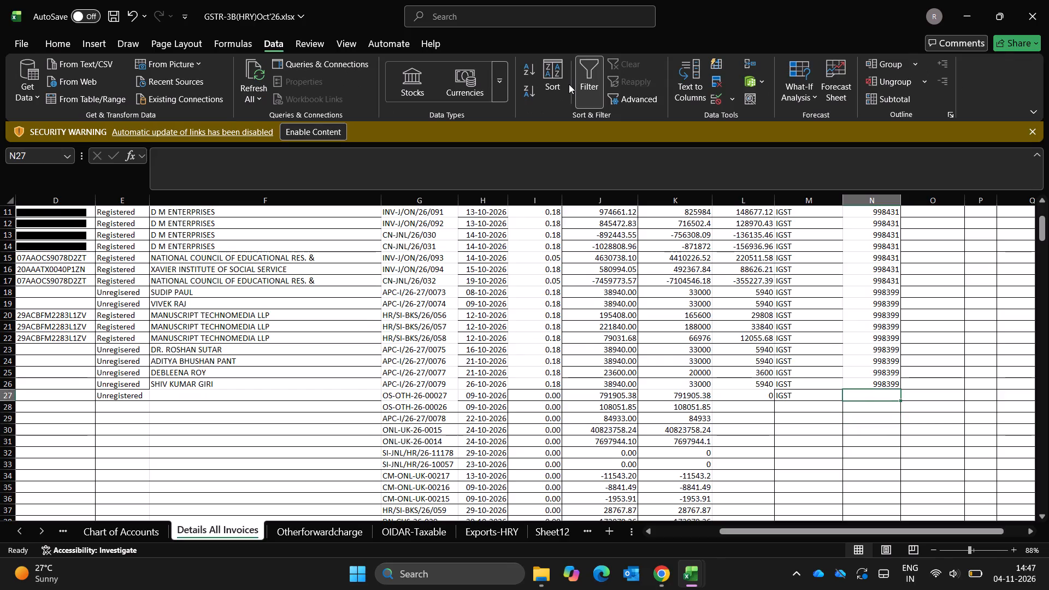
In N27, enter an XLOOKUP that finds G27 in Exports-HRY column G and returns the HSN code from column J.
{"action": "left_click", "coordinate": [55, 45]}
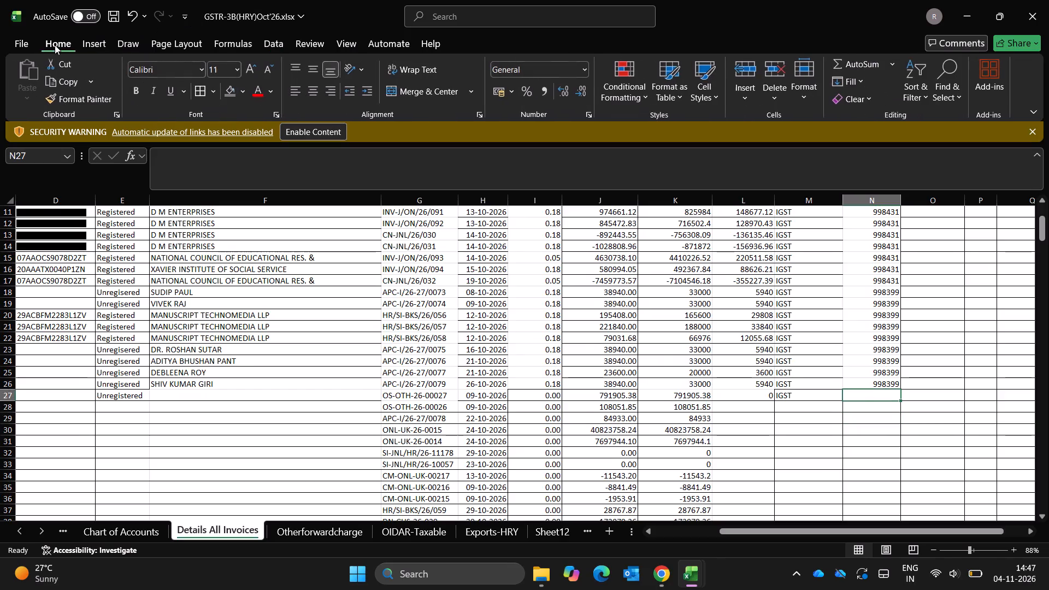
{"action": "type", "text": "=XLOO"}
{"action": "key", "text": "Tab"}
{"action": "key", "text": "Left"}
{"action": "key", "text": "Left"}
{"action": "key", "text": "Left"}
{"action": "key", "text": "Left"}
{"action": "key", "text": "Left"}
{"action": "key", "text": "Left"}
{"action": "key", "text": "Left"}
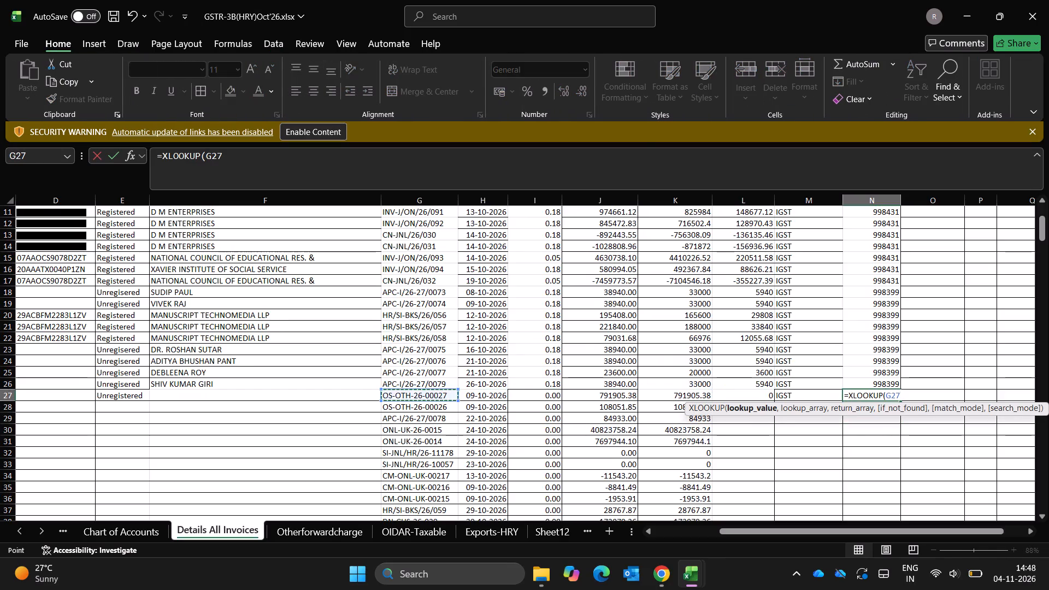
{"action": "key", "text": "comma"}
{"action": "key", "text": "ctrl+Page_Down"}
{"action": "key", "text": "ctrl+Page_Down"}
{"action": "key", "text": "ctrl+Page_Down"}
{"action": "key", "text": "ctrl+Page_Down"}
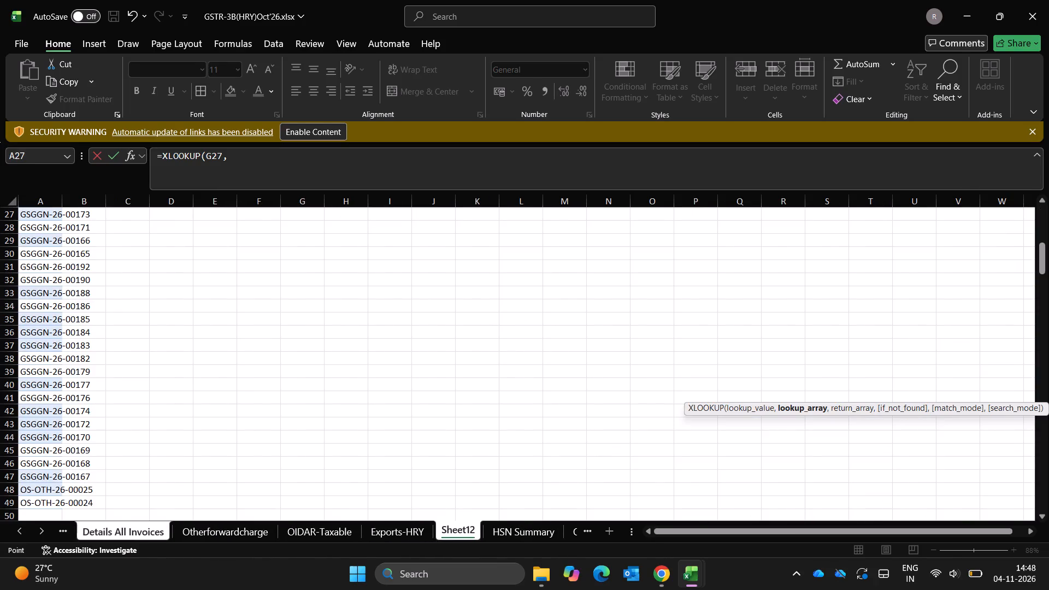
{"action": "key", "text": "ctrl+Page_Up"}
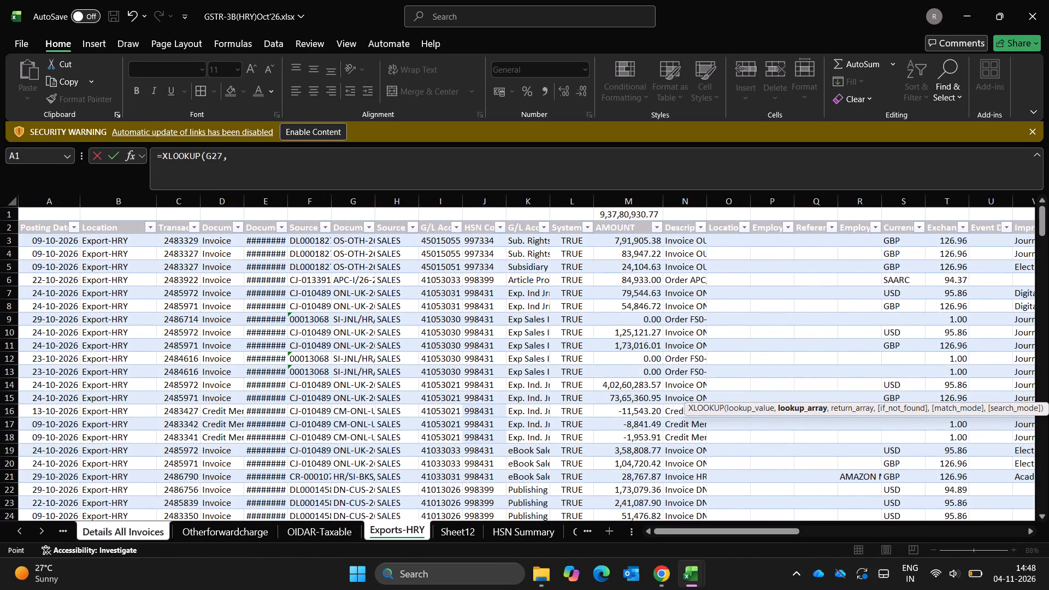
{"action": "left_click", "coordinate": [362, 205]}
{"action": "key", "text": "comma"}
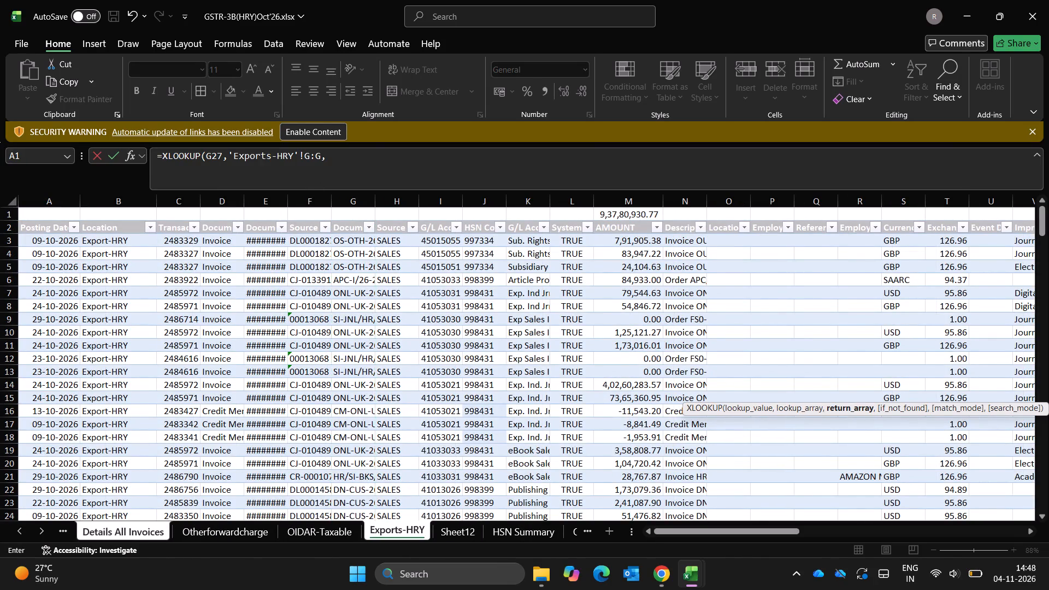
{"action": "left_click", "coordinate": [489, 198]}
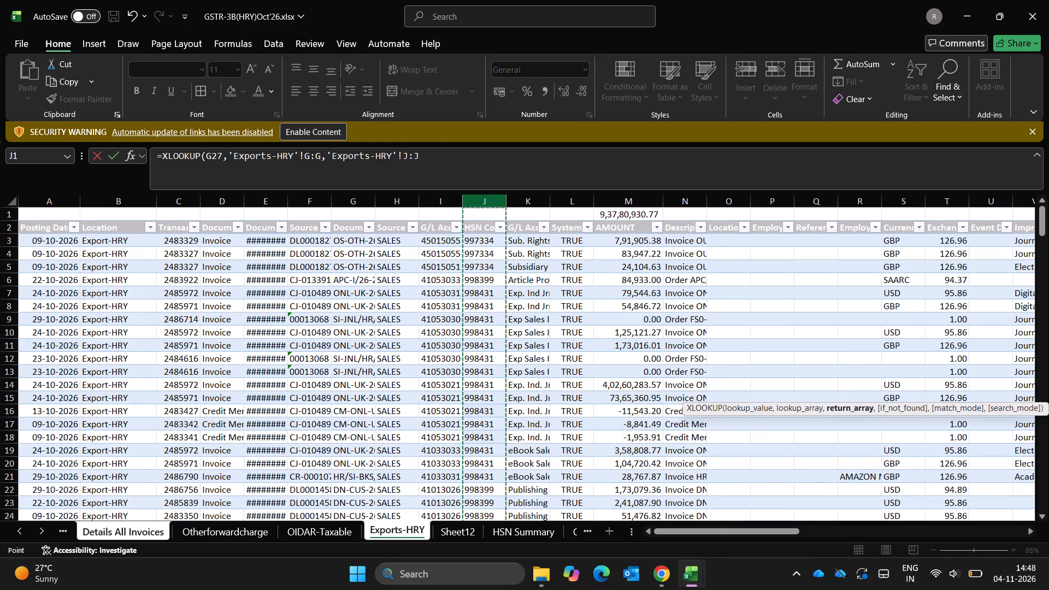
{"action": "key", "text": "Return"}
Fill the tax amount, tax type and HSN code cells L27:N27 down through row 75.
{"action": "key", "text": "Left"}
{"action": "key", "text": "Left"}
{"action": "key", "text": "Left"}
{"action": "key", "text": "ctrl+Down"}
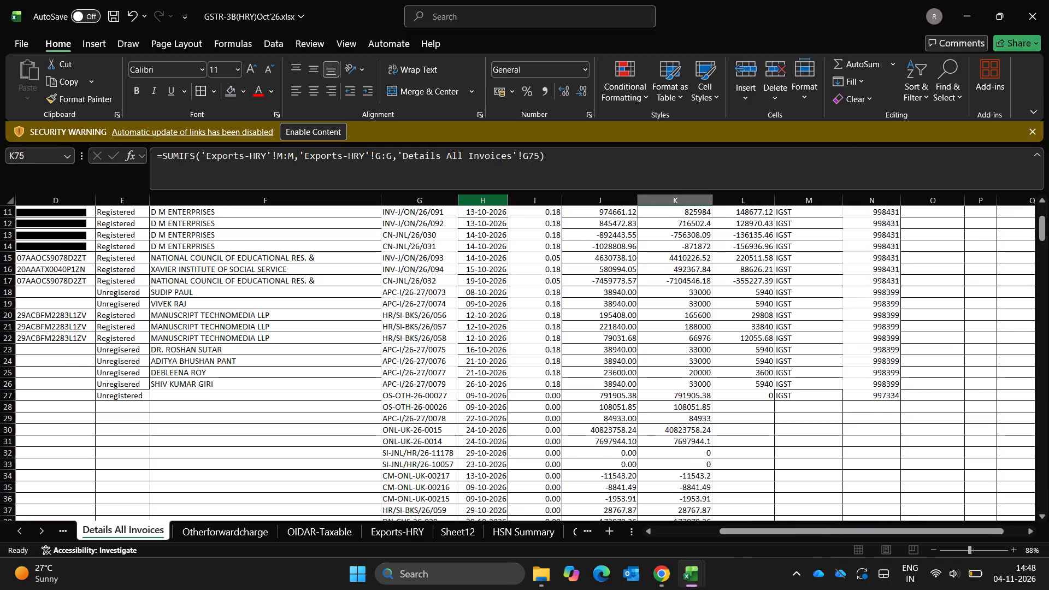
{"action": "key", "text": "Right"}
{"action": "key", "text": "shift+Right"}
{"action": "key", "text": "shift+Right"}
{"action": "key", "text": "ctrl+shift+Up"}
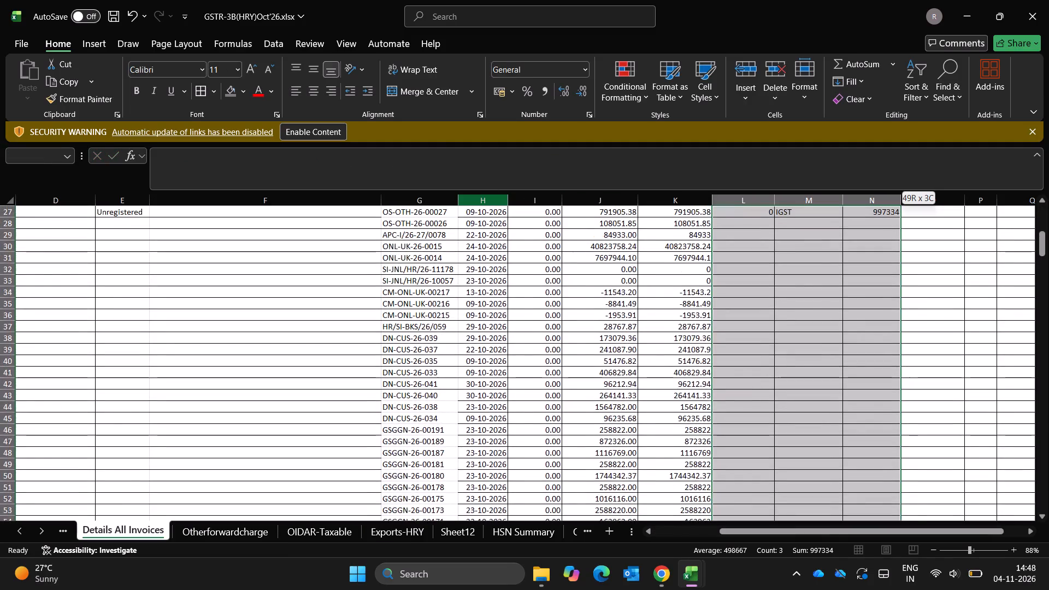
{"action": "key", "text": "ctrl+d"}
{"action": "key", "text": "Down"}
{"action": "key", "text": "Up"}
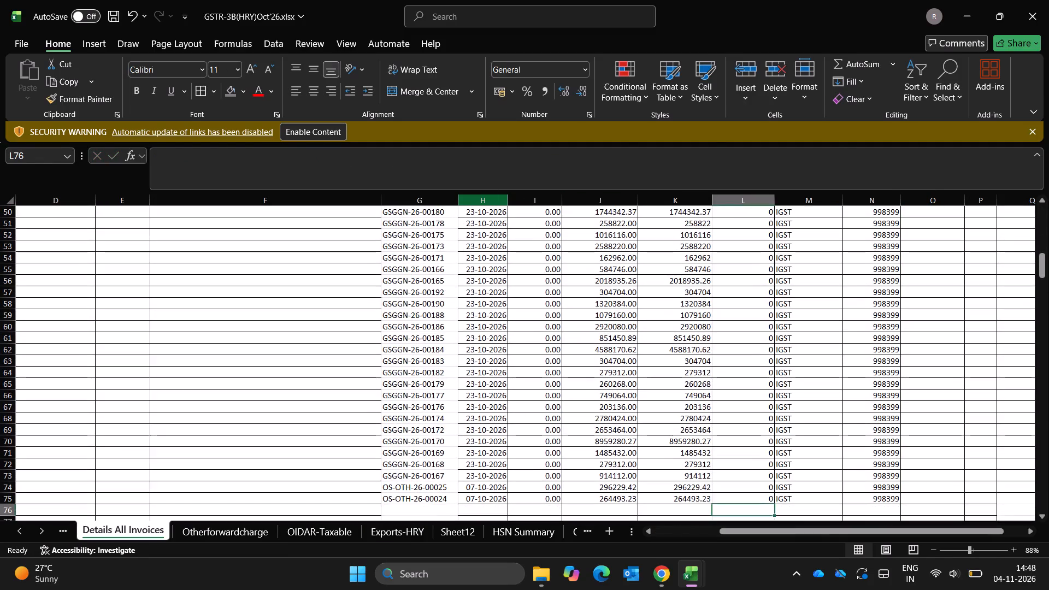
Fill the export classification cells A27:F27 down through row 75 of Details All Invoices.
{"action": "key", "text": "Left"}
{"action": "key", "text": "Left"}
{"action": "key", "text": "Left"}
{"action": "key", "text": "Left"}
{"action": "key", "text": "Left"}
{"action": "key", "text": "Left"}
{"action": "key", "text": "shift+Left"}
{"action": "key", "text": "ctrl+shift+Left"}
{"action": "key", "text": "ctrl+shift+Left"}
{"action": "key", "text": "ctrl+shift+Left"}
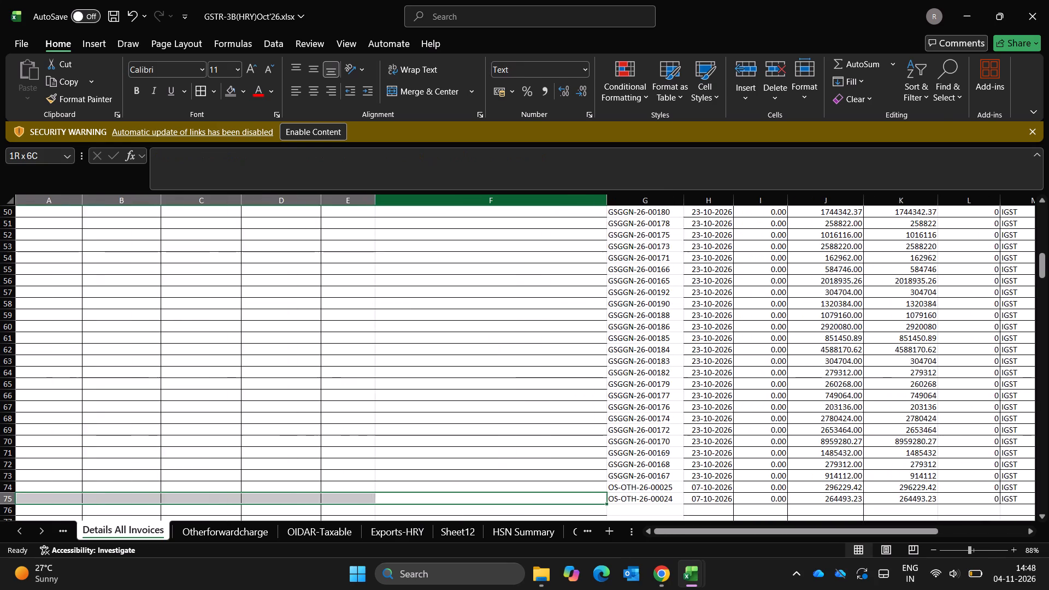
{"action": "key", "text": "ctrl+shift+Up"}
{"action": "key", "text": "shift+Down"}
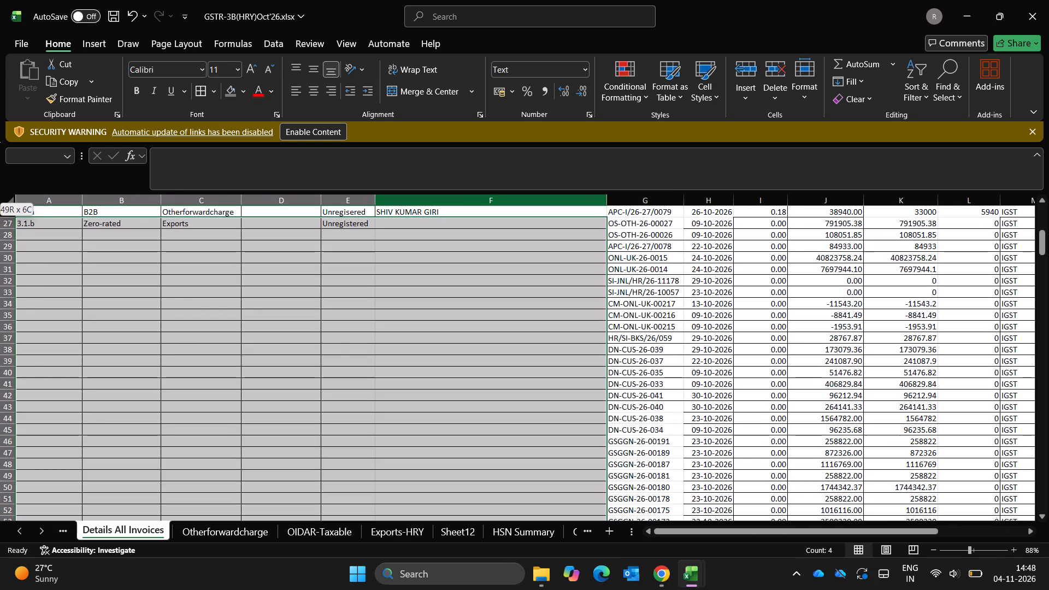
{"action": "key", "text": "ctrl+d"}
{"action": "key", "text": "Right"}
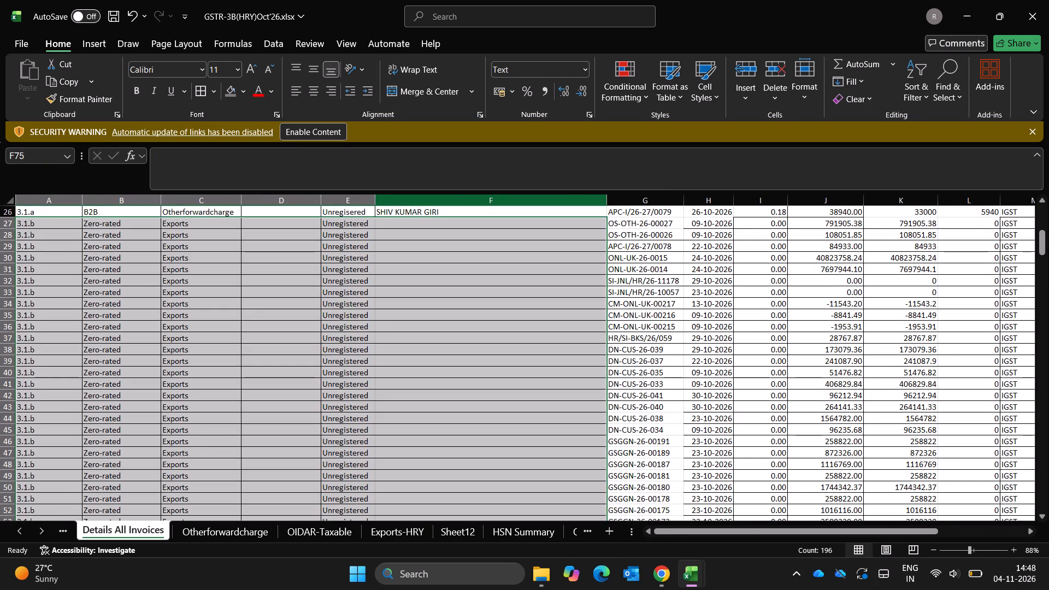
Review the filled export rows from row 27 of Details All Invoices across all columns, comparing them with the B2B rows above.
{"action": "key", "text": "Left"}
{"action": "key", "text": "ctrl+Up"}
{"action": "key", "text": "Up"}
{"action": "key", "text": "Up"}
{"action": "key", "text": "Up"}
{"action": "key", "text": "Up"}
{"action": "key", "text": "Up"}
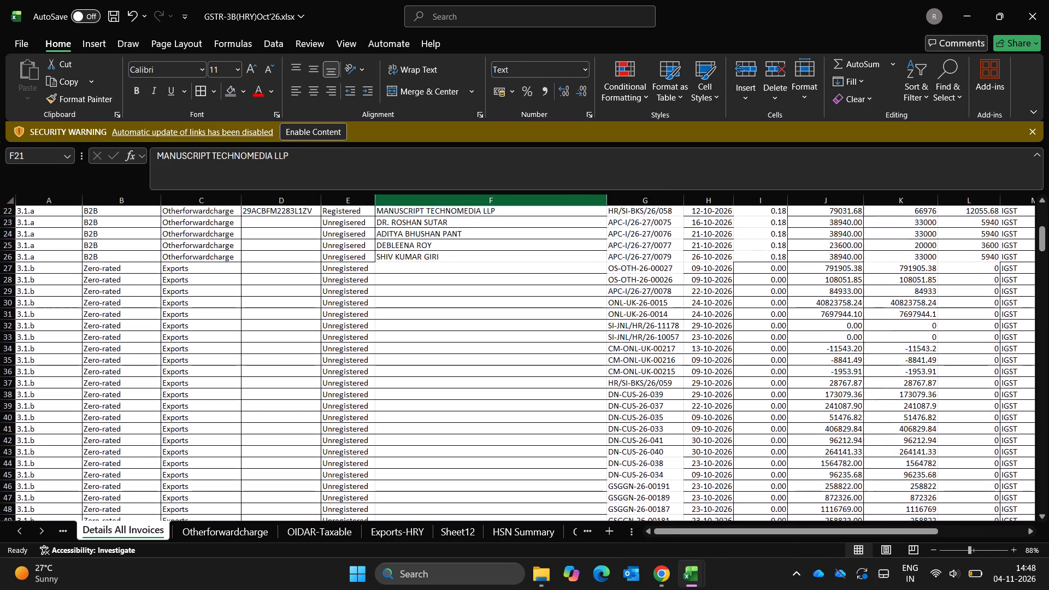
{"action": "key", "text": "Down"}
{"action": "key", "text": "Down"}
{"action": "key", "text": "Down"}
{"action": "key", "text": "Down"}
{"action": "key", "text": "Down"}
{"action": "key", "text": "Down"}
{"action": "key", "text": "Right"}
{"action": "key", "text": "Right"}
{"action": "key", "text": "Right"}
{"action": "key", "text": "Right"}
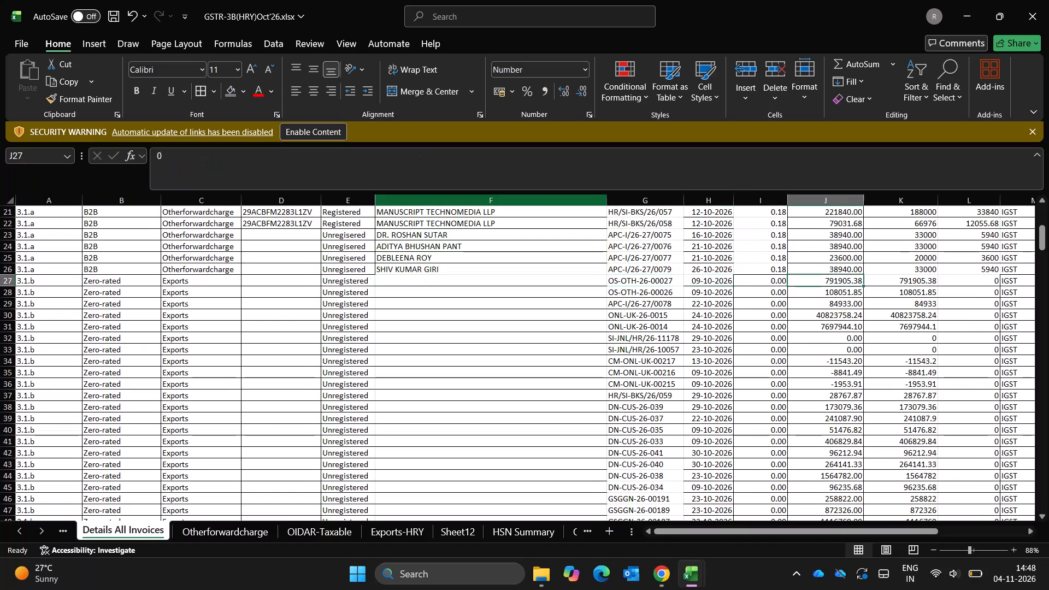
{"action": "key", "text": "Right"}
{"action": "key", "text": "Right"}
{"action": "key", "text": "Right"}
{"action": "key", "text": "Right"}
{"action": "key", "text": "Right"}
{"action": "key", "text": "Right"}
{"action": "key", "text": "Right"}
{"action": "key", "text": "Right"}
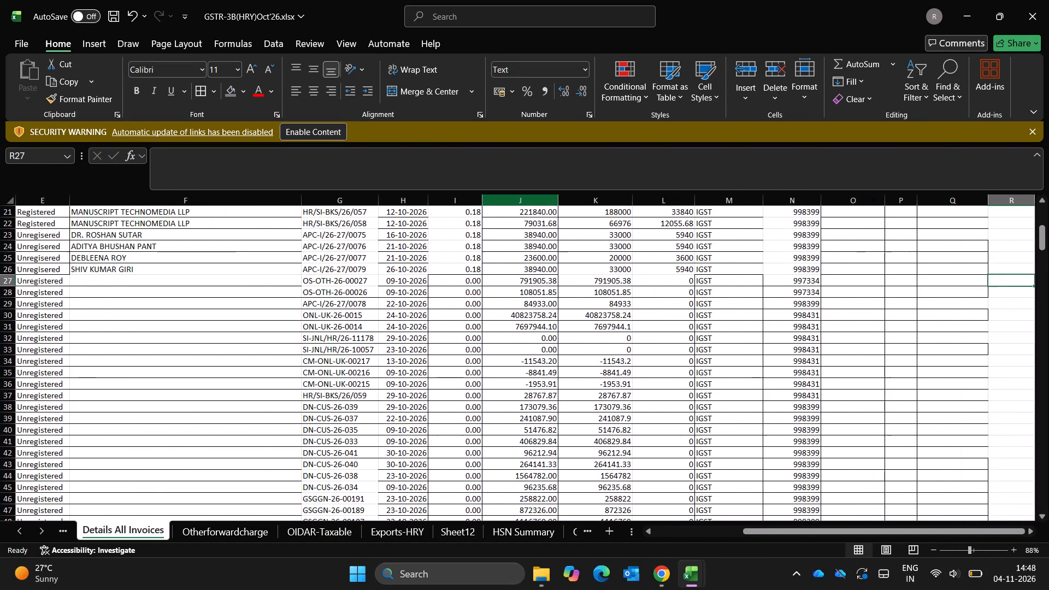
{"action": "key", "text": "Right"}
{"action": "key", "text": "Right"}
{"action": "key", "text": "Right"}
{"action": "key", "text": "Left"}
{"action": "key", "text": "Left"}
{"action": "key", "text": "Left"}
{"action": "key", "text": "Left"}
{"action": "key", "text": "Left"}
{"action": "key", "text": "Left"}
{"action": "key", "text": "Left"}
{"action": "key", "text": "Left"}
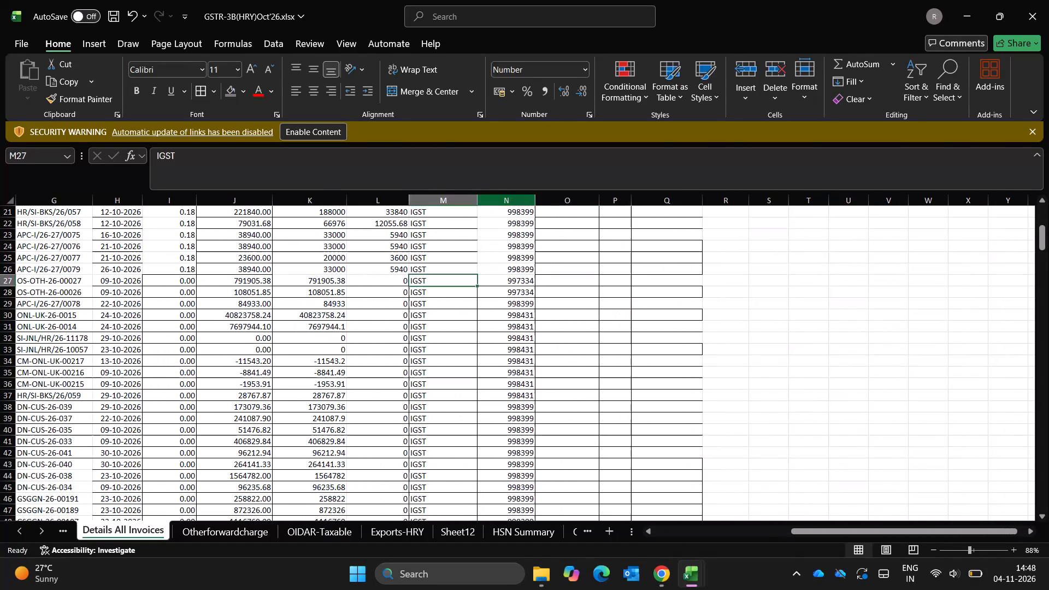
{"action": "key", "text": "Left"}
{"action": "key", "text": "Left"}
{"action": "key", "text": "Left"}
{"action": "key", "text": "Left"}
{"action": "key", "text": "Left"}
{"action": "key", "text": "Right"}
{"action": "key", "text": "Right"}
{"action": "key", "text": "Right"}
{"action": "key", "text": "Right"}
{"action": "key", "text": "Right"}
{"action": "key", "text": "Right"}
{"action": "key", "text": "Right"}
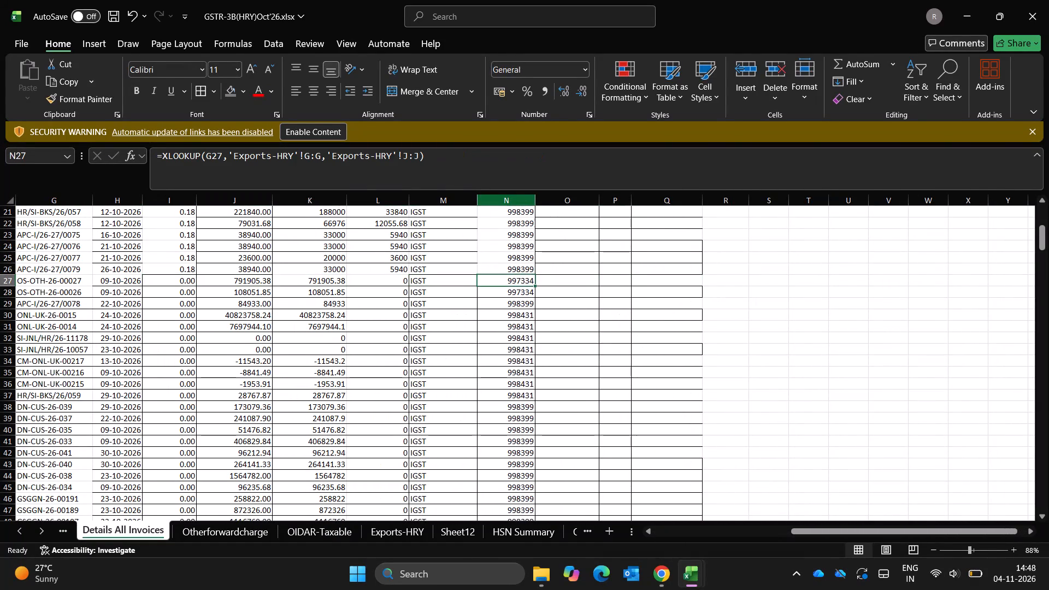
{"action": "key", "text": "Left"}
{"action": "key", "text": "Left"}
{"action": "key", "text": "ctrl+Left"}
{"action": "key", "text": "ctrl+Left"}
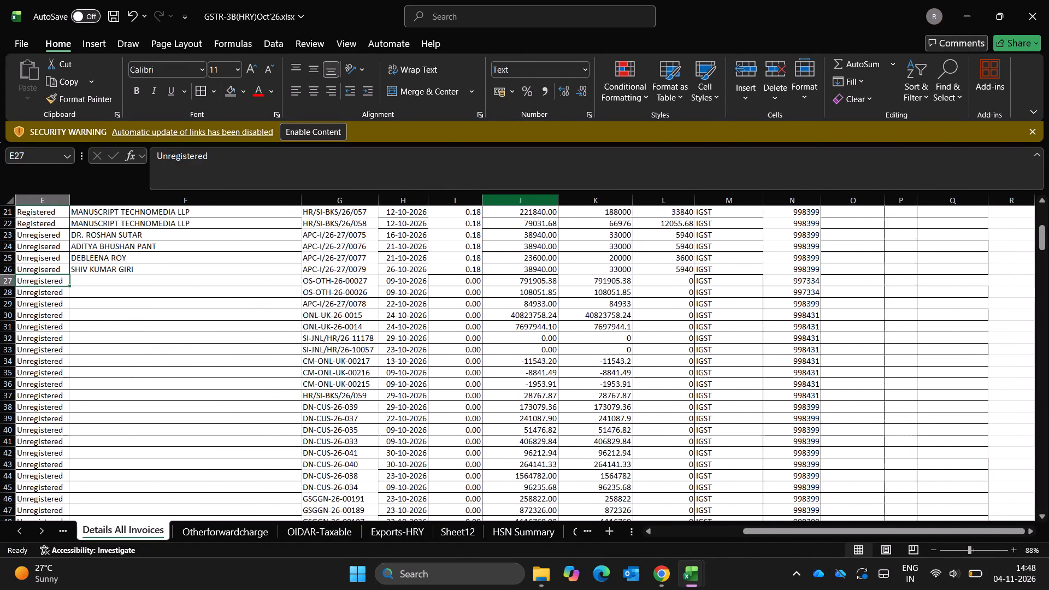
{"action": "key", "text": "ctrl+Left"}
{"action": "key", "text": "ctrl+Left"}
{"action": "key", "text": "ctrl+Left"}
{"action": "key", "text": "Right"}
{"action": "key", "text": "Right"}
{"action": "key", "text": "Down"}
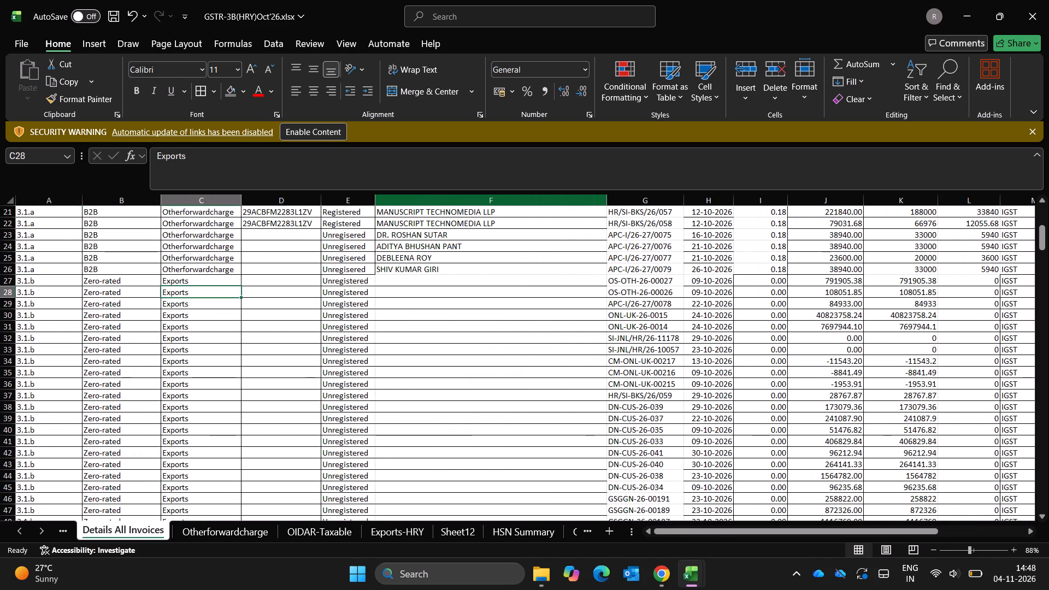
In the September GSTR-3B workbook, filter the GSTR 3B Tab column of Details All Invoices to show only 3.1.c.
{"action": "key", "text": "ctrl+Down"}
{"action": "key", "text": "Down"}
{"action": "key", "text": "Down"}
{"action": "key", "text": "Up"}
{"action": "key", "text": "ctrl+Left"}
{"action": "key", "text": "Left"}
{"action": "key", "text": "alt+Tab"}
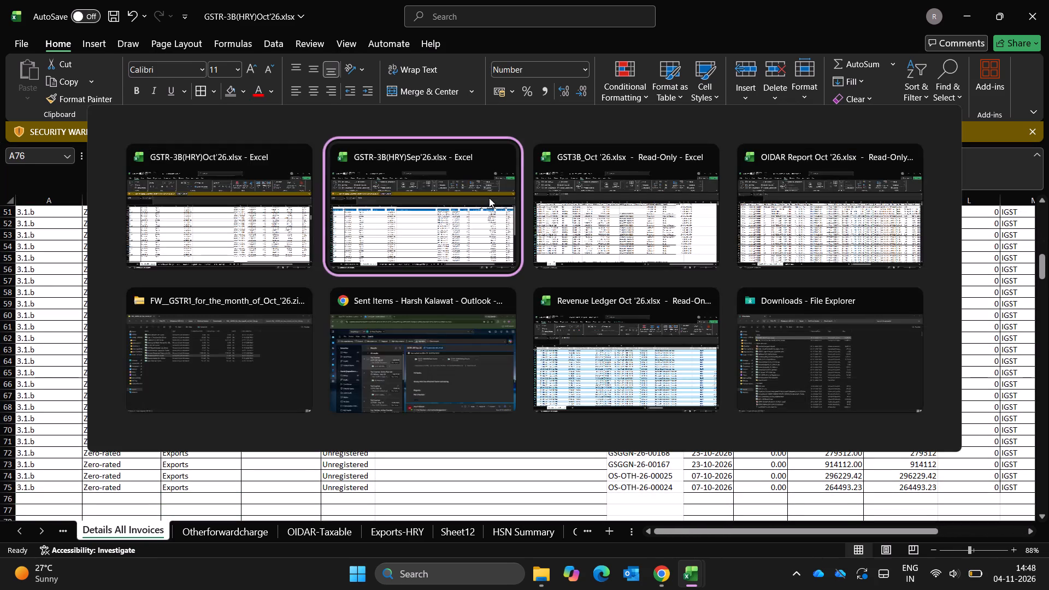
{"action": "key", "text": "Up"}
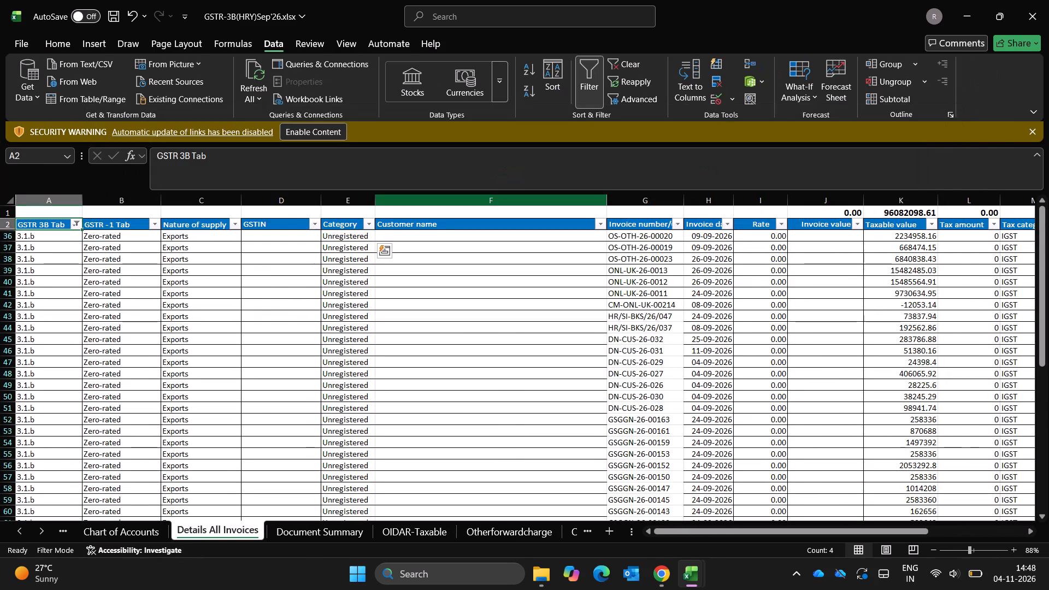
{"action": "key", "text": "alt+Down"}
{"action": "key", "text": "alt+Down"}
{"action": "key", "text": "alt+Down"}
{"action": "key", "text": "alt+Down"}
{"action": "key", "text": "alt+Down"}
{"action": "key", "text": "alt+Down"}
{"action": "key", "text": "alt+Down"}
{"action": "key", "text": "alt+Down"}
{"action": "key", "text": "alt+Down"}
{"action": "key", "text": "alt+Down"}
{"action": "key", "text": "alt+Down"}
{"action": "key", "text": "Down"}
{"action": "key", "text": "space"}
{"action": "key", "text": "Down"}
{"action": "key", "text": "space"}
{"action": "key", "text": "Return"}
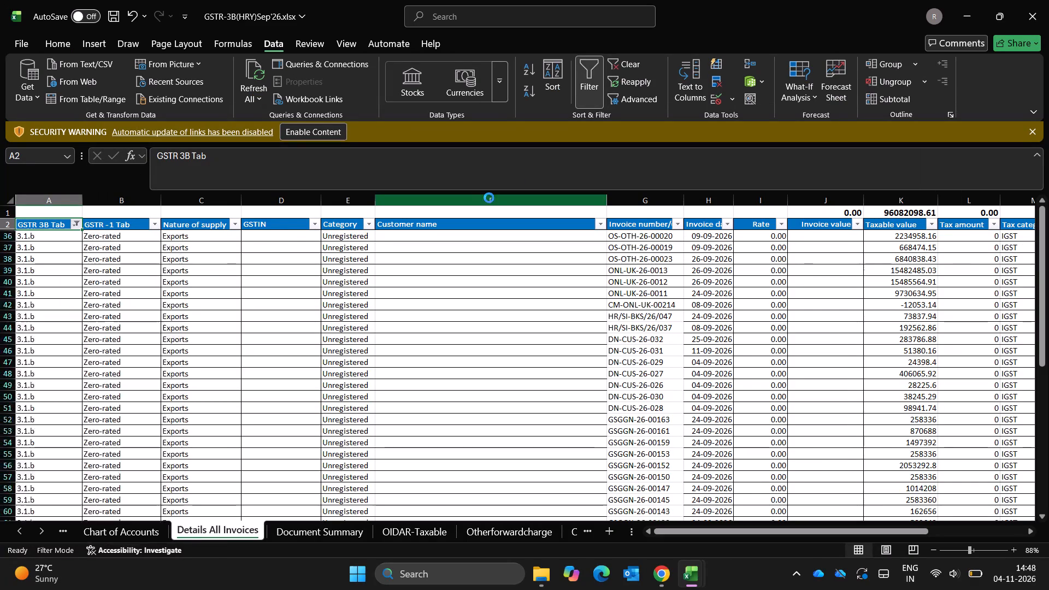
Copy the exempt classification cells A84:E89 from the September sheet and paste them at A76 of October's Details All Invoices.
{"action": "key", "text": "Down"}
{"action": "key", "text": "shift+Right"}
{"action": "key", "text": "shift+Right"}
{"action": "key", "text": "shift+Down"}
{"action": "key", "text": "shift+Right"}
{"action": "key", "text": "shift+Down"}
{"action": "key", "text": "shift+Right"}
{"action": "key", "text": "shift+Down"}
{"action": "key", "text": "shift+Down"}
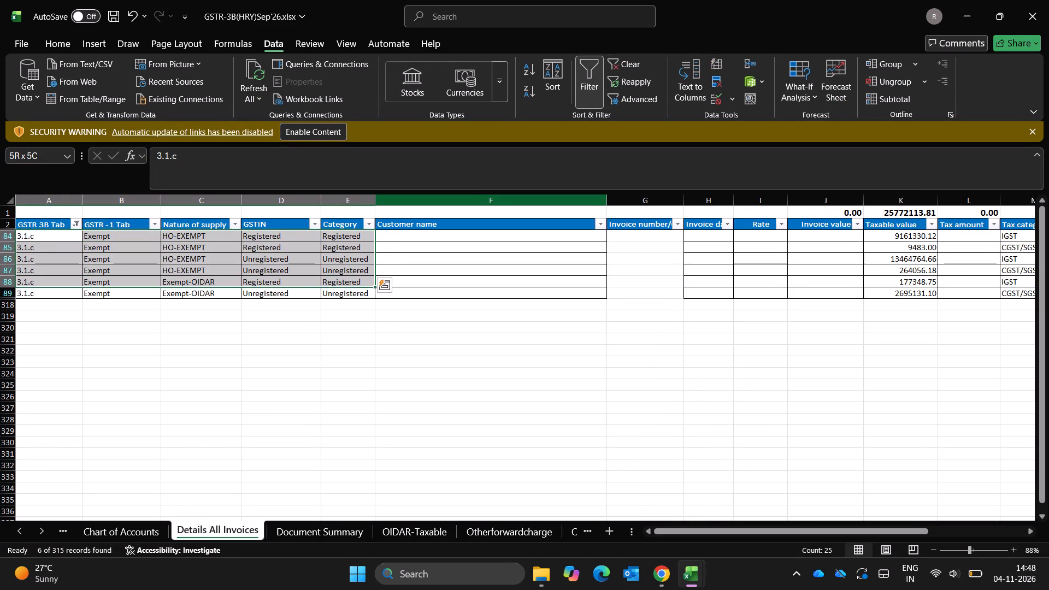
{"action": "key", "text": "shift+Down"}
{"action": "key", "text": "ctrl+c"}
{"action": "key", "text": "alt+Tab"}
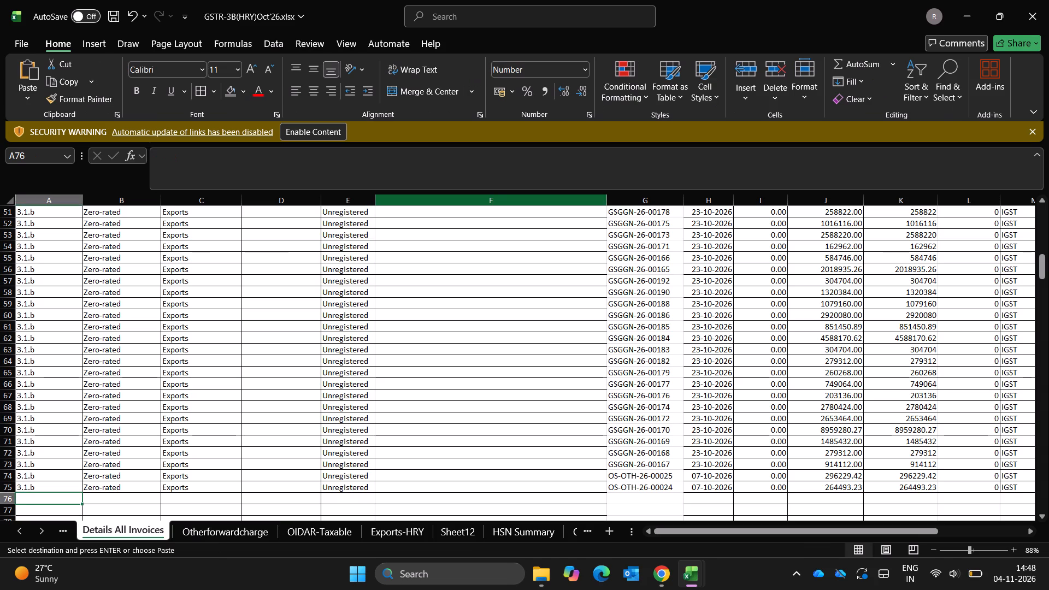
{"action": "key", "text": "ctrl+v"}
{"action": "key", "text": "Escape"}
Examine the pasted exempt rows 76–81 and the columns across row 76 to see which details need filling.
{"action": "key", "text": "Down"}
{"action": "key", "text": "Down"}
{"action": "key", "text": "Down"}
{"action": "key", "text": "Down"}
{"action": "key", "text": "Down"}
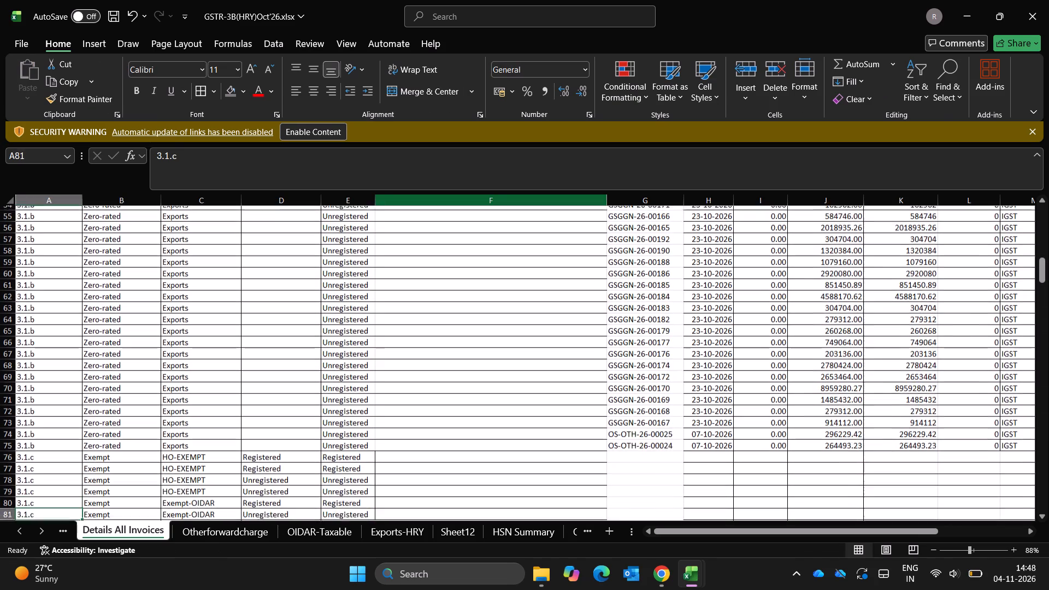
{"action": "key", "text": "Down"}
{"action": "key", "text": "Down"}
{"action": "key", "text": "Up"}
{"action": "key", "text": "Up"}
{"action": "key", "text": "Up"}
{"action": "key", "text": "Up"}
{"action": "key", "text": "Up"}
{"action": "key", "text": "Up"}
{"action": "key", "text": "Up"}
{"action": "key", "text": "Right"}
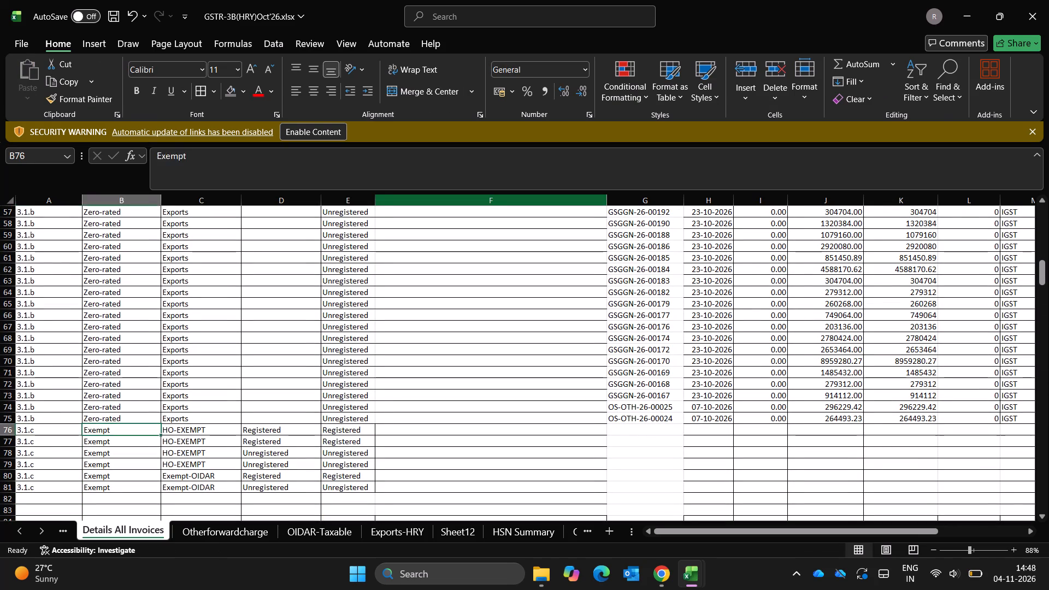
{"action": "key", "text": "Right"}
{"action": "key", "text": "Right"}
{"action": "key", "text": "Right"}
{"action": "key", "text": "Right"}
{"action": "key", "text": "Right"}
{"action": "key", "text": "Right"}
{"action": "key", "text": "Right"}
{"action": "key", "text": "Left"}
{"action": "key", "text": "Left"}
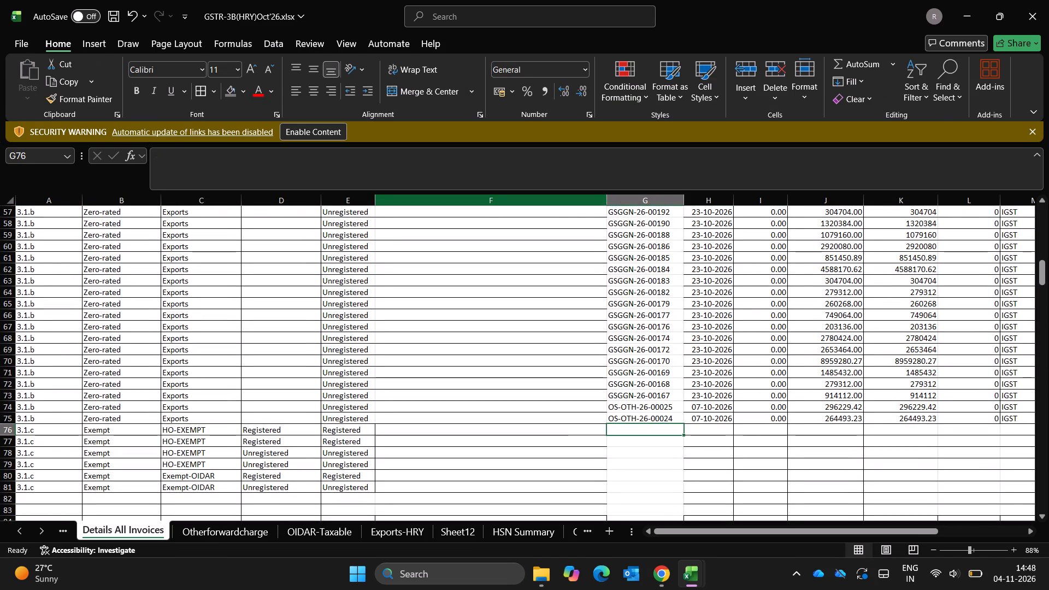
{"action": "key", "text": "Right"}
{"action": "key", "text": "Right"}
{"action": "key", "text": "Right"}
{"action": "key", "text": "Right"}
{"action": "key", "text": "Right"}
{"action": "key", "text": "Right"}
{"action": "key", "text": "Right"}
{"action": "key", "text": "Right"}
{"action": "key", "text": "Left"}
{"action": "key", "text": "Left"}
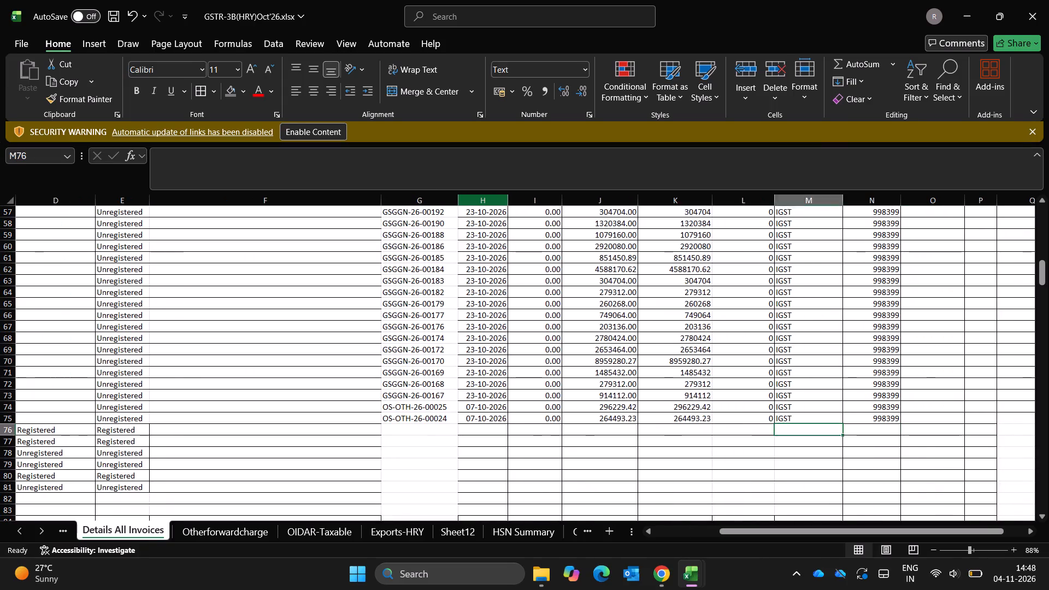
{"action": "key", "text": "Left"}
{"action": "key", "text": "Left"}
{"action": "key", "text": "Left"}
{"action": "key", "text": "Left"}
{"action": "key", "text": "Left"}
{"action": "key", "text": "Left"}
{"action": "key", "text": "Left"}
{"action": "key", "text": "Left"}
{"action": "key", "text": "Left"}
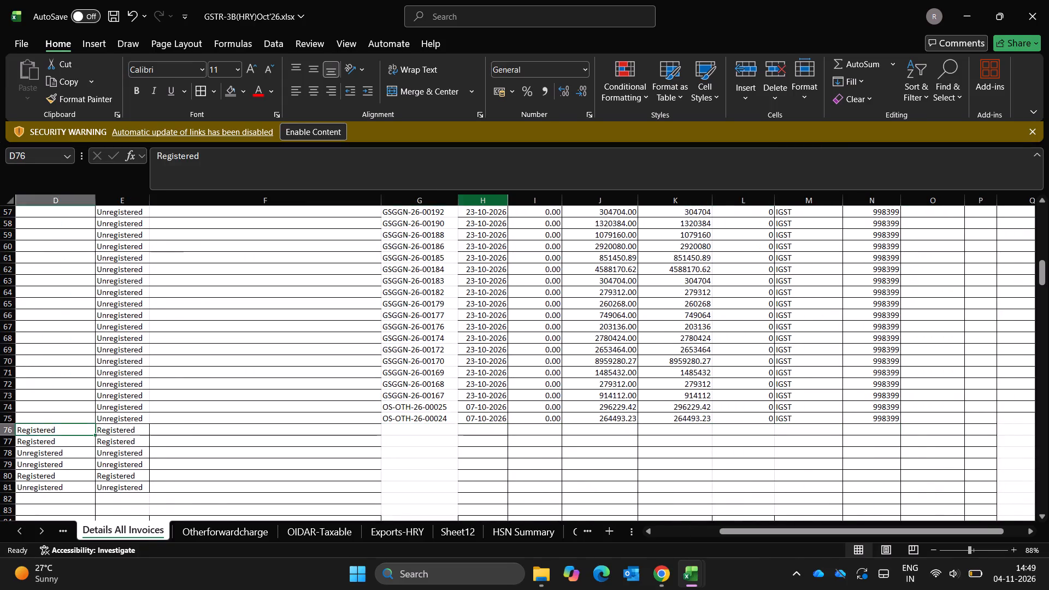
{"action": "key", "text": "Left"}
{"action": "key", "text": "Right"}
{"action": "key", "text": "Right"}
{"action": "key", "text": "Right"}
{"action": "key", "text": "Right"}
{"action": "key", "text": "Right"}
{"action": "key", "text": "Right"}
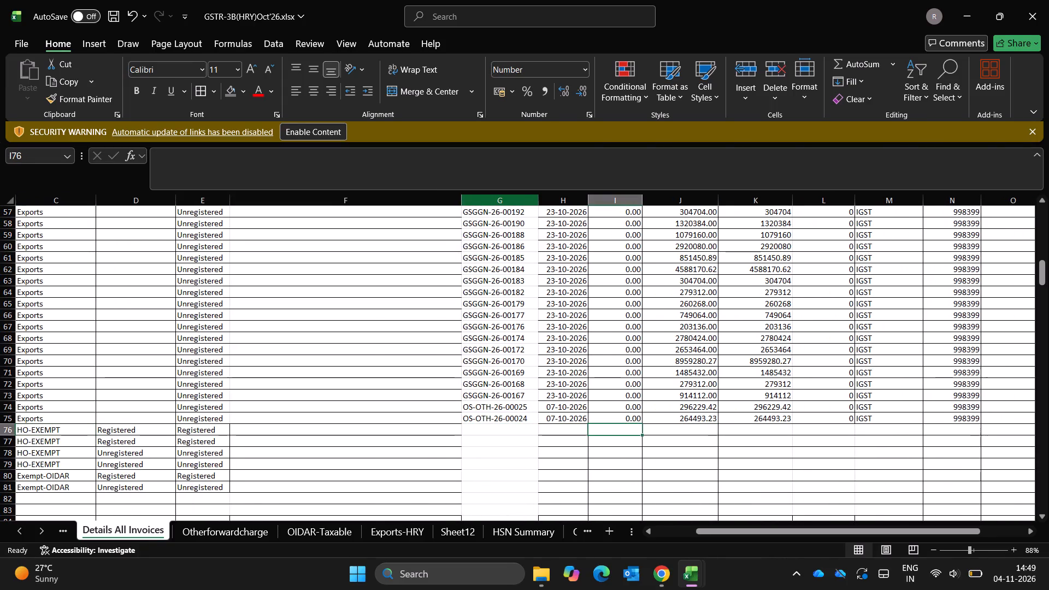
Delete the helper sheet Sheet12 from the October workbook.
{"action": "key", "text": "ctrl+Page_Down"}
{"action": "key", "text": "ctrl+Page_Down"}
{"action": "key", "text": "ctrl+Page_Down"}
{"action": "key", "text": "ctrl+Page_Down"}
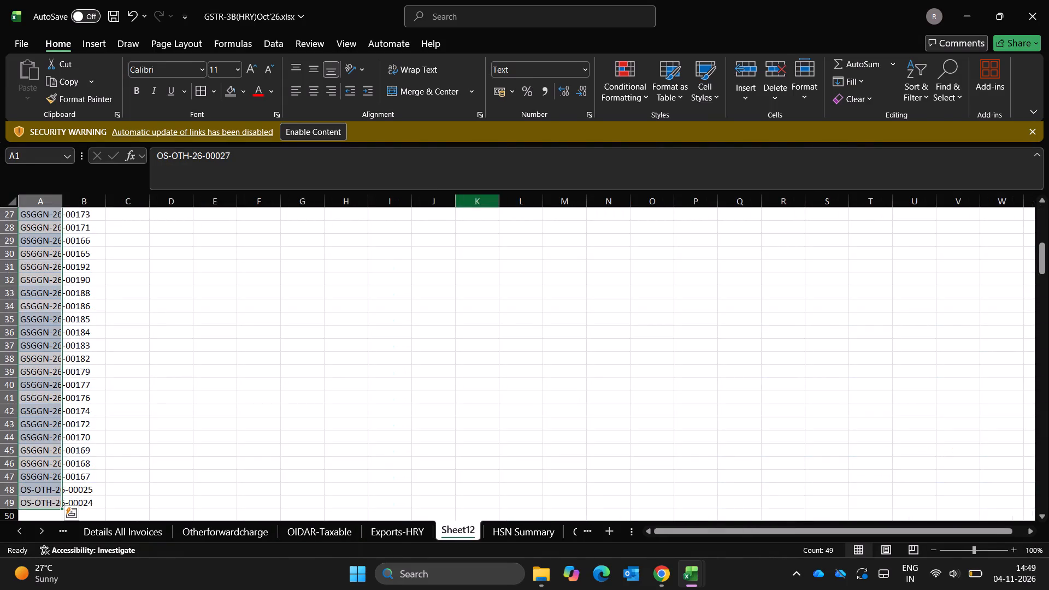
{"action": "right_click", "coordinate": [473, 530]}
{"action": "left_click", "coordinate": [505, 343]}
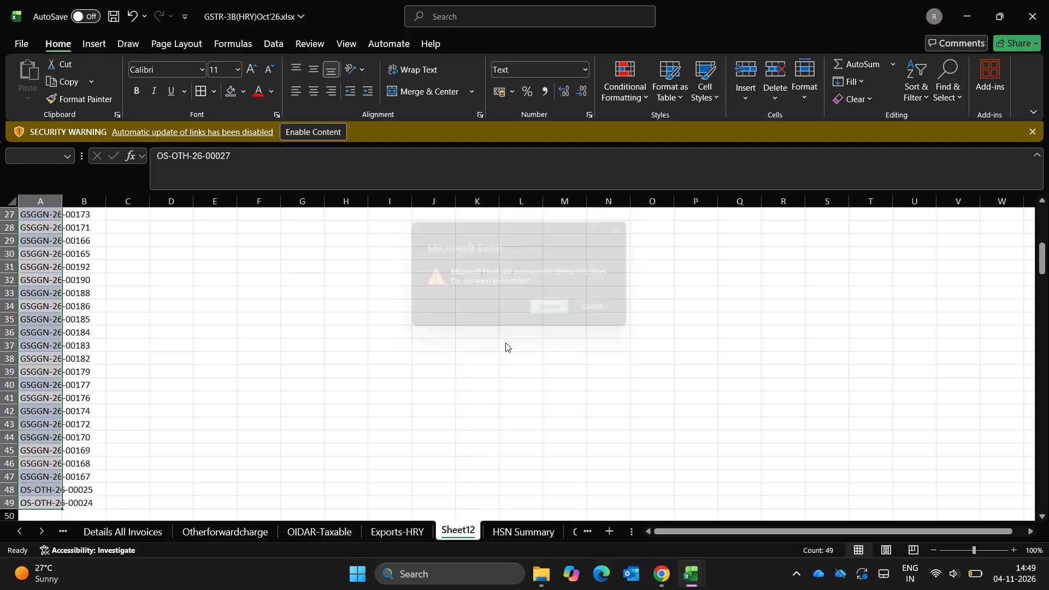
{"action": "key", "text": "Return"}
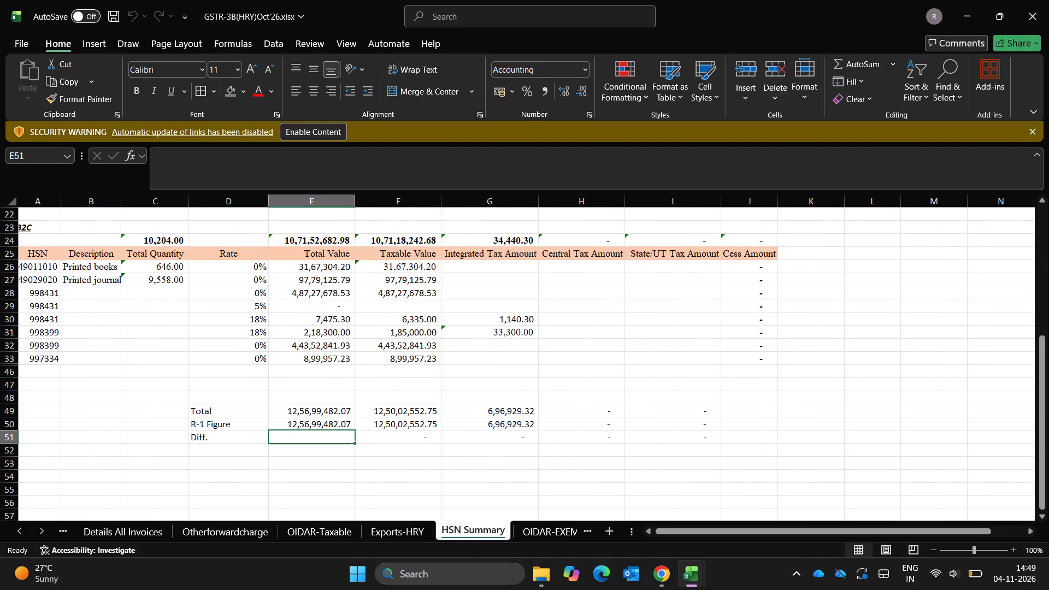
Examine the Inter/Intra, Registered/Unregistered summary tables on the Exempt-HRY and OIDAR-EXEMPT sheets of the October workbook.
{"action": "key", "text": "ctrl+Page_Down"}
{"action": "key", "text": "ctrl+Page_Down"}
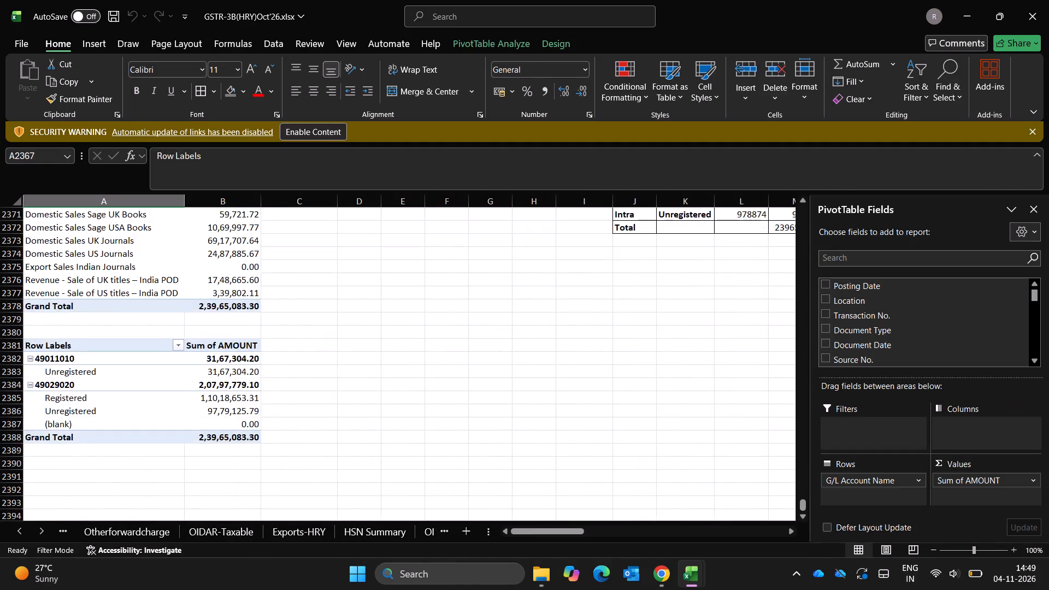
{"action": "key", "text": "ctrl+Page_Up"}
{"action": "key", "text": "ctrl+Page_Down"}
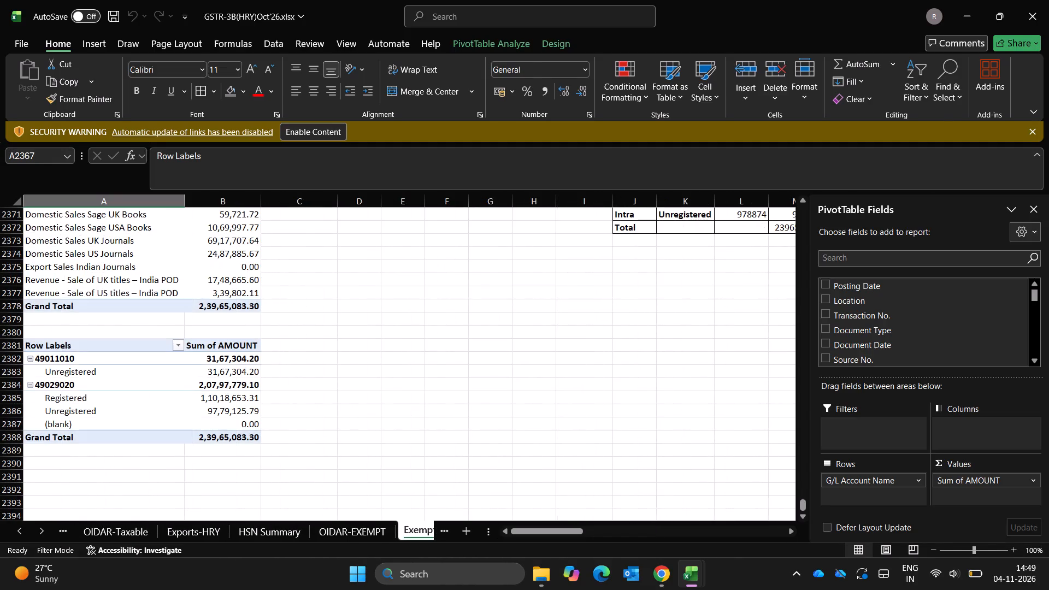
{"action": "key", "text": "Up"}
{"action": "key", "text": "Up"}
{"action": "key", "text": "Up"}
{"action": "scroll", "coordinate": [840, 318], "scroll_direction": "left", "scroll_amount": 1}
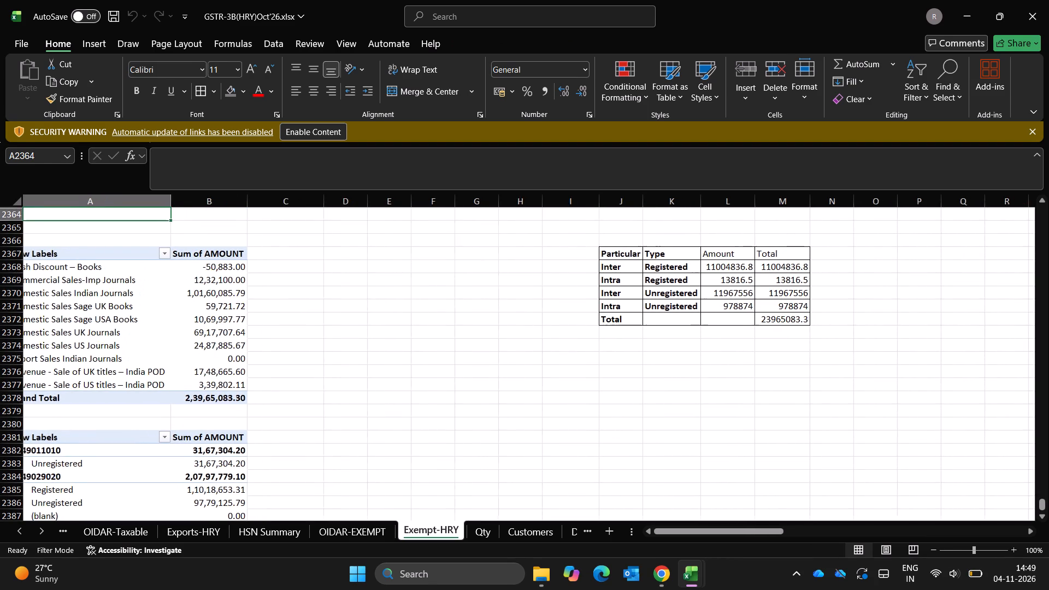
{"action": "left_click", "coordinate": [771, 267]}
{"action": "key", "text": "ctrl+c"}
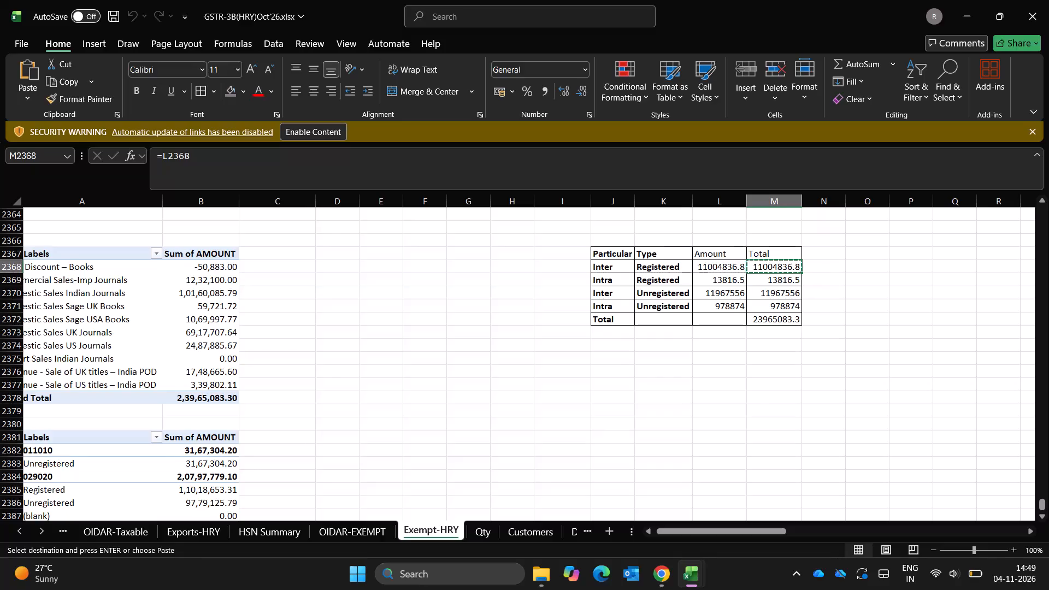
{"action": "left_click", "coordinate": [368, 526]}
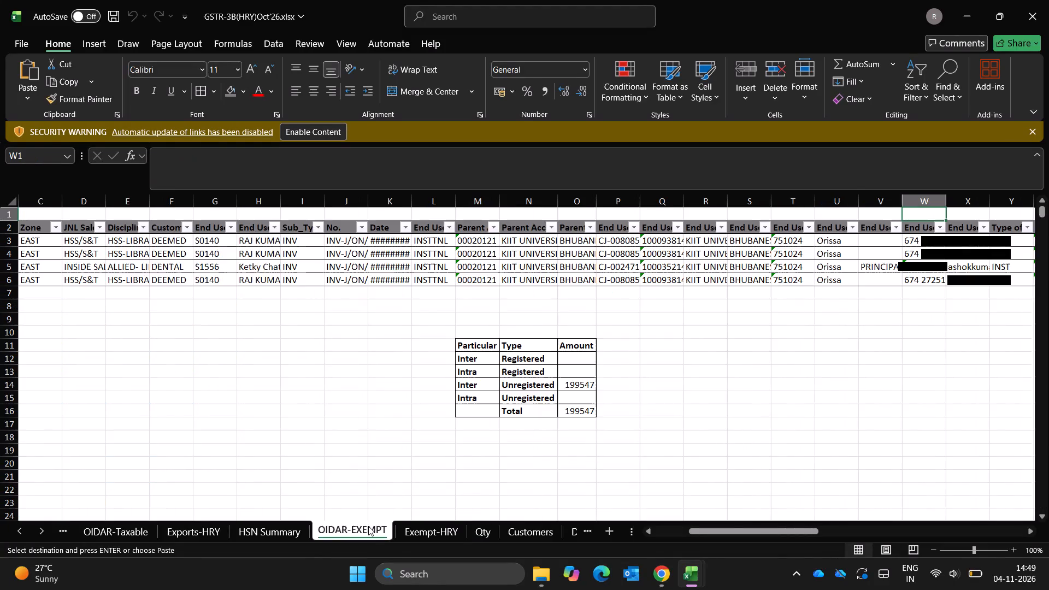
{"action": "left_click", "coordinate": [431, 526]}
{"action": "key", "text": "ctrl+c"}
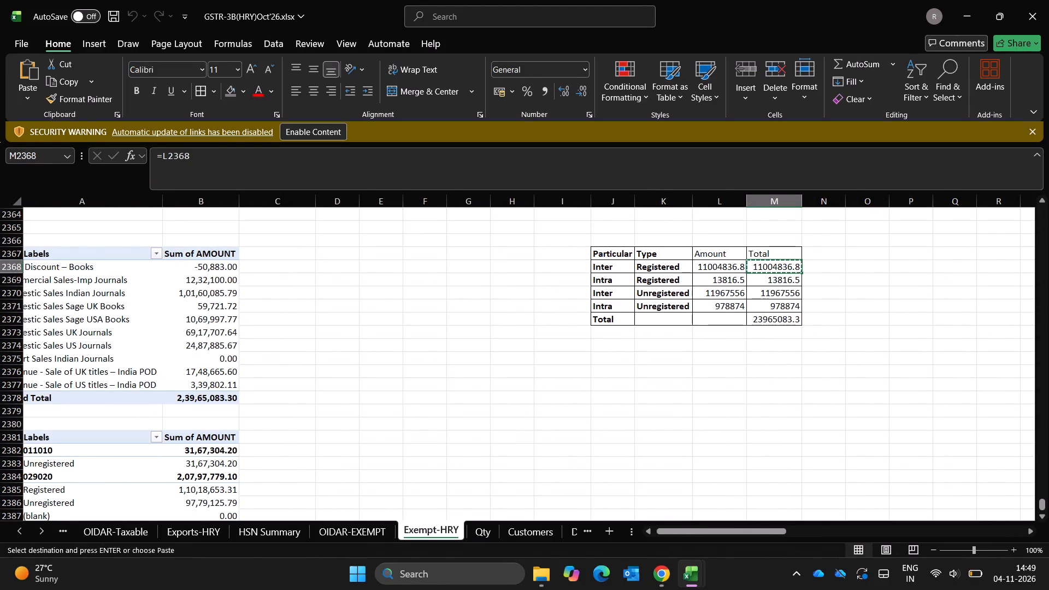
Return to October's Details All Invoices and check across row 76 which exempt supply columns still need entries.
{"action": "key", "text": "ctrl+Page_Up"}
{"action": "key", "text": "ctrl+Page_Up"}
{"action": "key", "text": "ctrl+Page_Up"}
{"action": "key", "text": "ctrl+Page_Up"}
{"action": "key", "text": "ctrl+Page_Up"}
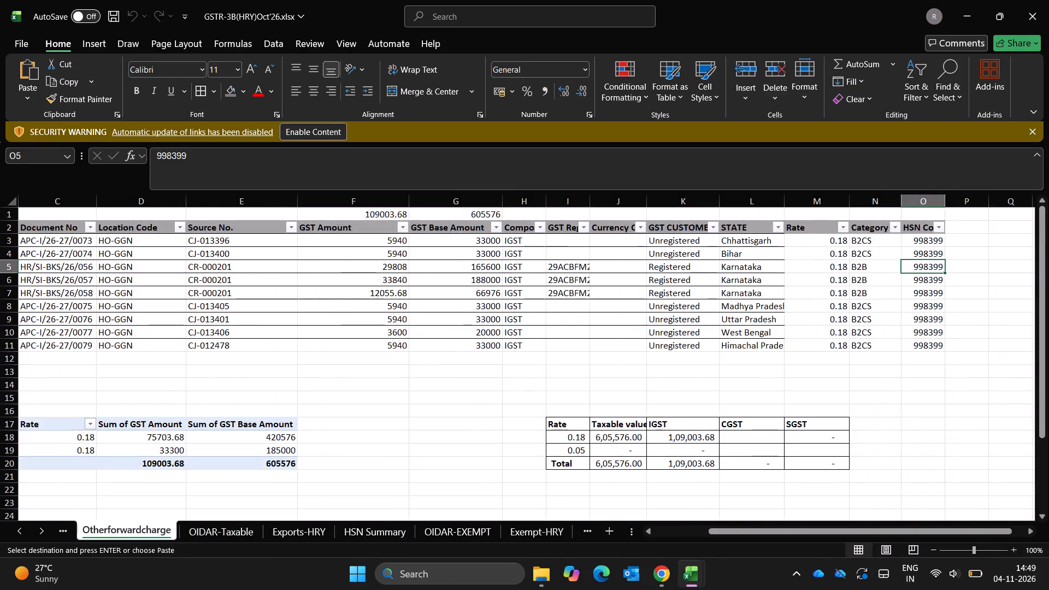
{"action": "key", "text": "ctrl+Page_Up"}
{"action": "key", "text": "ctrl+Page_Up"}
{"action": "key", "text": "ctrl+Page_Down"}
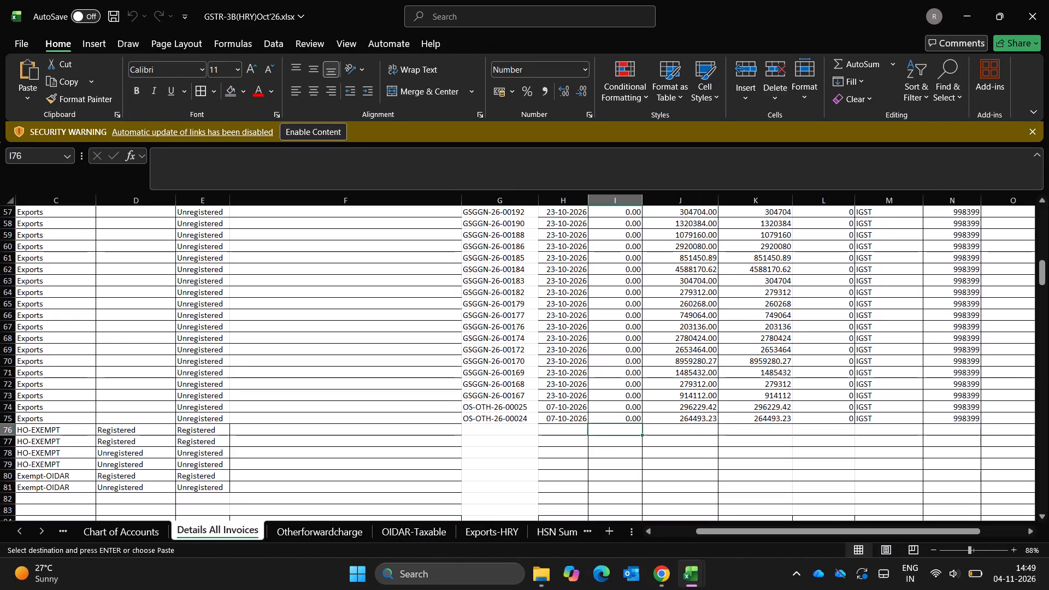
{"action": "key", "text": "Left"}
{"action": "key", "text": "Left"}
{"action": "key", "text": "Left"}
{"action": "key", "text": "Left"}
{"action": "key", "text": "Left"}
{"action": "key", "text": "Left"}
{"action": "key", "text": "Right"}
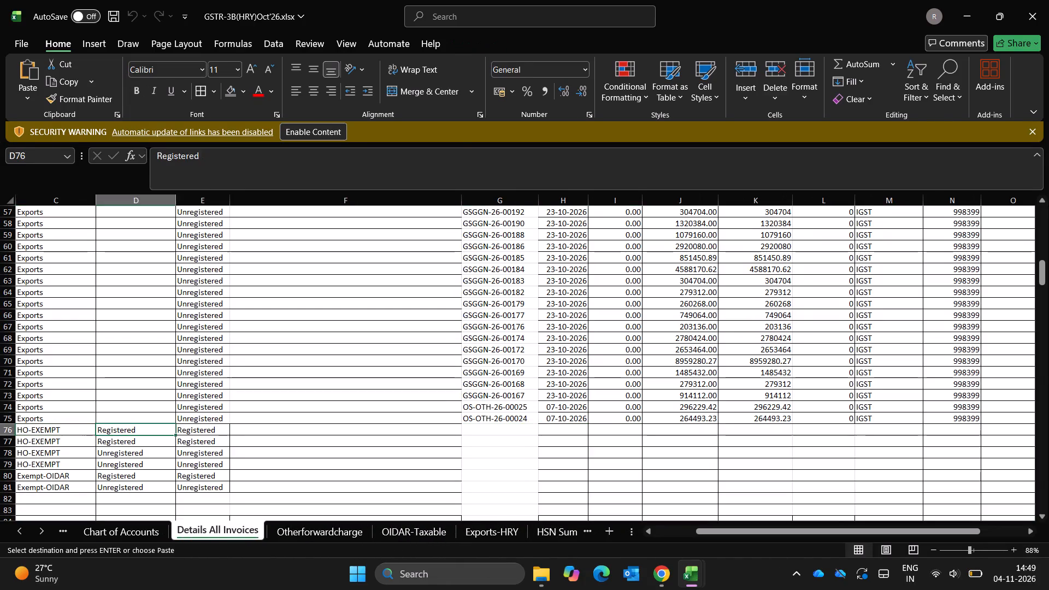
{"action": "key", "text": "Right"}
{"action": "key", "text": "Right"}
{"action": "key", "text": "Right"}
{"action": "key", "text": "Right"}
{"action": "key", "text": "Right"}
{"action": "key", "text": "Right"}
{"action": "key", "text": "Right"}
{"action": "key", "text": "Right"}
Copy the Tax category cells M84:M89 from September's Details All Invoices and paste them at M76 of October's Details All Invoices.
{"action": "key", "text": "alt+Tab"}
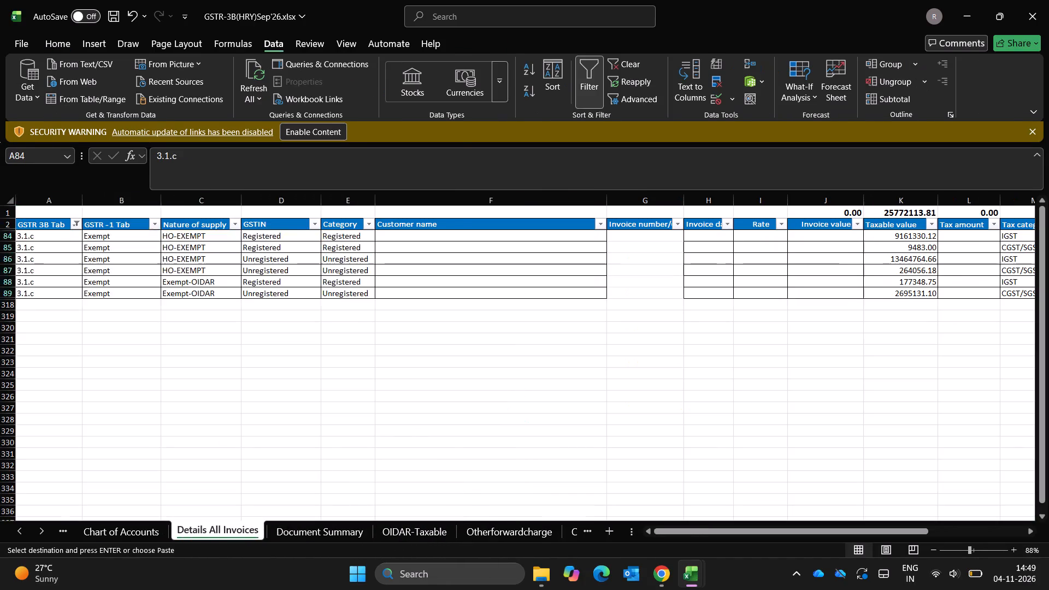
{"action": "key", "text": "Right"}
{"action": "key", "text": "Right"}
{"action": "key", "text": "Right"}
{"action": "key", "text": "Right"}
{"action": "key", "text": "Right"}
{"action": "key", "text": "Right"}
{"action": "key", "text": "Right"}
{"action": "key", "text": "Right"}
{"action": "key", "text": "Right"}
{"action": "key", "text": "Right"}
{"action": "key", "text": "Right"}
{"action": "key", "text": "Right"}
{"action": "key", "text": "Right"}
{"action": "key", "text": "Right"}
{"action": "key", "text": "Right"}
{"action": "key", "text": "Right"}
{"action": "key", "text": "Right"}
{"action": "key", "text": "Right"}
{"action": "key", "text": "Right"}
{"action": "key", "text": "Right"}
{"action": "key", "text": "Right"}
{"action": "key", "text": "Left"}
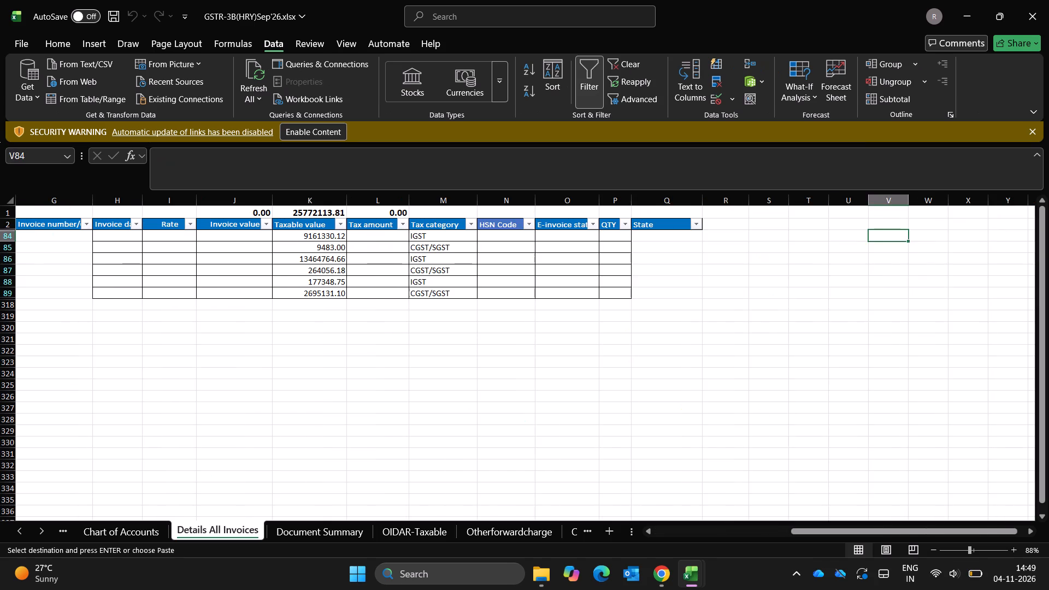
{"action": "key", "text": "Left"}
{"action": "key", "text": "Left"}
{"action": "key", "text": "Left"}
{"action": "key", "text": "Left"}
{"action": "key", "text": "Left"}
{"action": "key", "text": "Left"}
{"action": "key", "text": "Left"}
{"action": "key", "text": "Left"}
{"action": "key", "text": "ctrl+shift+Down"}
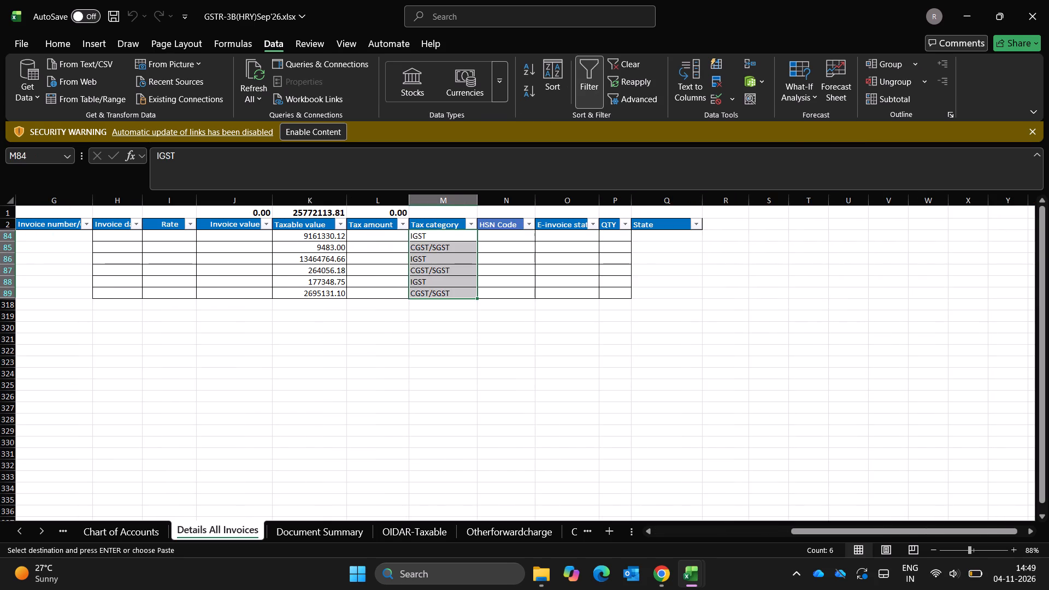
{"action": "key", "text": "ctrl+c"}
{"action": "key", "text": "alt+Tab"}
{"action": "key", "text": "Right"}
{"action": "key", "text": "ctrl+v"}
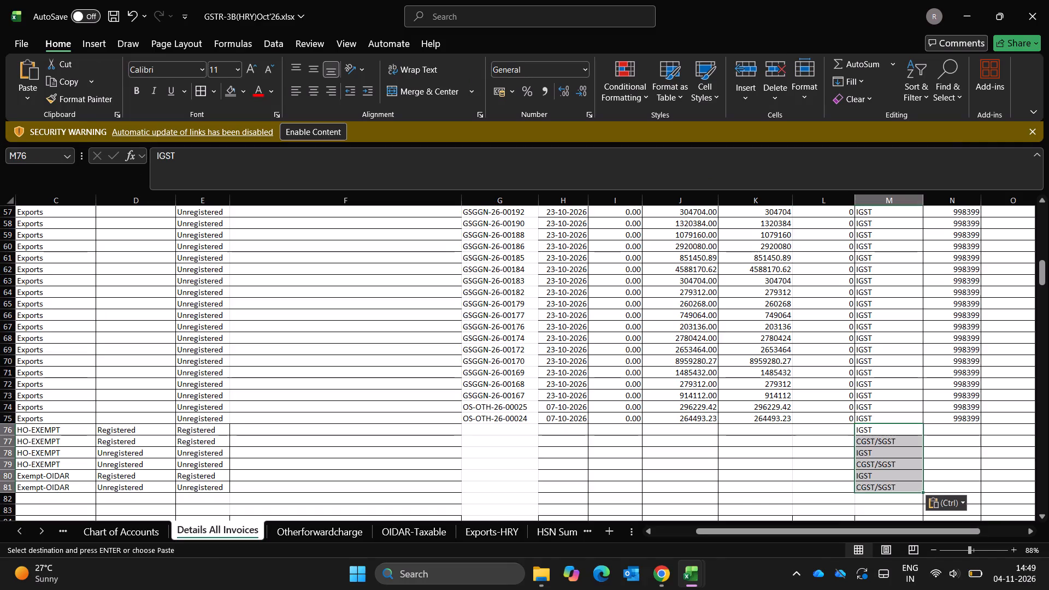
Copy the Inter Registered total M2368 from Exempt-HRY and paste it as a value, 11004836.81, into taxable value cell K76 of Details All Invoices.
{"action": "key", "text": "ctrl+Page_Down"}
{"action": "key", "text": "ctrl+Page_Down"}
{"action": "key", "text": "ctrl+Page_Down"}
{"action": "key", "text": "ctrl+Page_Down"}
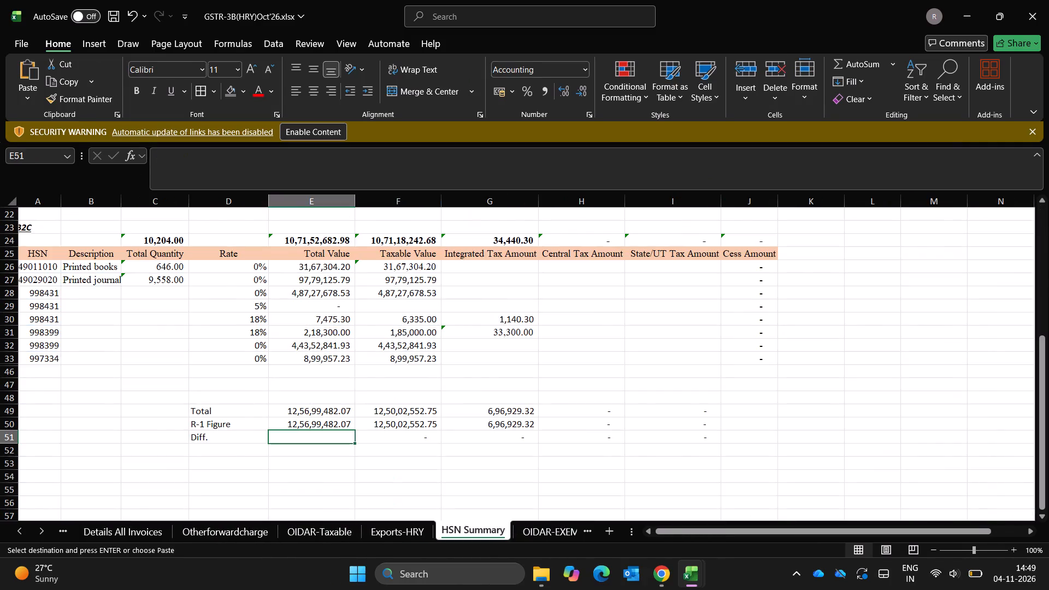
{"action": "key", "text": "ctrl+Page_Down"}
{"action": "key", "text": "ctrl+Page_Down"}
{"action": "key", "text": "ctrl+Page_Down"}
{"action": "key", "text": "ctrl+Page_Up"}
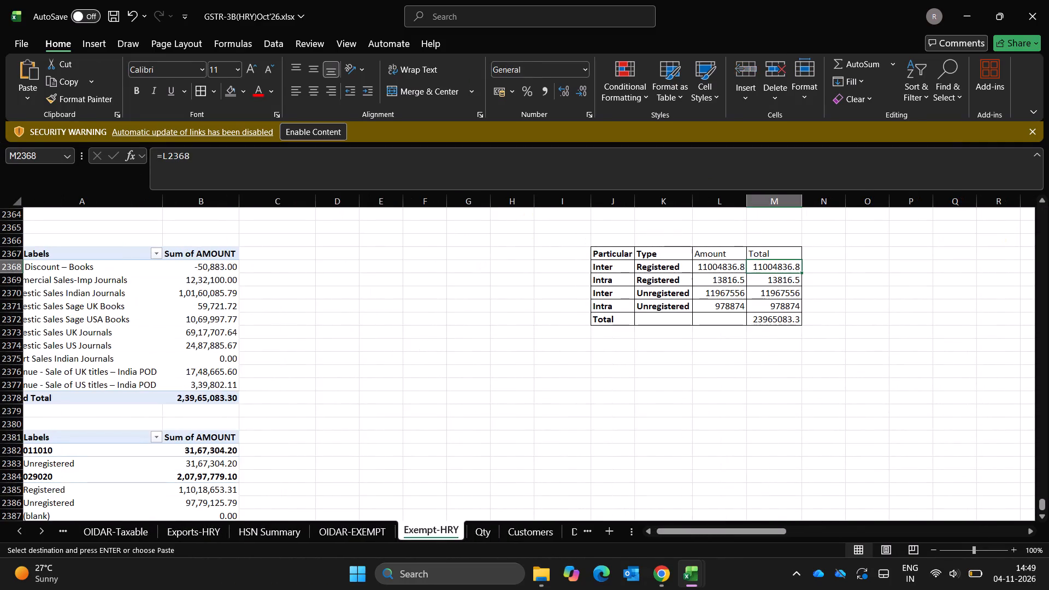
{"action": "key", "text": "ctrl+c"}
{"action": "key", "text": "ctrl+Page_Up"}
{"action": "key", "text": "ctrl+Page_Up"}
{"action": "key", "text": "ctrl+Page_Up"}
{"action": "key", "text": "ctrl+Page_Up"}
{"action": "key", "text": "ctrl+Page_Up"}
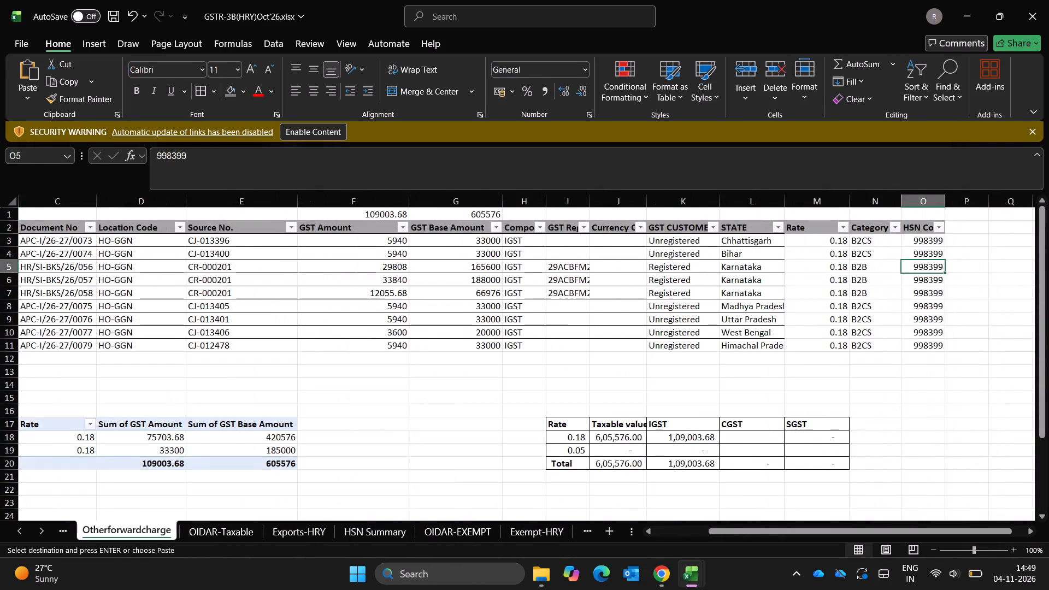
{"action": "key", "text": "ctrl+Page_Up"}
{"action": "key", "text": "Left"}
{"action": "key", "text": "Left"}
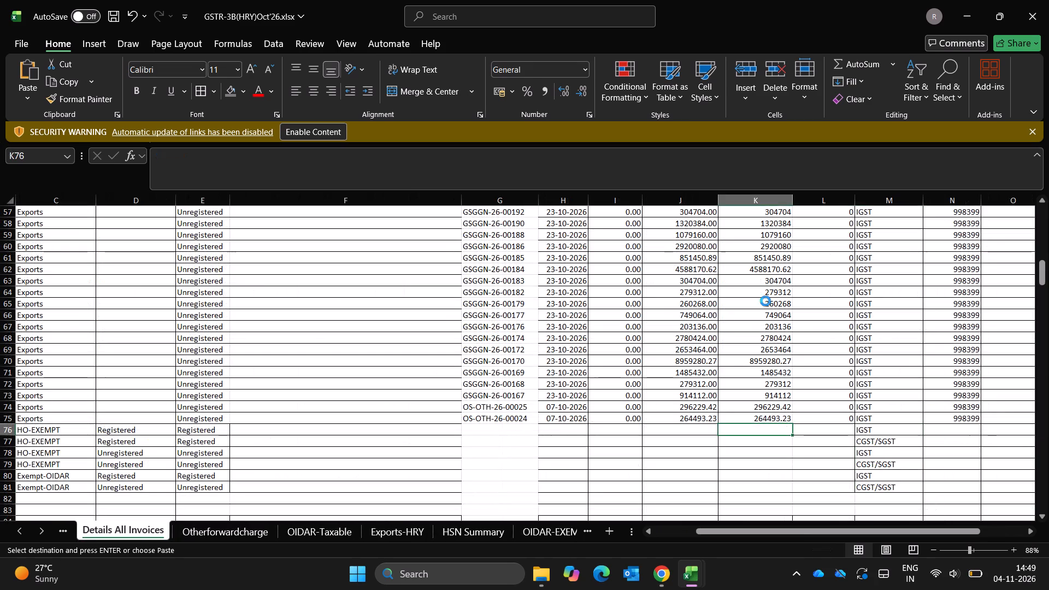
{"action": "key", "text": "ctrl+v"}
{"action": "key", "text": "ctrl+z"}
{"action": "key", "text": "ctrl+alt+v"}
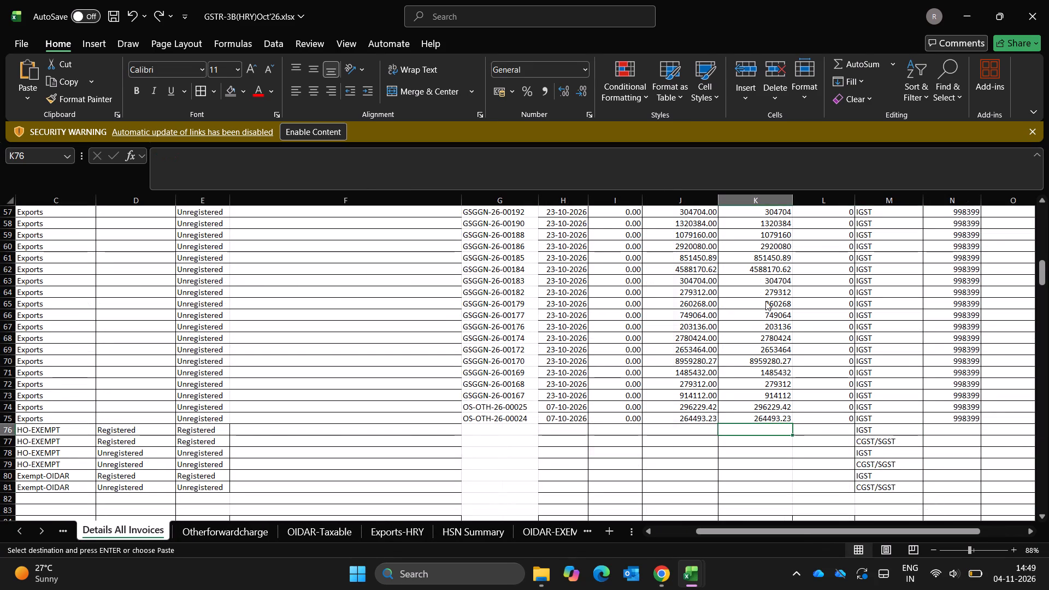
{"action": "key", "text": "v"}
{"action": "key", "text": "Return"}
{"action": "key", "text": "Escape"}
{"action": "key", "text": "Down"}
{"action": "key", "text": "Down"}
{"action": "key", "text": "Up"}
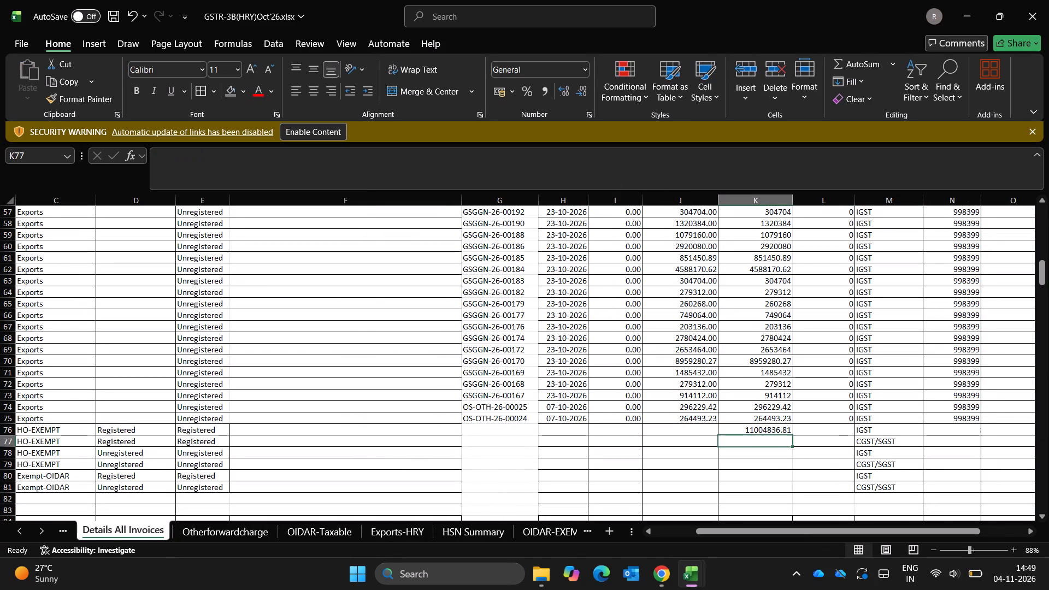
{"action": "key", "text": "Up"}
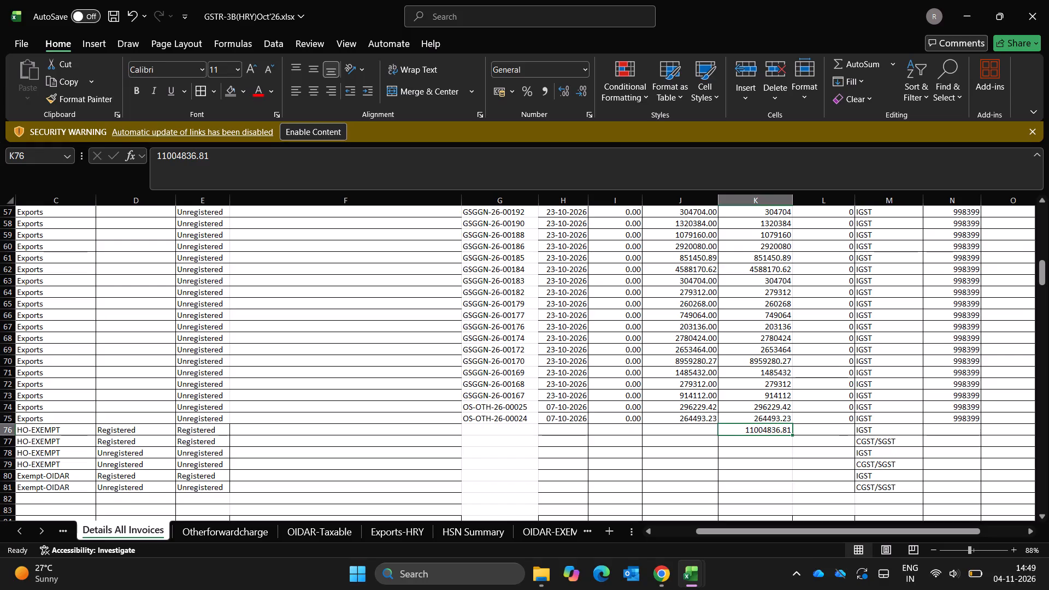
Copy the Intra Registered amount L2369 from Exempt-HRY and paste it as a value, 13816.5, into taxable value cell K77 of Details All Invoices.
{"action": "key", "text": "ctrl+Page_Down"}
{"action": "key", "text": "ctrl+Page_Down"}
{"action": "key", "text": "ctrl+Page_Down"}
{"action": "key", "text": "ctrl+Page_Down"}
{"action": "key", "text": "ctrl+Page_Down"}
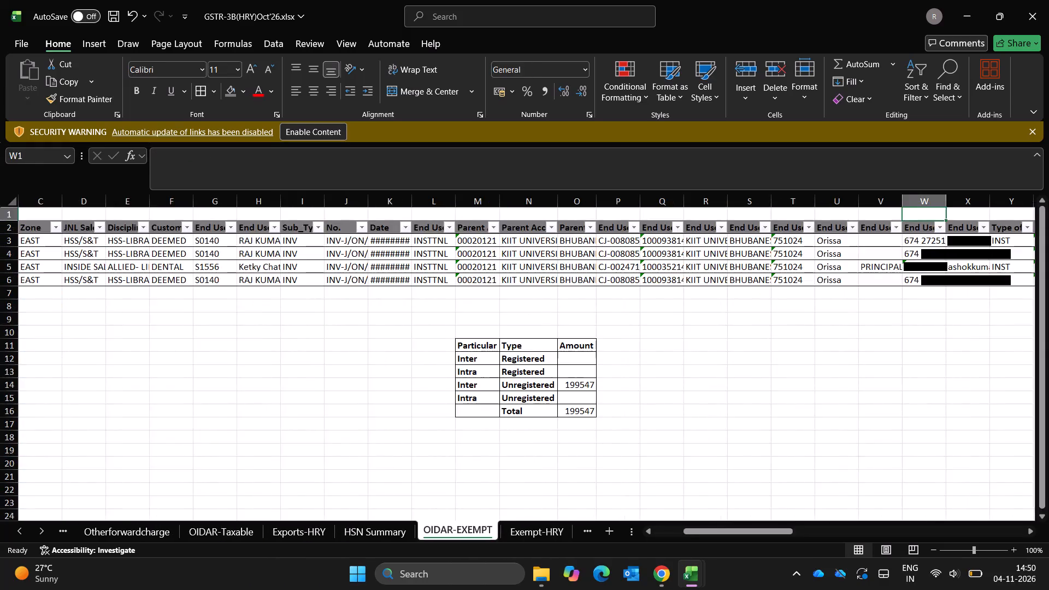
{"action": "key", "text": "ctrl+Page_Down"}
{"action": "key", "text": "Down"}
{"action": "key", "text": "Left"}
{"action": "key", "text": "Left"}
{"action": "key", "text": "Right"}
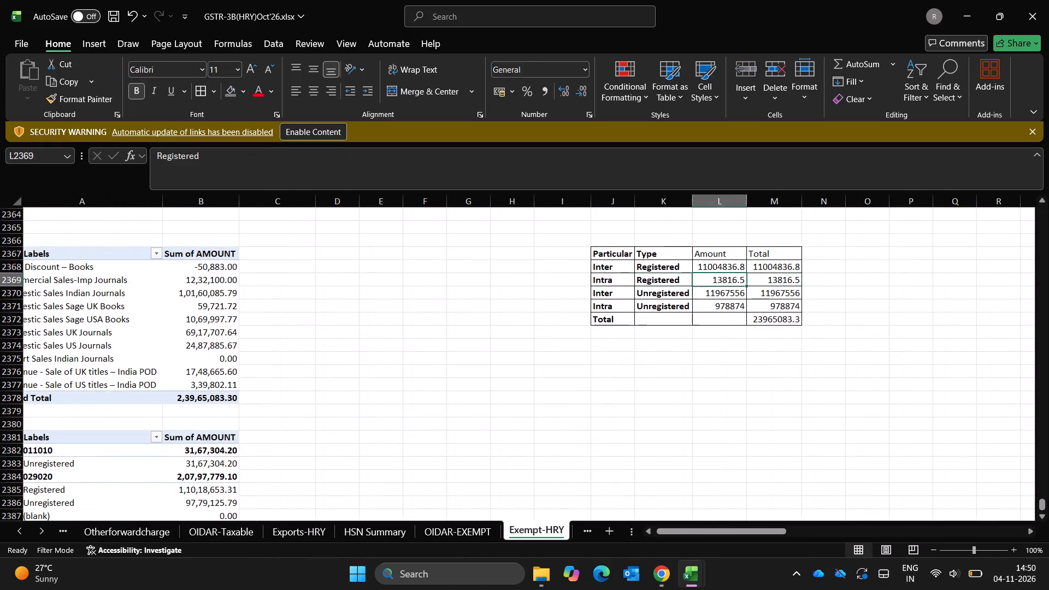
{"action": "key", "text": "Right"}
{"action": "key", "text": "Left"}
{"action": "key", "text": "ctrl+c"}
{"action": "key", "text": "ctrl+Page_Up"}
{"action": "key", "text": "ctrl+Page_Up"}
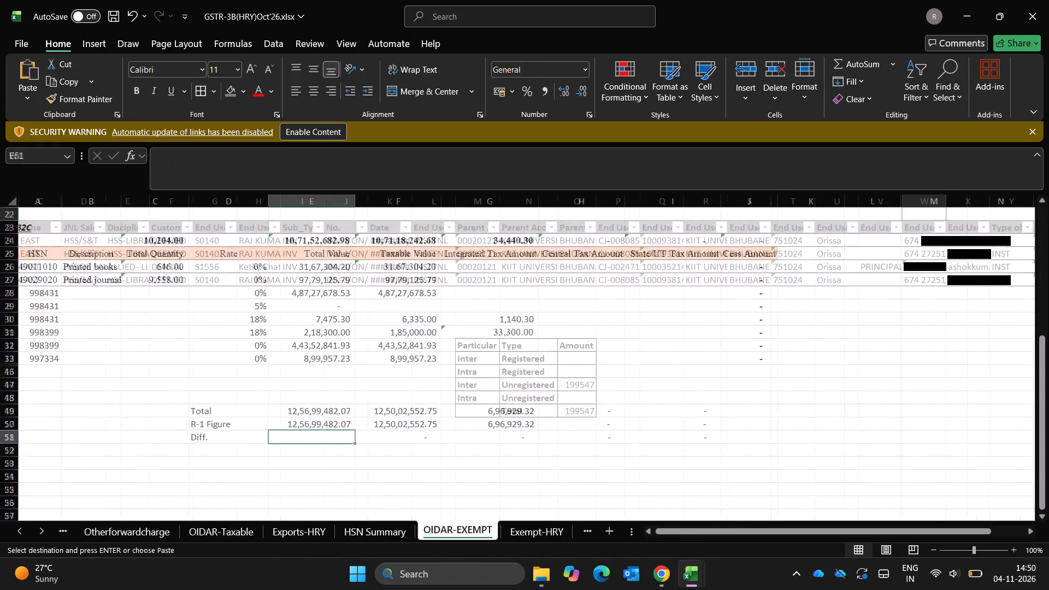
{"action": "key", "text": "ctrl+Page_Up"}
{"action": "key", "text": "ctrl+Page_Up"}
{"action": "key", "text": "ctrl+Page_Up"}
{"action": "key", "text": "ctrl+Page_Up"}
{"action": "key", "text": "ctrl+Page_Up"}
{"action": "key", "text": "ctrl+Page_Down"}
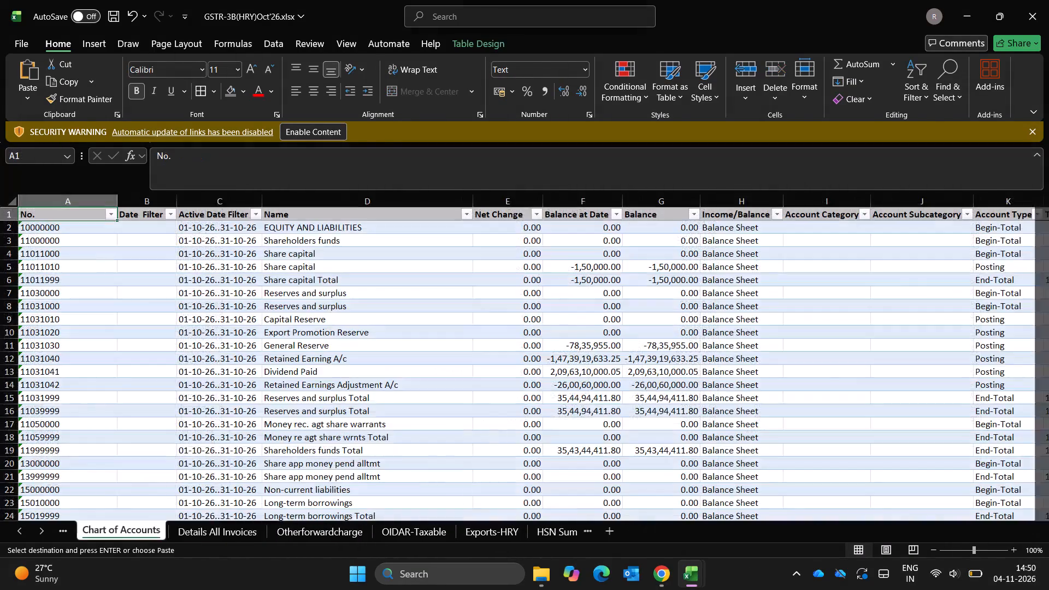
{"action": "key", "text": "Down"}
{"action": "key", "text": "Down"}
{"action": "key", "text": "Right"}
{"action": "key", "text": "Up"}
{"action": "key", "text": "Right"}
{"action": "key", "text": "Left"}
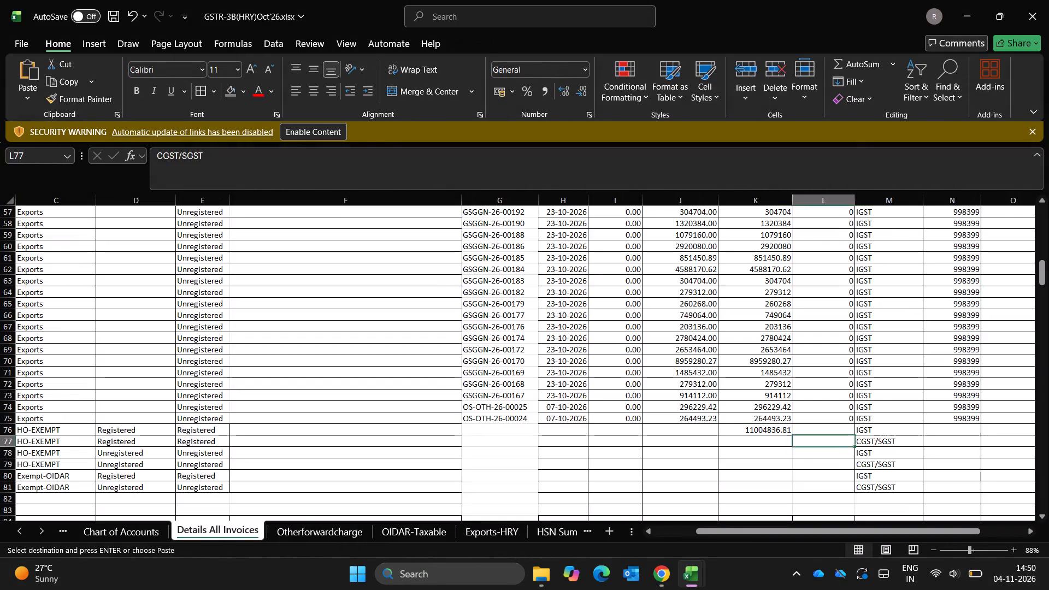
{"action": "key", "text": "Left"}
{"action": "key", "text": "ctrl+alt+v"}
{"action": "key", "text": "v"}
{"action": "key", "text": "Return"}
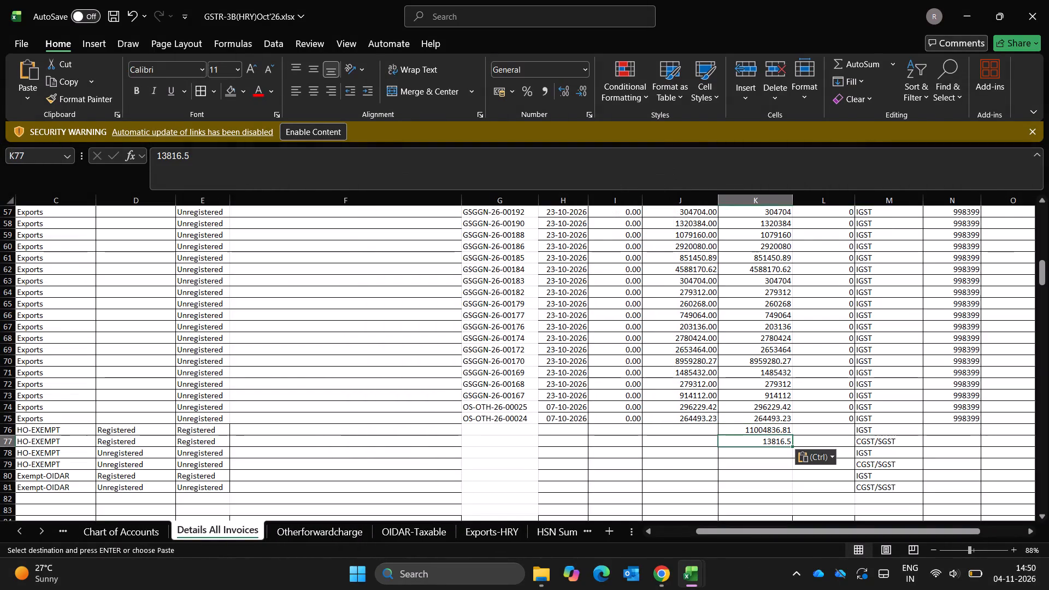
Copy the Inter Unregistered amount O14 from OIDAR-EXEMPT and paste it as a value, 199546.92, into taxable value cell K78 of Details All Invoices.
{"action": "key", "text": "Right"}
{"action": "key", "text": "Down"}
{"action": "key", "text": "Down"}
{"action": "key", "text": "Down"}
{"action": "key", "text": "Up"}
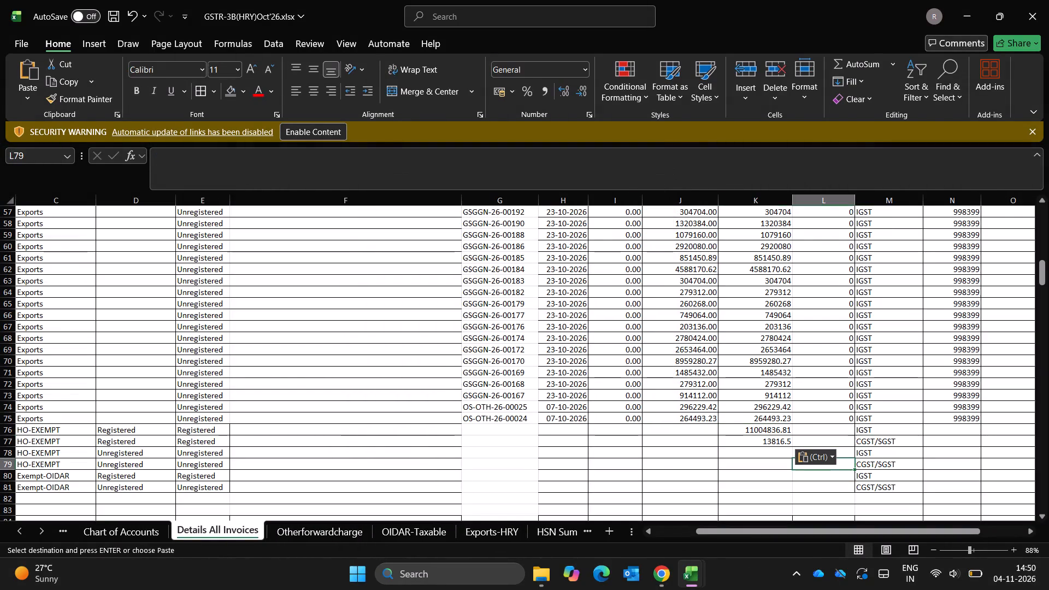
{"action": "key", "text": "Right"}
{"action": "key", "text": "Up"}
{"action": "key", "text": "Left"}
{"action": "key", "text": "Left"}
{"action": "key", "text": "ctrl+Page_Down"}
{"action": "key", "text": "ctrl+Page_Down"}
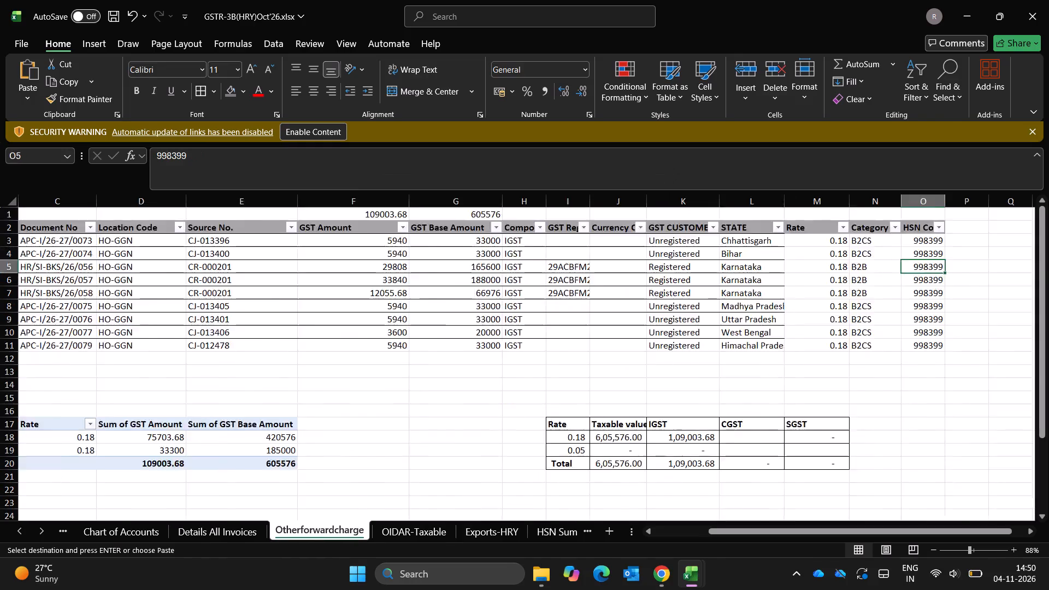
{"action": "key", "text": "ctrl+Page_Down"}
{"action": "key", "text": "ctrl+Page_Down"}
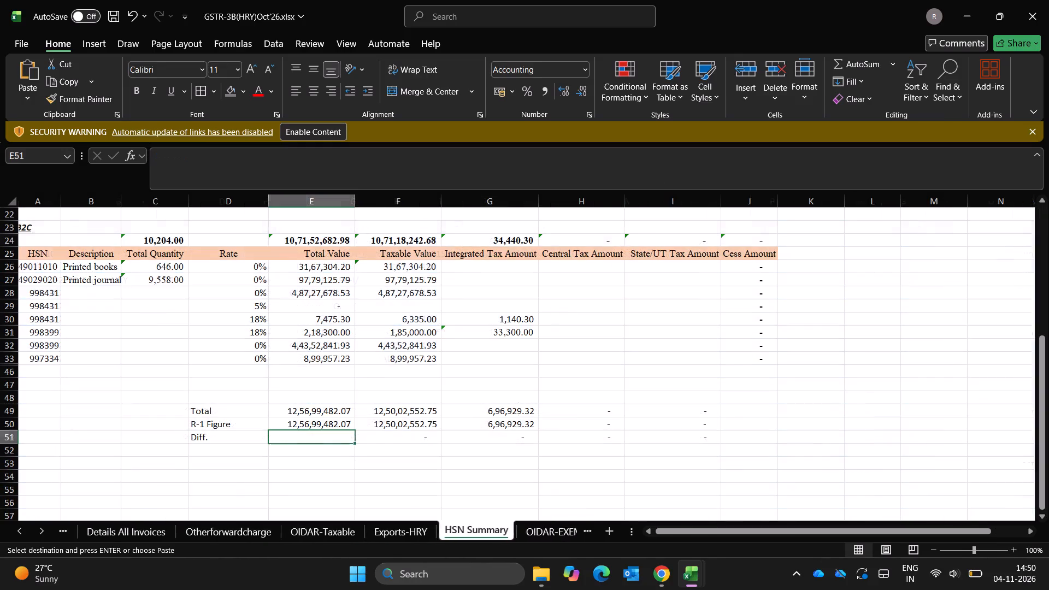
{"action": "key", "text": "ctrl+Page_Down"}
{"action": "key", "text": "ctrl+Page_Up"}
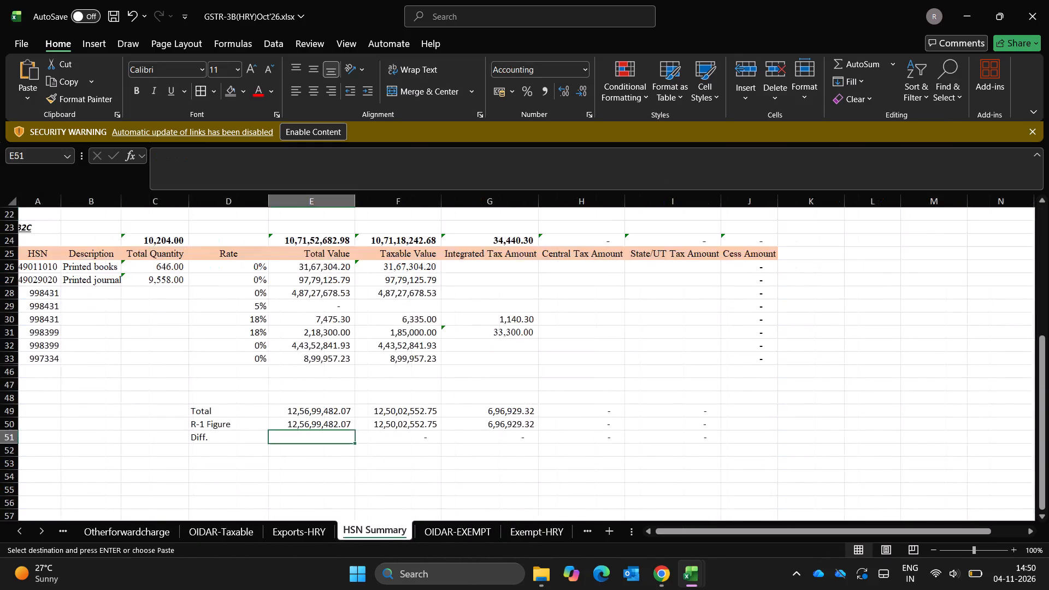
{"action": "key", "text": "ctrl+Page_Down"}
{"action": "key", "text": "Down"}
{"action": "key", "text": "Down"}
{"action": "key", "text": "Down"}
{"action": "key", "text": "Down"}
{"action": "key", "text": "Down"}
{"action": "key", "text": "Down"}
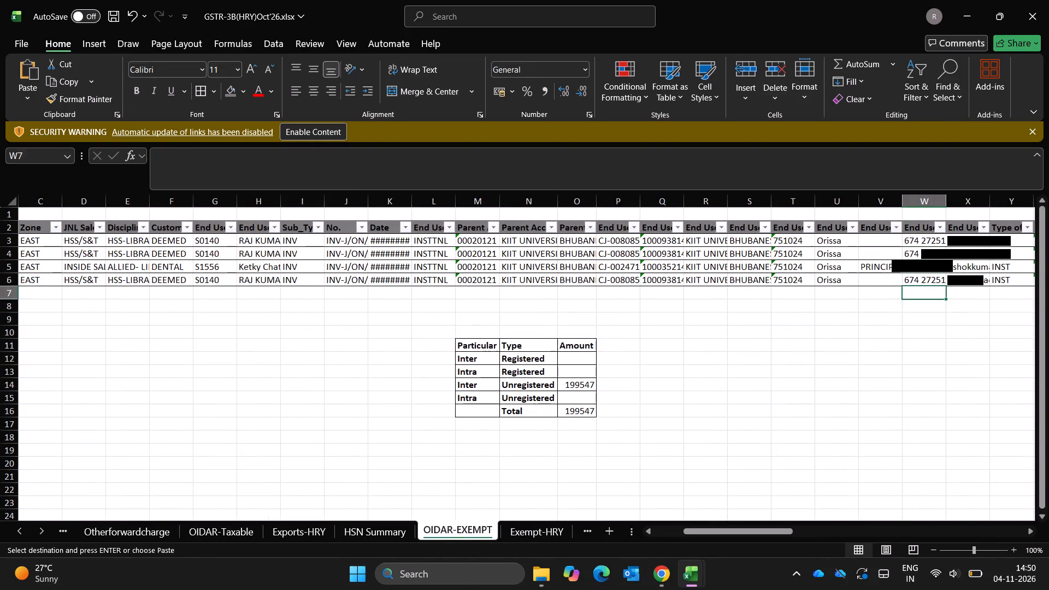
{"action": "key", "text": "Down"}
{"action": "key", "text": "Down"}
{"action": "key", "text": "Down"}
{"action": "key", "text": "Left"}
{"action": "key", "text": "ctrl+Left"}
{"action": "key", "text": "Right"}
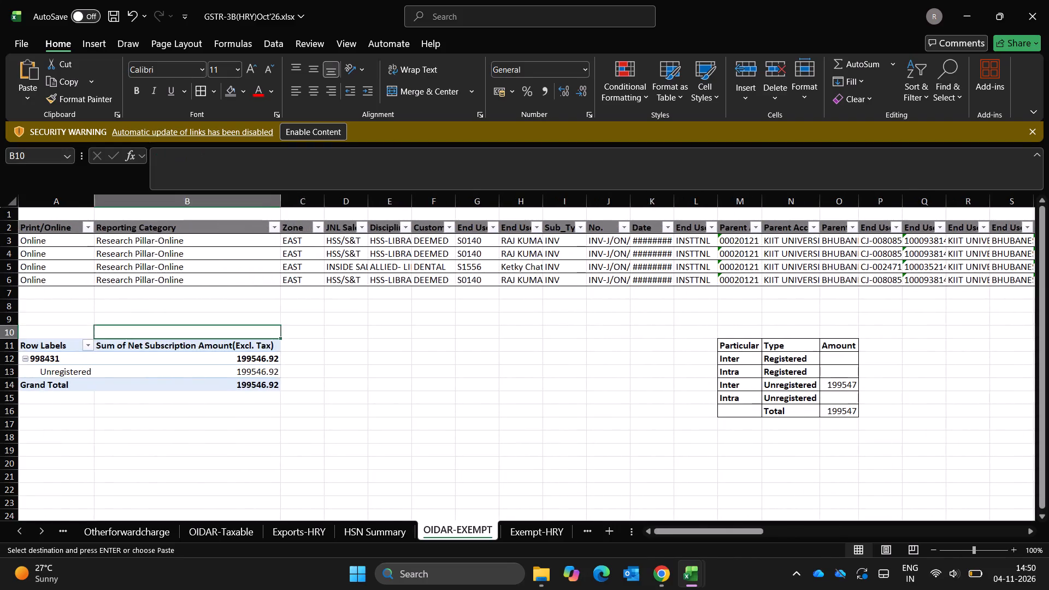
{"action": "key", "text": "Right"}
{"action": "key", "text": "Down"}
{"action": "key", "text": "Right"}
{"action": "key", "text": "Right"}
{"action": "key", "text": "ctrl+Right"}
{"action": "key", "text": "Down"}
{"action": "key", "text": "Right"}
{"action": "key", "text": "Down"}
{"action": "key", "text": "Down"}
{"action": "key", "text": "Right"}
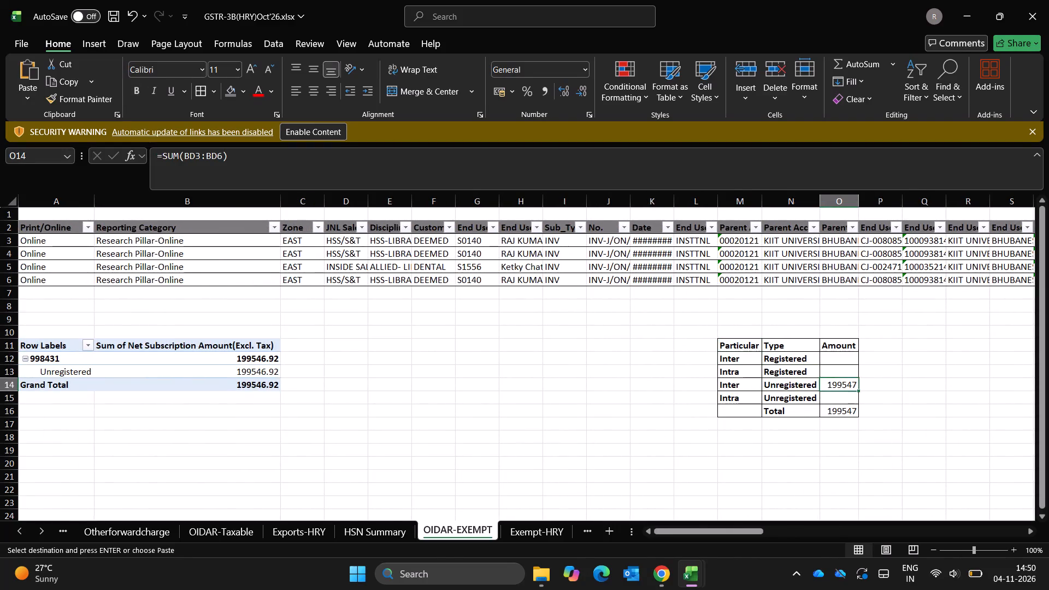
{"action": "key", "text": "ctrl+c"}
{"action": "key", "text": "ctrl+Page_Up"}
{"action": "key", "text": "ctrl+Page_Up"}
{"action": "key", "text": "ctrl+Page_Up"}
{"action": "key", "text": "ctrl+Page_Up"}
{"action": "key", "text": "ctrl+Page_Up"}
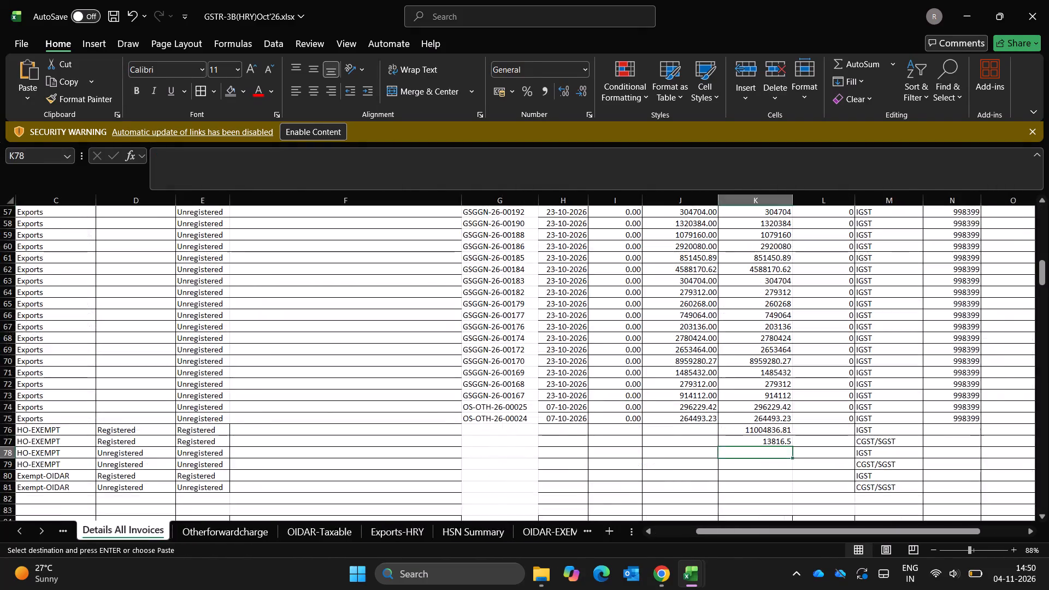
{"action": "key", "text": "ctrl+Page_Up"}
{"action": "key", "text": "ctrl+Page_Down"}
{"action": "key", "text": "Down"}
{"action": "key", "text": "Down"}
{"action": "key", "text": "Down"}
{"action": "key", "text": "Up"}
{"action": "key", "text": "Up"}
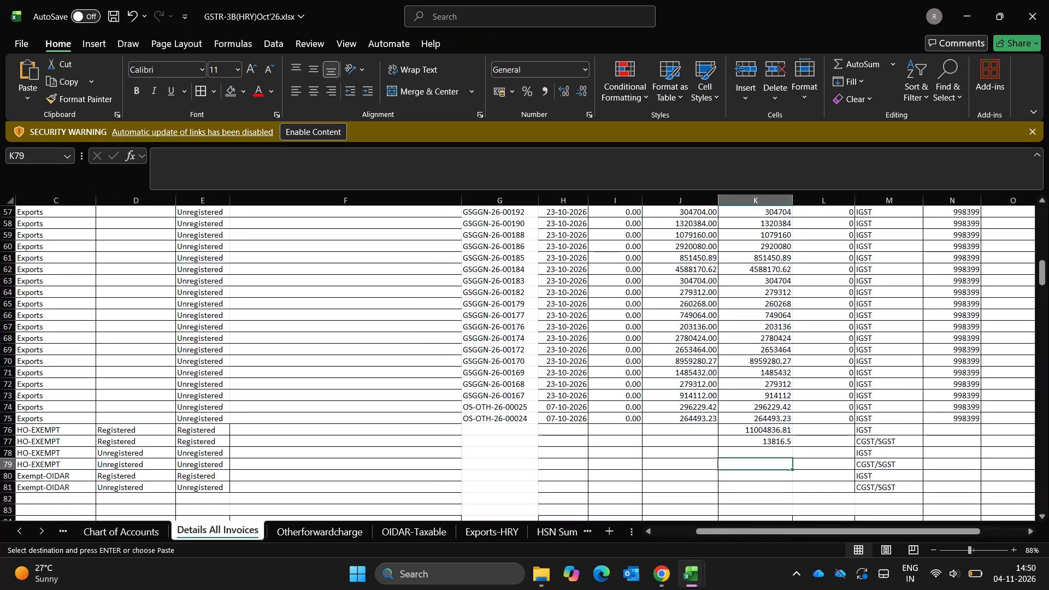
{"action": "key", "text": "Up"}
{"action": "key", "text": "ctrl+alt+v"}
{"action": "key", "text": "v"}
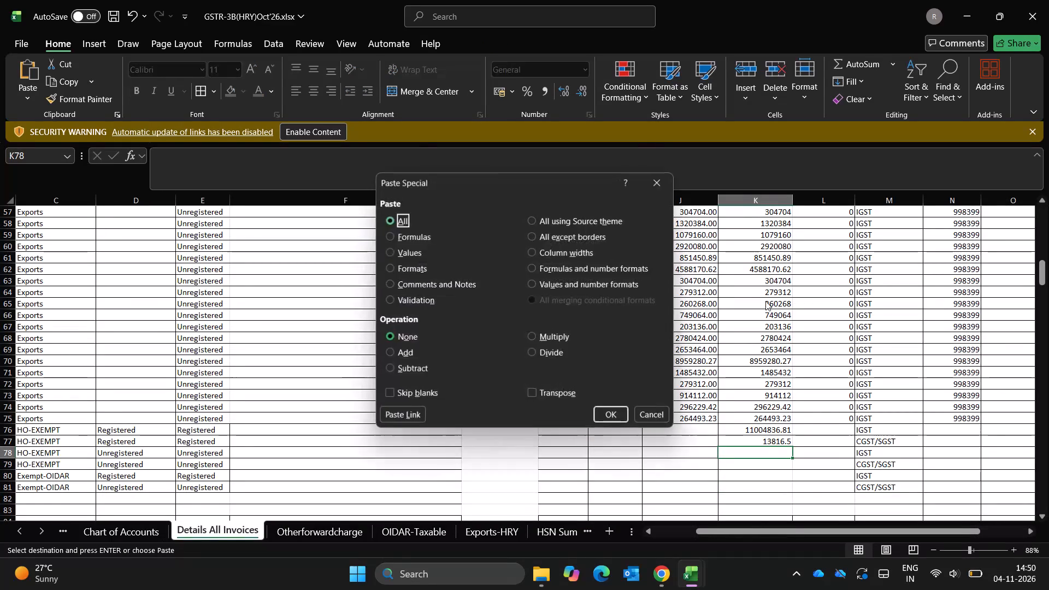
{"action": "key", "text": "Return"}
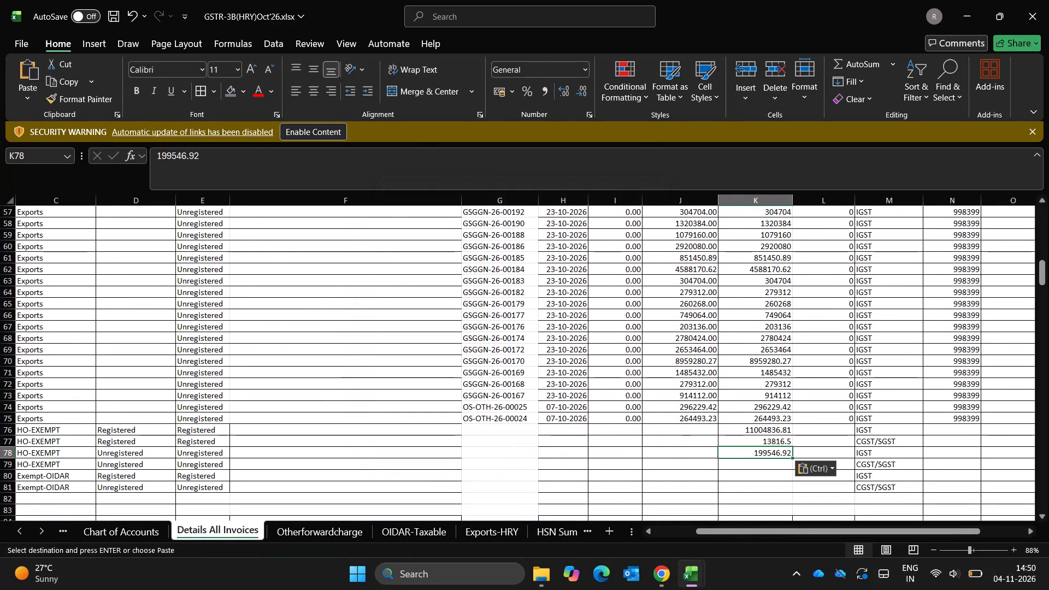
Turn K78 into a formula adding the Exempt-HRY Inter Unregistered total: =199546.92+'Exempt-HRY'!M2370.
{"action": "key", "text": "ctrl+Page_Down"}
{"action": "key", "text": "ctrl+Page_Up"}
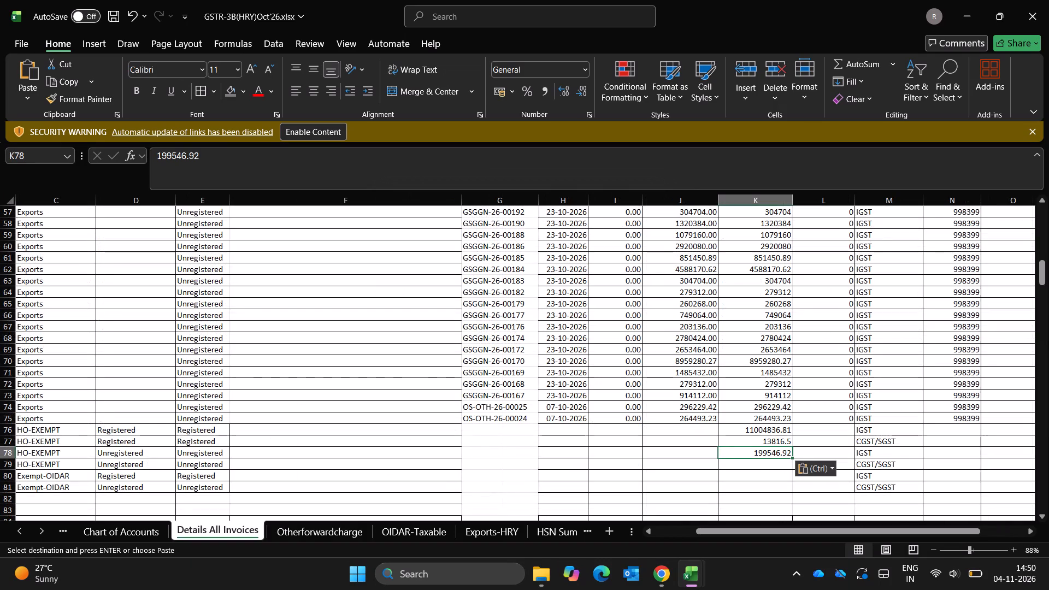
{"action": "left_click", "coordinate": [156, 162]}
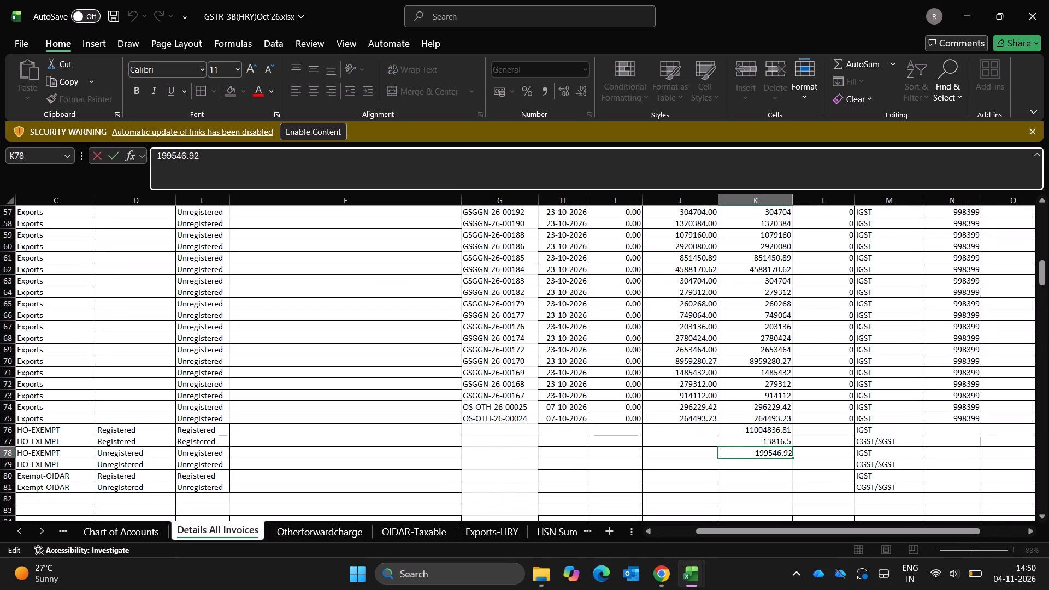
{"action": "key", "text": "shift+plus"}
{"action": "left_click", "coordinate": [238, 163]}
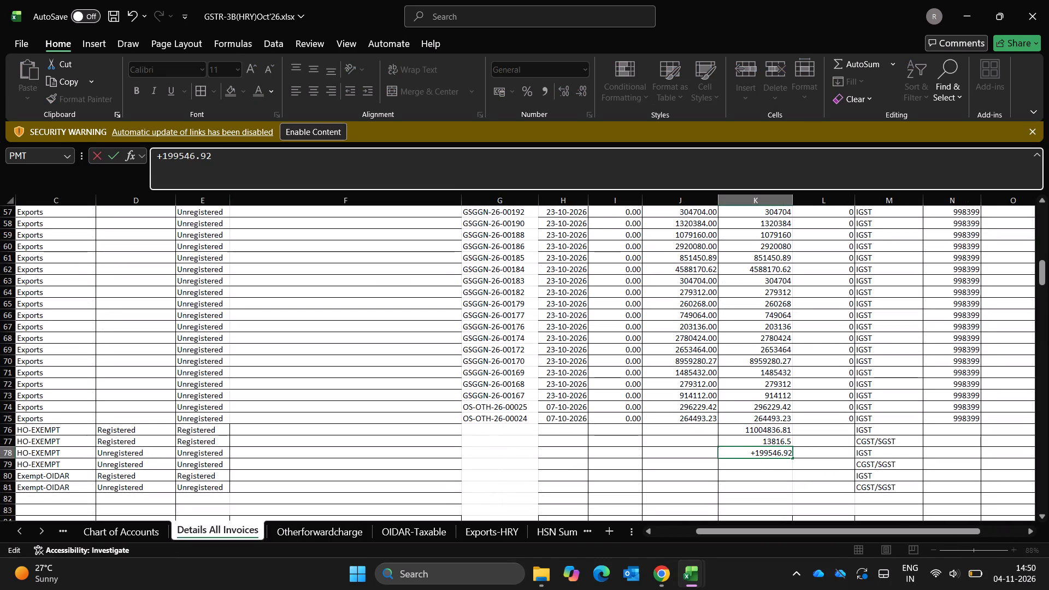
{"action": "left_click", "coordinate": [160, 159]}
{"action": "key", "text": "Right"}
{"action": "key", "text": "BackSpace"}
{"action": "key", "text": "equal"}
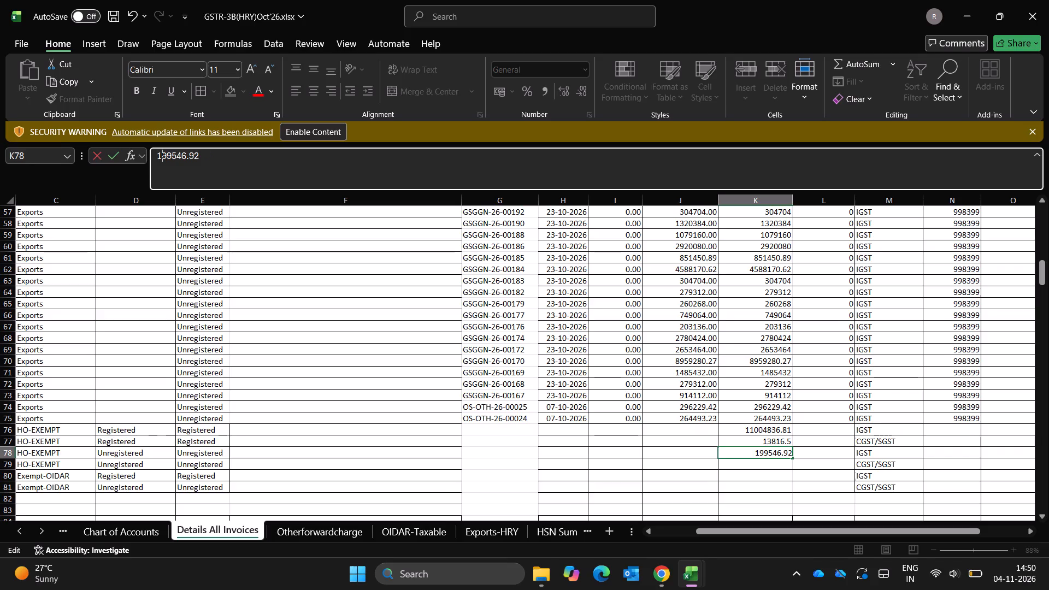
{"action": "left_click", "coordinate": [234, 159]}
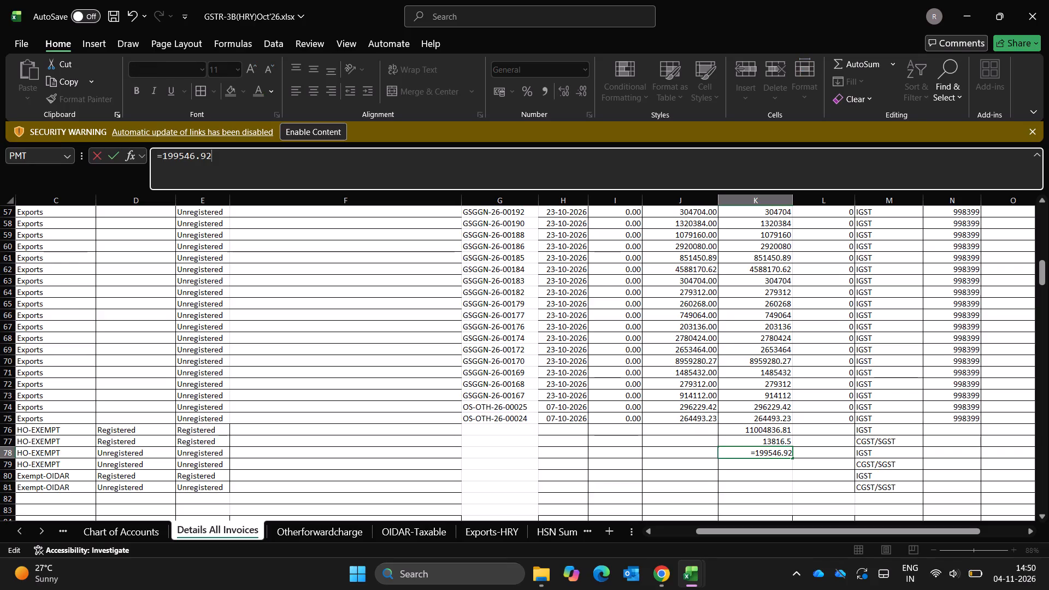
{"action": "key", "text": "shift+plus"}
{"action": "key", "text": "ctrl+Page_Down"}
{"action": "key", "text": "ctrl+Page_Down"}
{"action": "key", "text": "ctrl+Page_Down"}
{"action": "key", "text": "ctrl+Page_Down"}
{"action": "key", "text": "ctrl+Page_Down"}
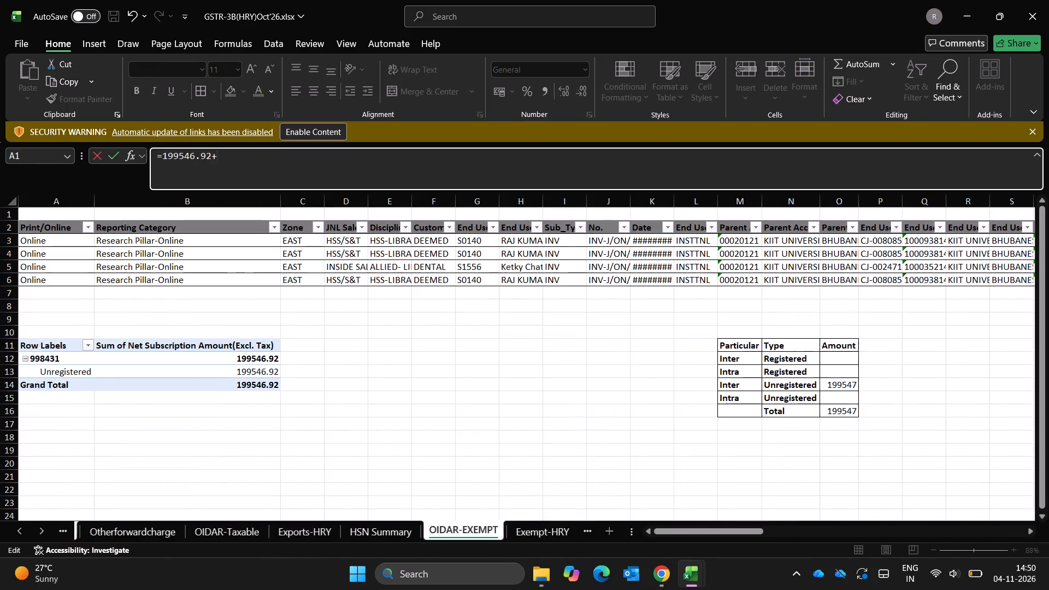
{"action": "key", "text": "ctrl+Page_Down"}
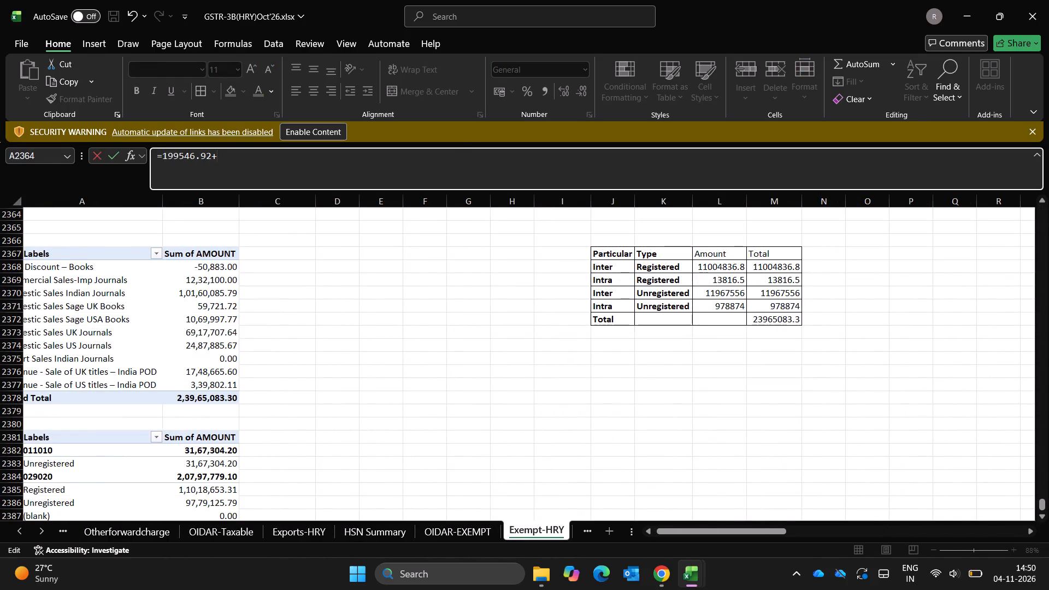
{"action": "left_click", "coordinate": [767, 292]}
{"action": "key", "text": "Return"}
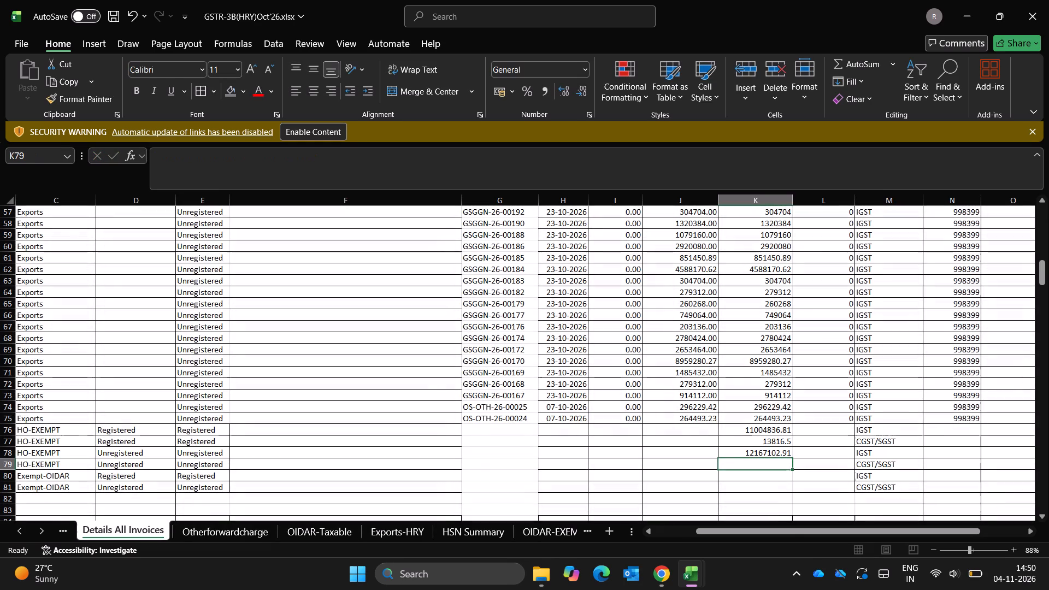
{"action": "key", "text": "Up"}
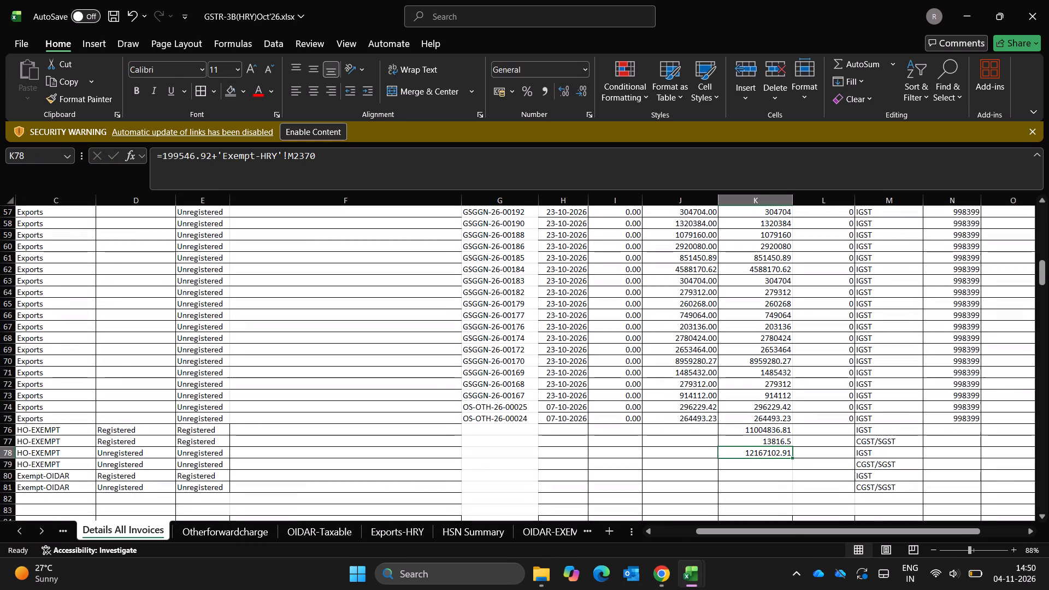
Check row 78's supply type and registration columns against the formula in its taxable value cell.
{"action": "key", "text": "Right"}
{"action": "key", "text": "Left"}
{"action": "key", "text": "Left"}
{"action": "key", "text": "Left"}
{"action": "key", "text": "Left"}
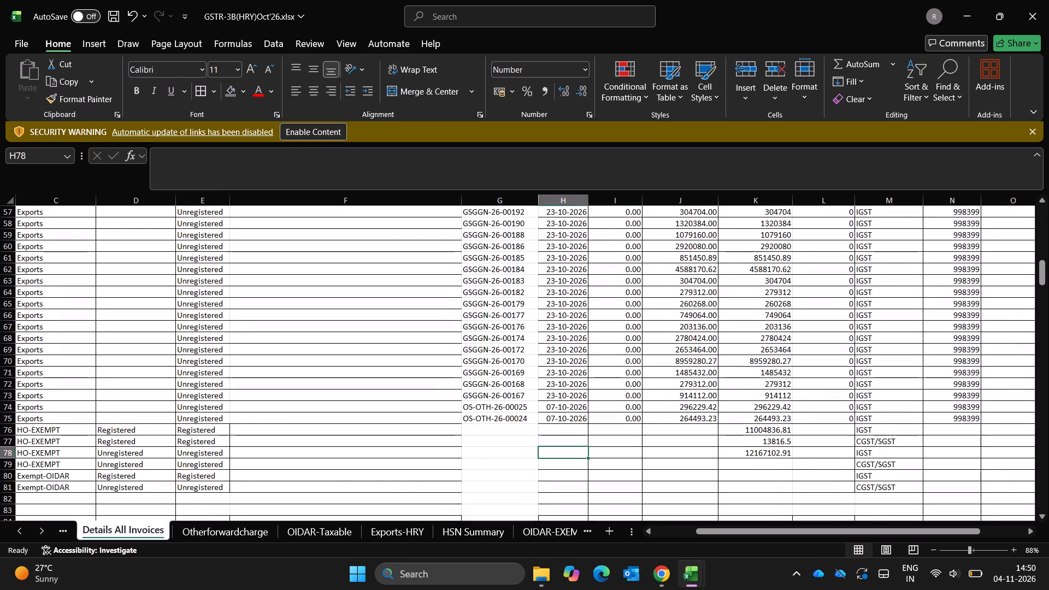
{"action": "key", "text": "Left"}
{"action": "key", "text": "Left"}
{"action": "key", "text": "Left"}
{"action": "key", "text": "Left"}
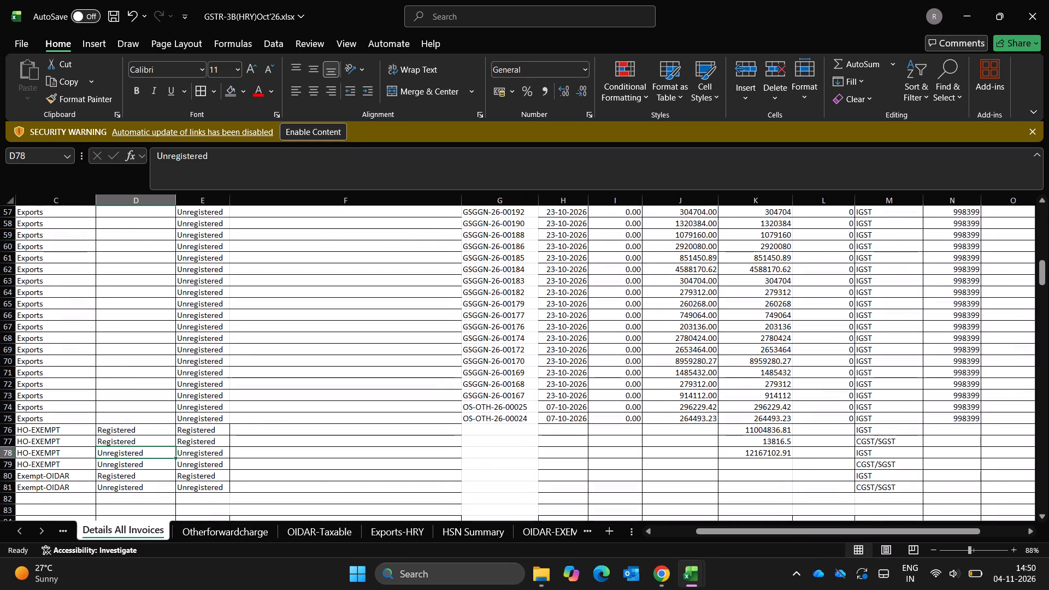
{"action": "key", "text": "Right"}
{"action": "key", "text": "Right"}
{"action": "key", "text": "Right"}
{"action": "key", "text": "Right"}
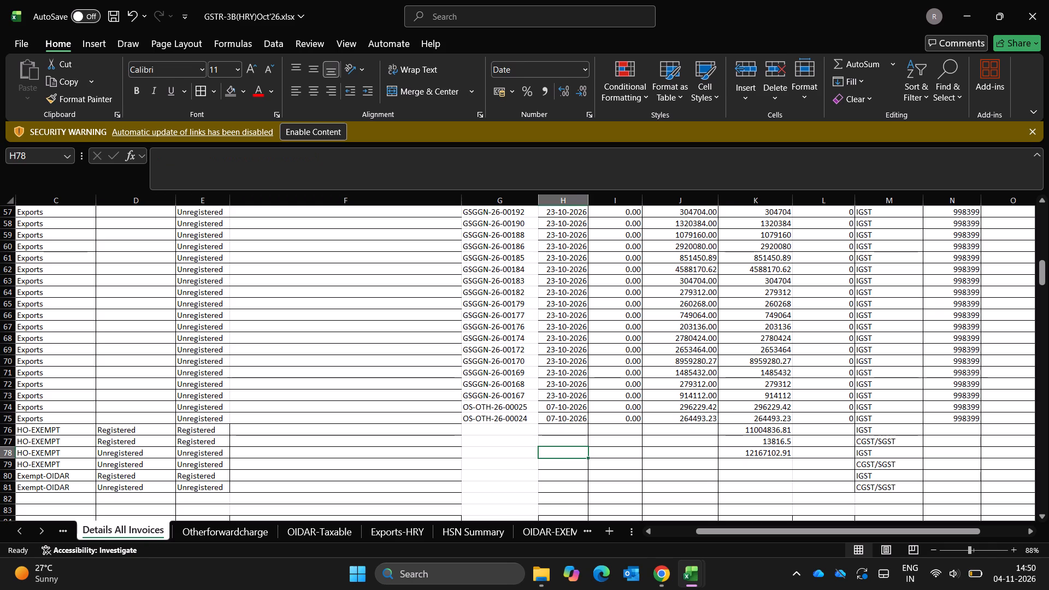
{"action": "key", "text": "Right"}
{"action": "key", "text": "Right"}
{"action": "key", "text": "Right"}
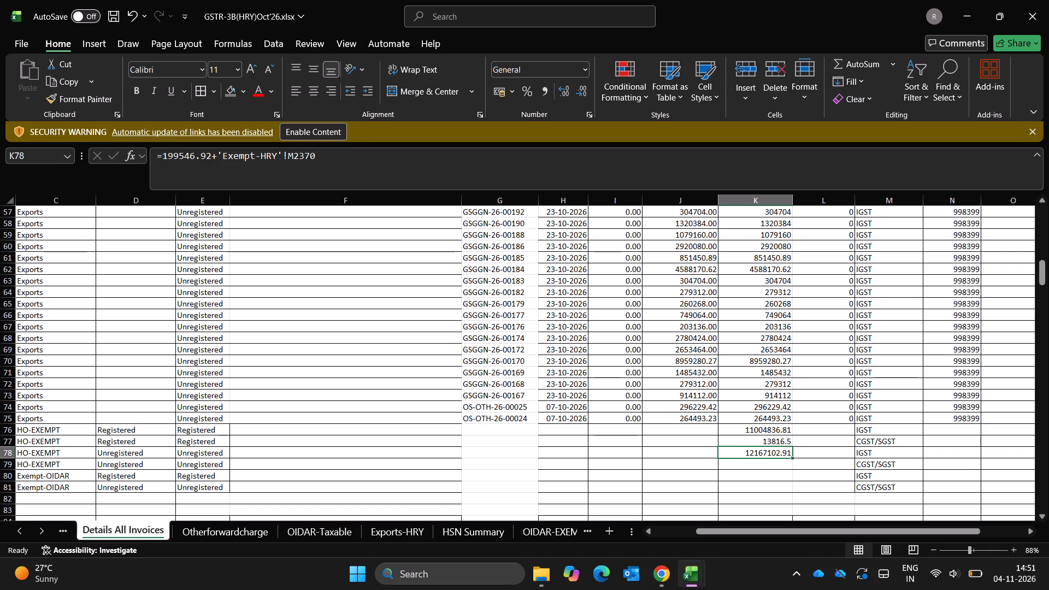
Clear K78 and link it only to the Inter Unregistered total, M2370, on Exempt-HRY.
{"action": "key", "text": "Delete"}
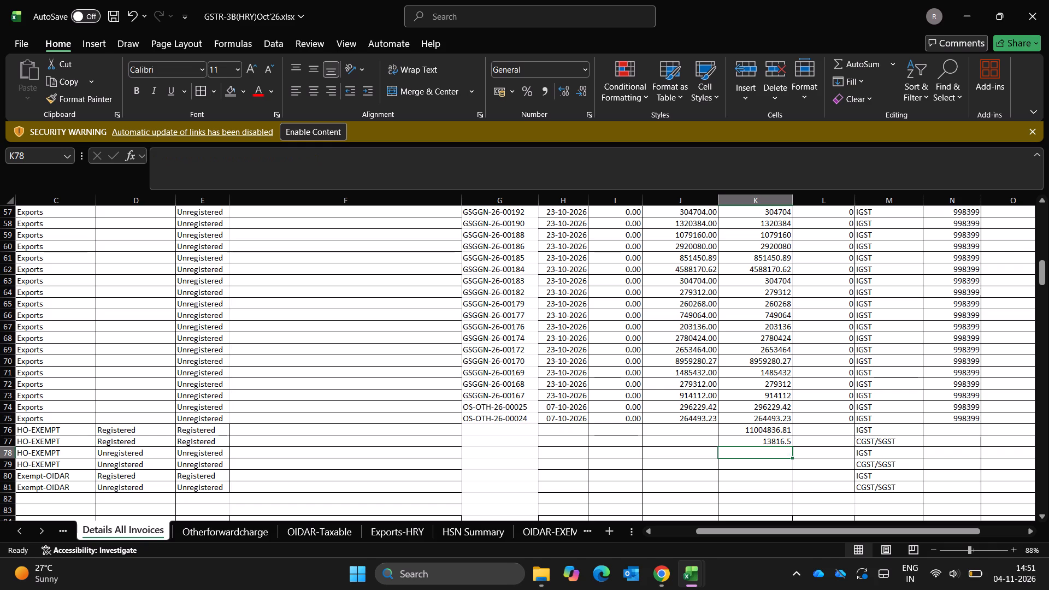
{"action": "key", "text": "equal"}
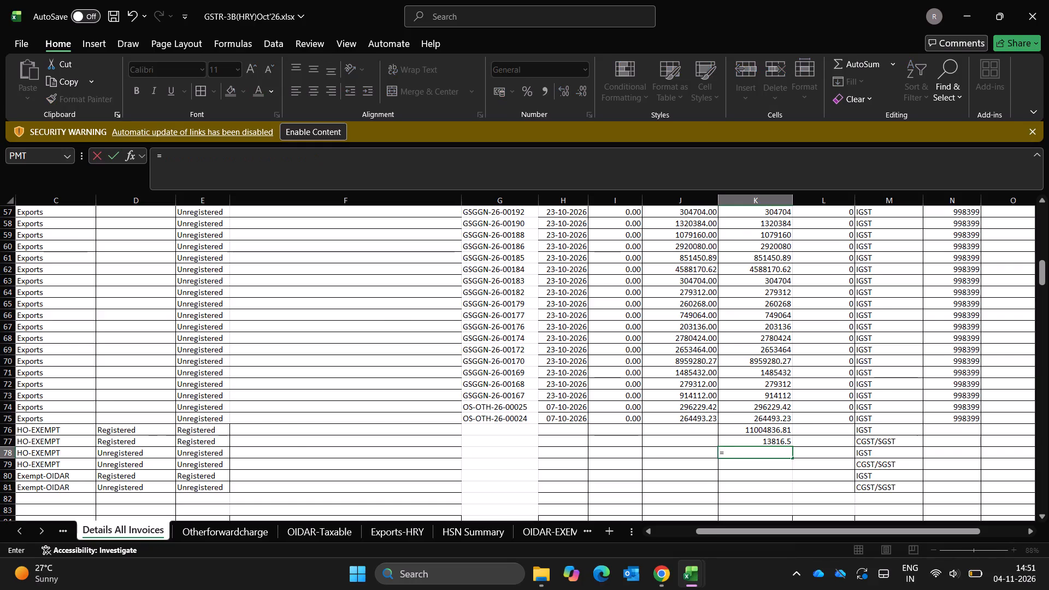
{"action": "key", "text": "ctrl+Page_Down"}
{"action": "key", "text": "ctrl+Page_Down"}
{"action": "key", "text": "ctrl+Page_Down"}
{"action": "key", "text": "ctrl+Page_Down"}
{"action": "key", "text": "ctrl+Page_Down"}
{"action": "key", "text": "ctrl+Page_Down"}
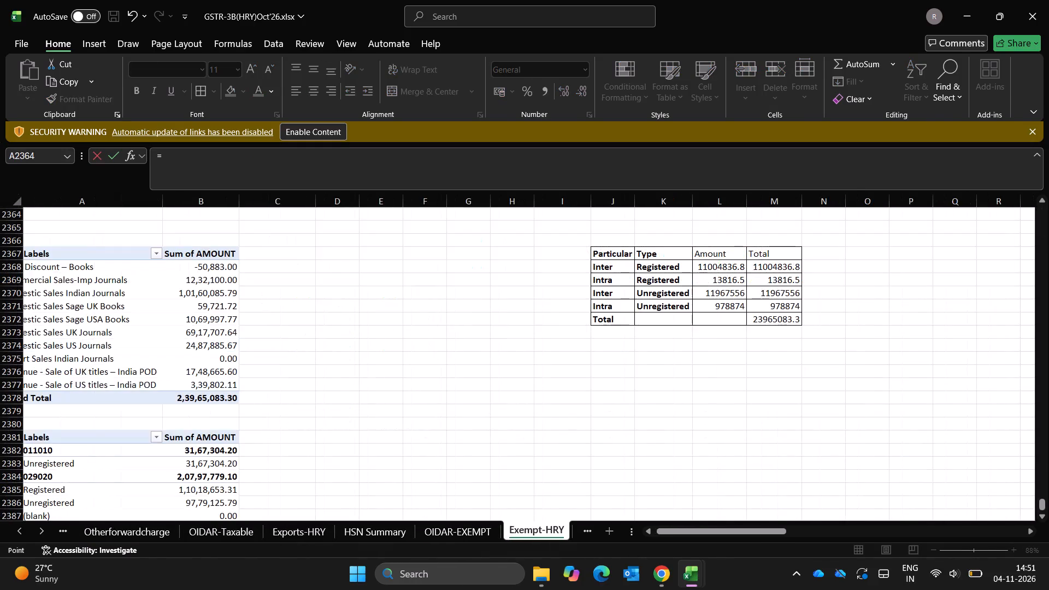
{"action": "left_click", "coordinate": [777, 291]}
{"action": "key", "text": "Return"}
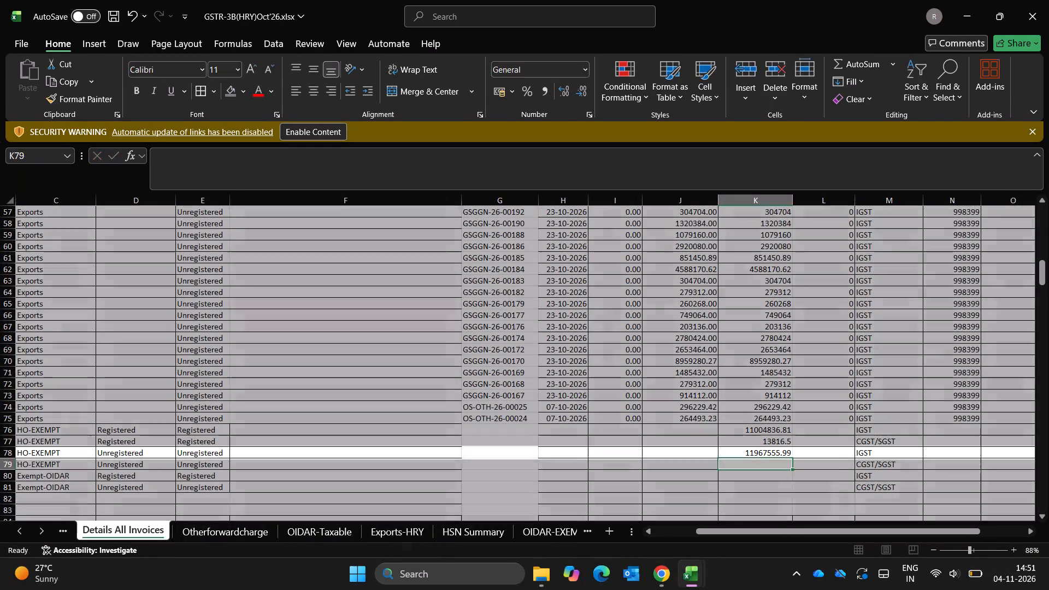
Link taxable value cell K79 to the Intra Unregistered total, M2371, on Exempt-HRY.
{"action": "key", "text": "Right"}
{"action": "key", "text": "Left"}
{"action": "key", "text": "equal"}
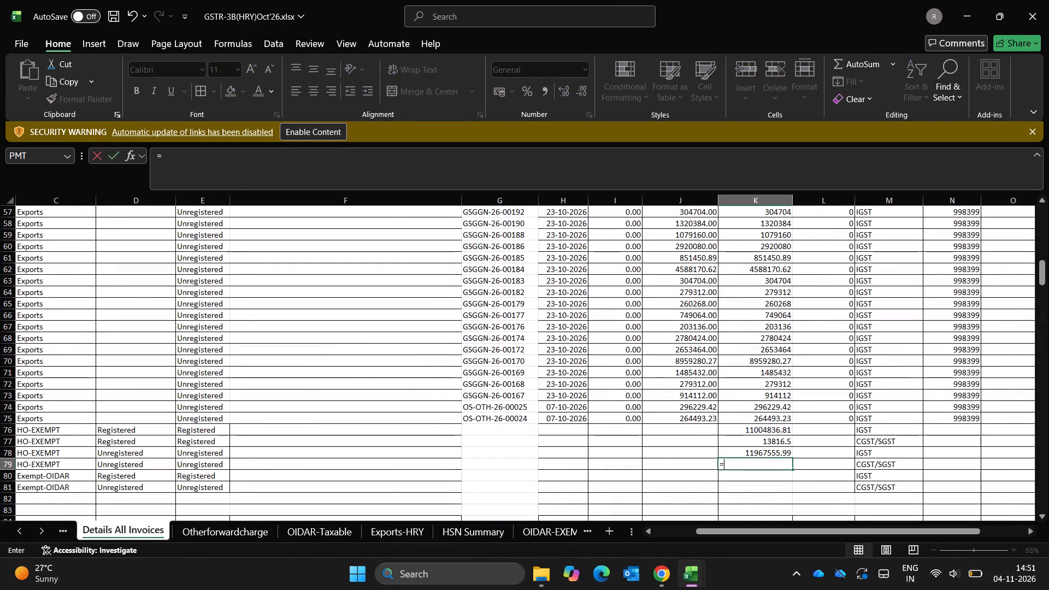
{"action": "key", "text": "ctrl+Page_Down"}
{"action": "key", "text": "ctrl+Page_Down"}
{"action": "key", "text": "ctrl+Page_Down"}
{"action": "key", "text": "ctrl+Page_Down"}
{"action": "key", "text": "ctrl+Page_Down"}
{"action": "key", "text": "ctrl+Page_Down"}
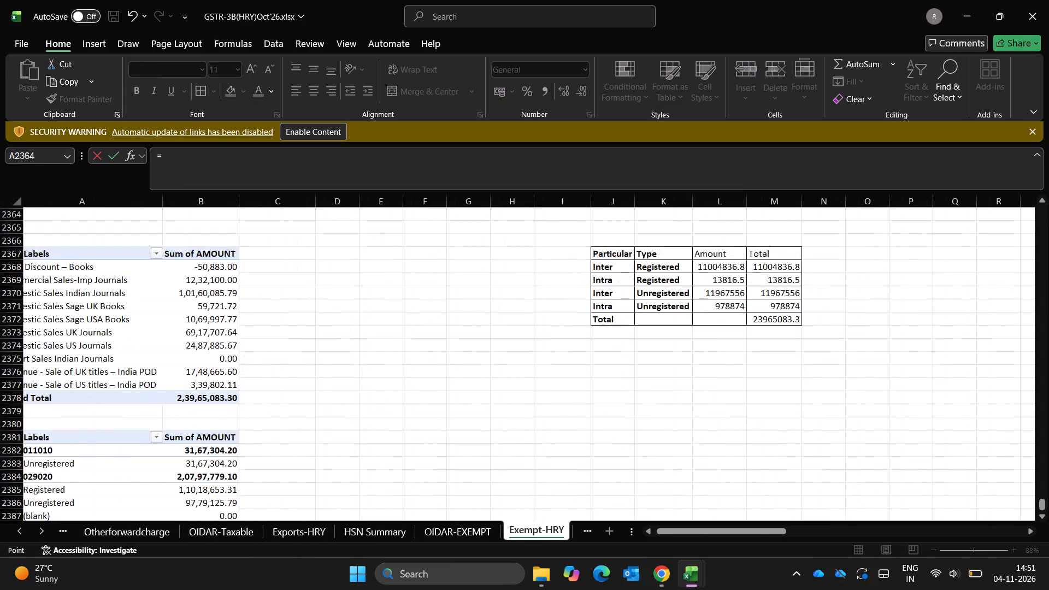
{"action": "left_click", "coordinate": [792, 308]}
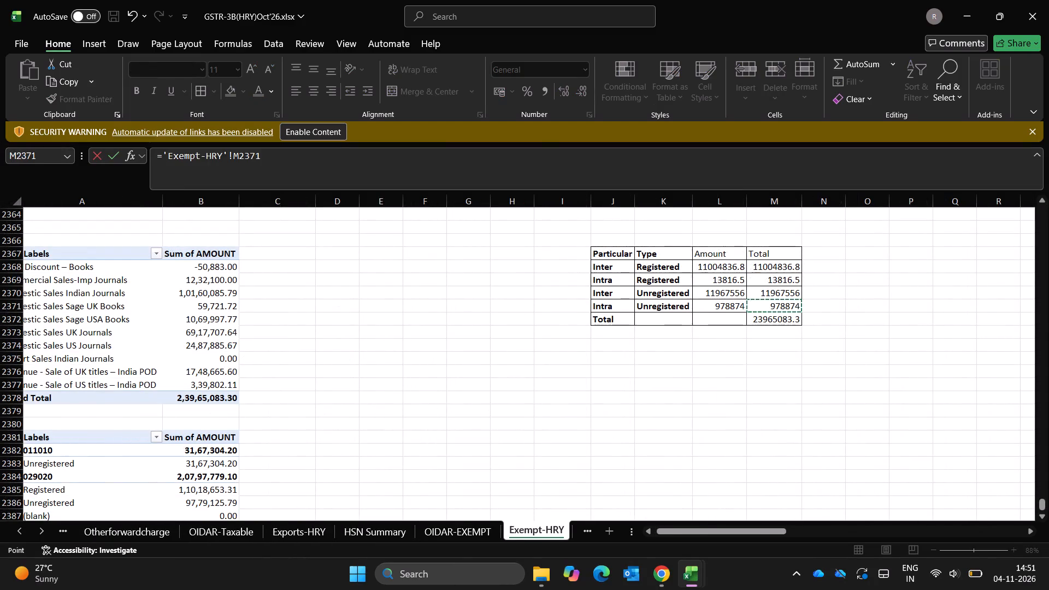
{"action": "key", "text": "Return"}
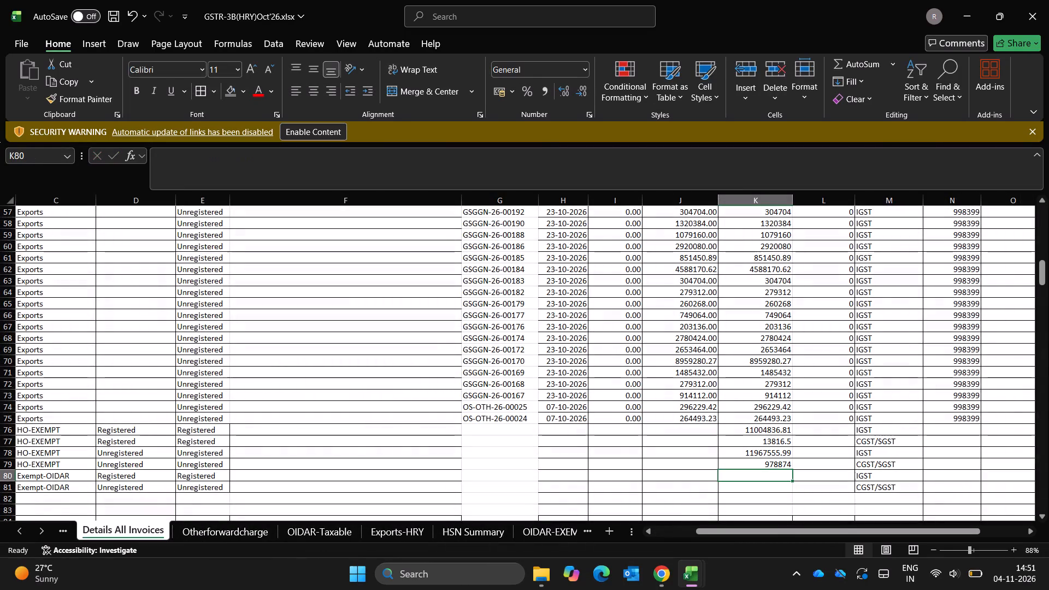
Link Exempt-OIDAR taxable value cell K80 to the Inter Unregistered amount, O14, on OIDAR-EXEMPT.
{"action": "key", "text": "equal"}
{"action": "key", "text": "ctrl+Page_Down"}
{"action": "key", "text": "ctrl+Page_Down"}
{"action": "key", "text": "ctrl+Page_Down"}
{"action": "key", "text": "ctrl+Page_Down"}
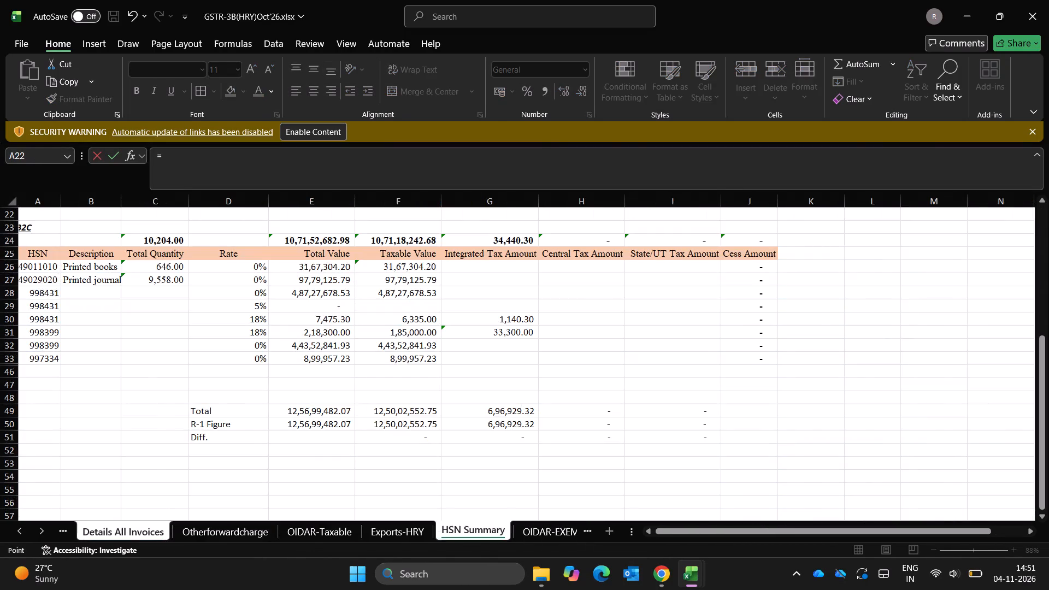
{"action": "key", "text": "ctrl+Page_Down"}
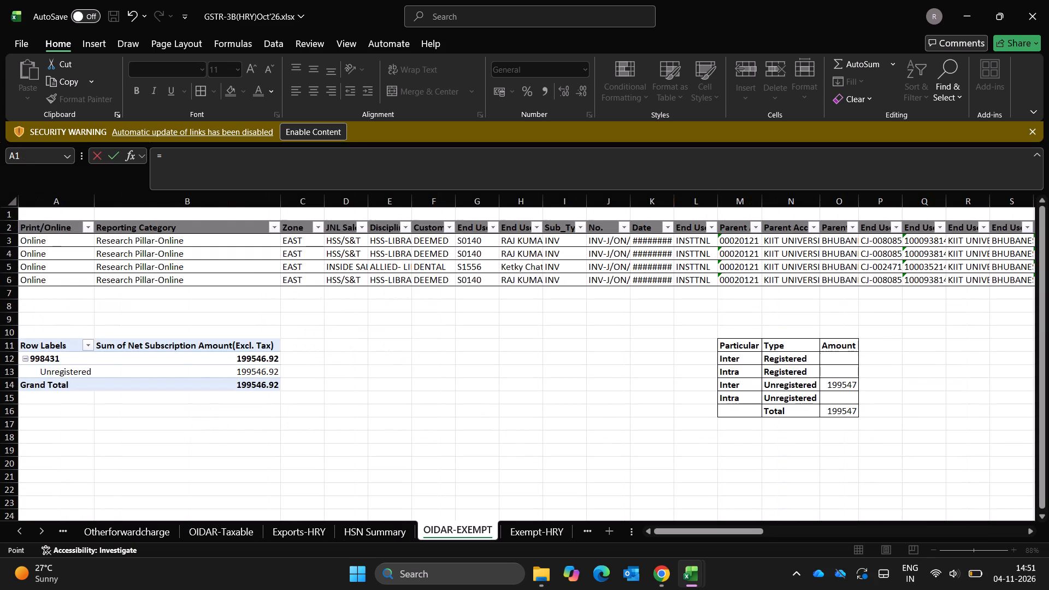
{"action": "left_click", "coordinate": [842, 388]}
{"action": "key", "text": "Return"}
{"action": "key", "text": "Up"}
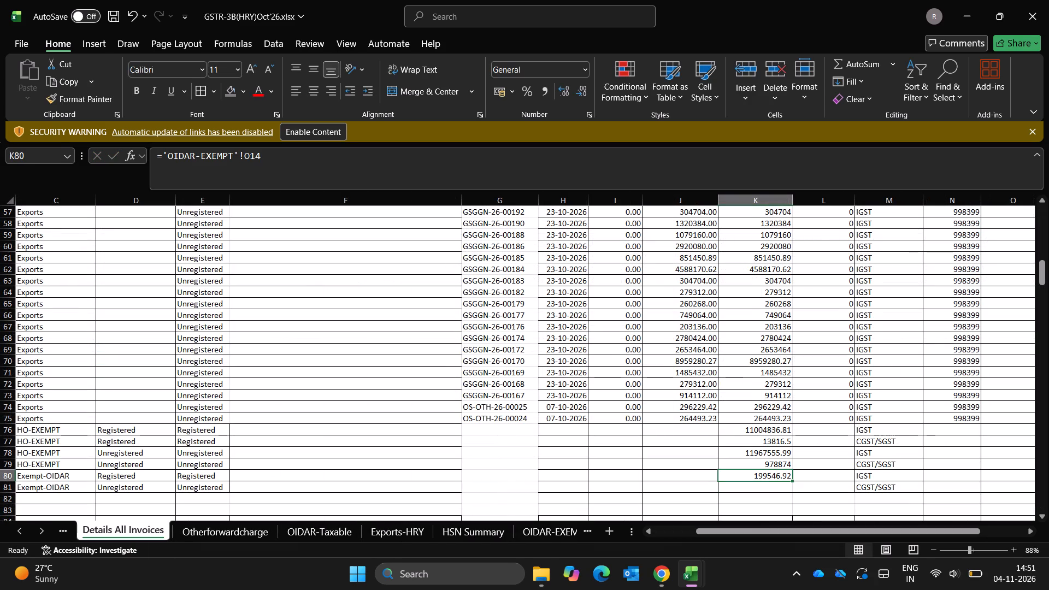
Check the registration types and amounts in the OIDAR-EXEMPT summary, returning to Details All Invoices.
{"action": "left_click", "coordinate": [558, 530]}
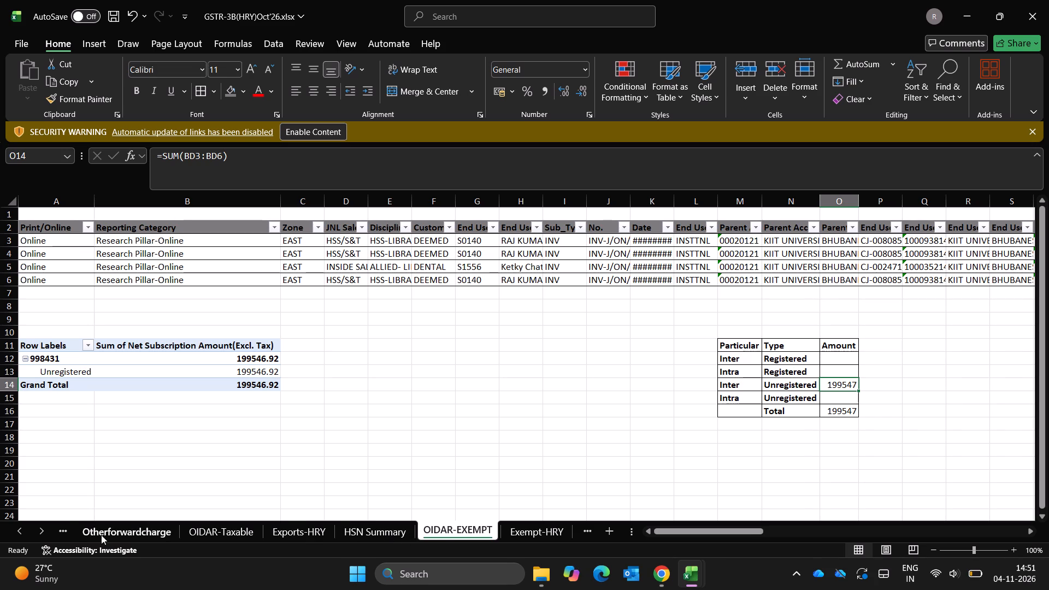
{"action": "key", "text": "ctrl+Page_Up"}
{"action": "key", "text": "ctrl+Page_Up"}
{"action": "key", "text": "ctrl+Page_Up"}
{"action": "key", "text": "ctrl+Page_Up"}
{"action": "key", "text": "ctrl+Page_Up"}
{"action": "key", "text": "ctrl+Page_Up"}
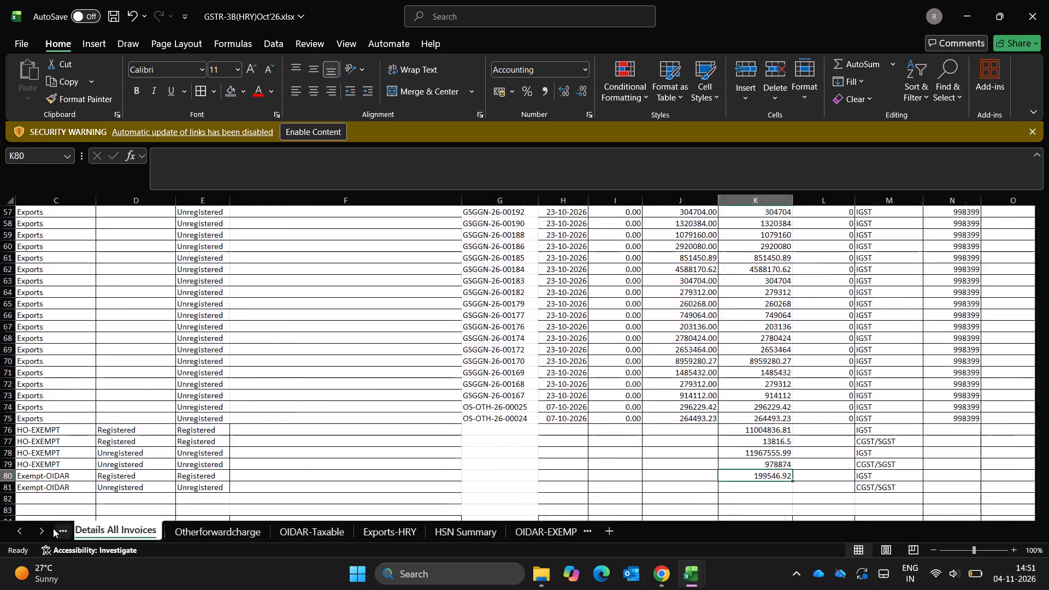
{"action": "key", "text": "ctrl+Page_Up"}
{"action": "key", "text": "ctrl+Page_Down"}
{"action": "key", "text": "ctrl+Page_Down"}
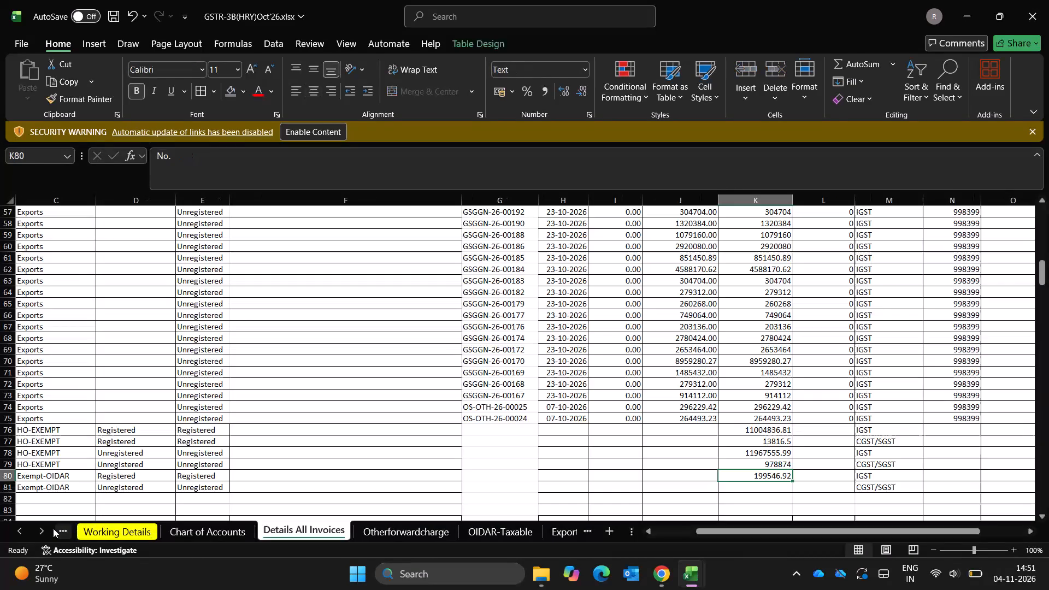
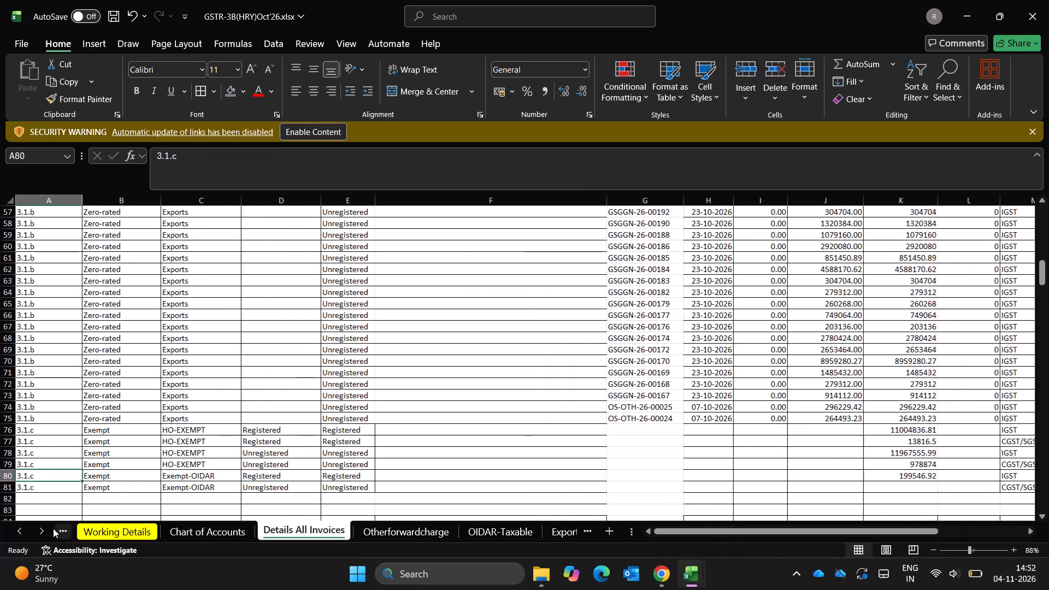
Clear the contents of the two Exempt-OIDAR rows, A80 through M81, on Details All Invoices.
{"action": "key", "text": "Right"}
{"action": "key", "text": "Left"}
{"action": "key", "text": "shift+Right"}
{"action": "key", "text": "shift+Right"}
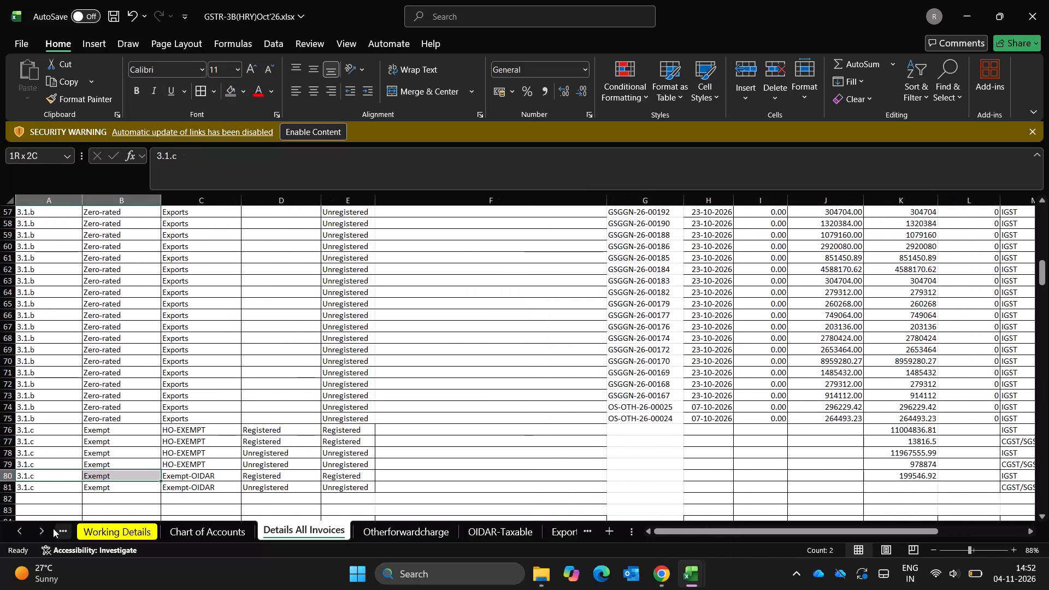
{"action": "key", "text": "shift+Down"}
{"action": "key", "text": "shift+Down"}
{"action": "key", "text": "shift+Right"}
{"action": "key", "text": "shift+Right"}
{"action": "key", "text": "shift+Right"}
{"action": "key", "text": "shift+Up"}
{"action": "key", "text": "shift+Right"}
{"action": "key", "text": "shift+Right"}
{"action": "key", "text": "shift+Right"}
{"action": "key", "text": "shift+Right"}
{"action": "key", "text": "shift+Right"}
{"action": "key", "text": "shift+Right"}
{"action": "key", "text": "shift+Right"}
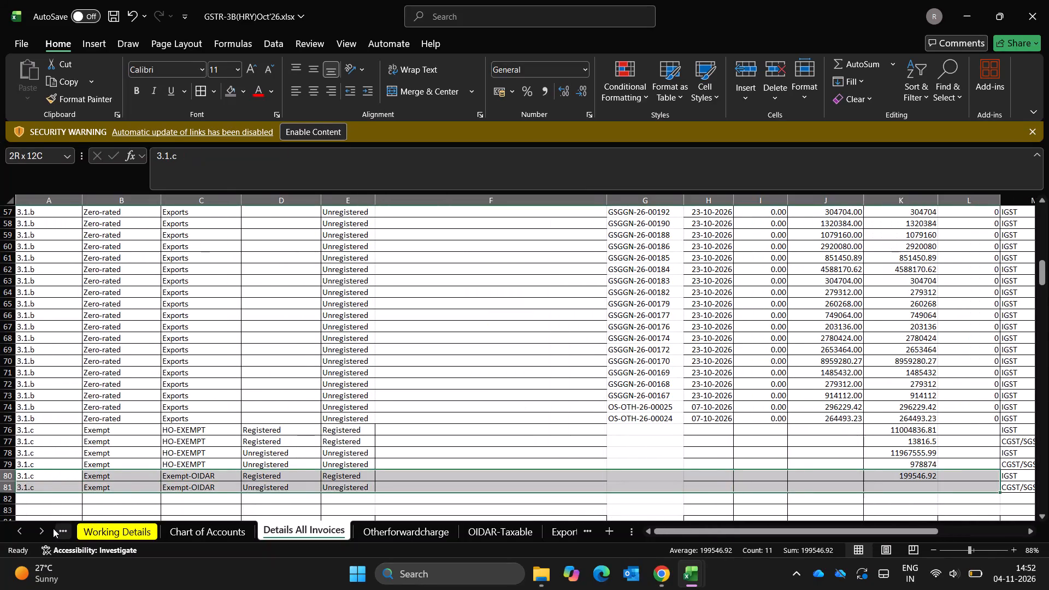
{"action": "key", "text": "shift+Right"}
{"action": "key", "text": "Delete"}
Extend the K78 formula by adding the Inter Unregistered amount, O14, on OIDAR-EXEMPT to the existing Exempt-HRY link.
{"action": "key", "text": "Up"}
{"action": "key", "text": "Right"}
{"action": "key", "text": "Right"}
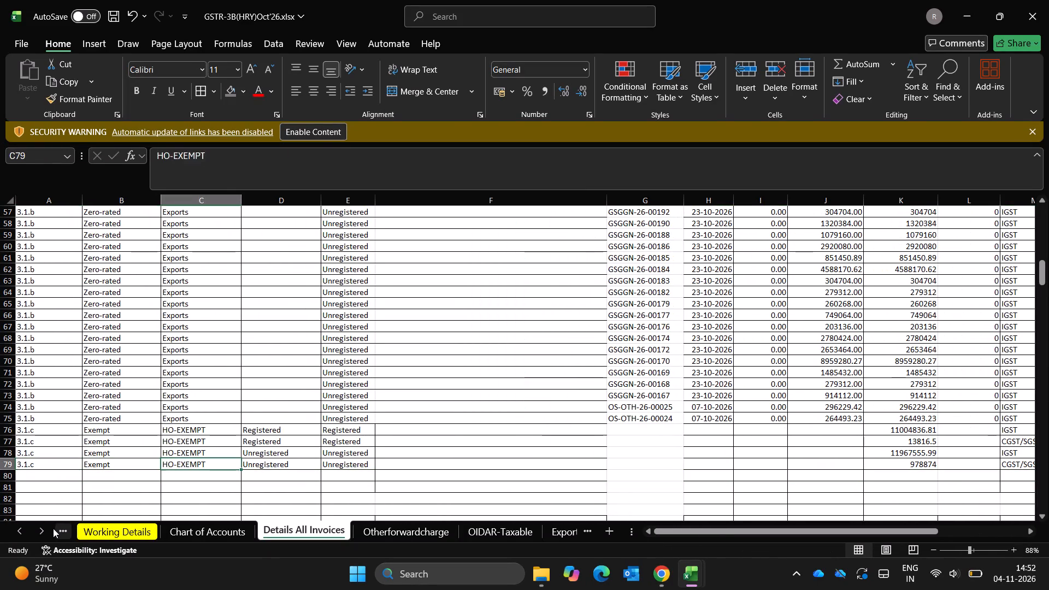
{"action": "key", "text": "Right"}
{"action": "key", "text": "Right"}
{"action": "key", "text": "Right"}
{"action": "key", "text": "Right"}
{"action": "key", "text": "Right"}
{"action": "key", "text": "Right"}
{"action": "key", "text": "Right"}
{"action": "key", "text": "Right"}
{"action": "key", "text": "Right"}
{"action": "key", "text": "Right"}
{"action": "key", "text": "Right"}
{"action": "key", "text": "Right"}
{"action": "key", "text": "Left"}
{"action": "key", "text": "Left"}
{"action": "key", "text": "Left"}
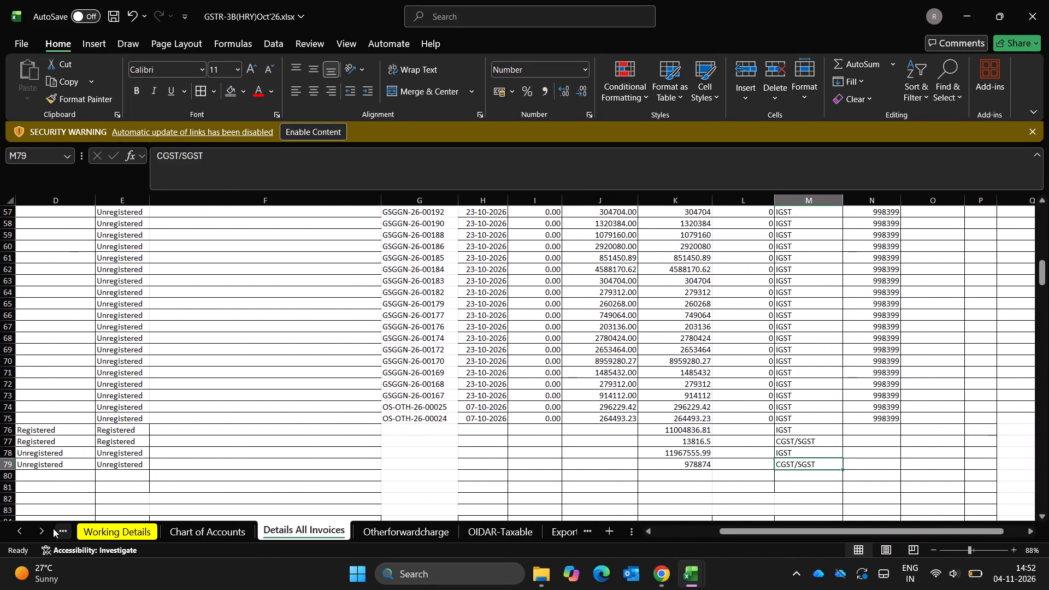
{"action": "key", "text": "Left"}
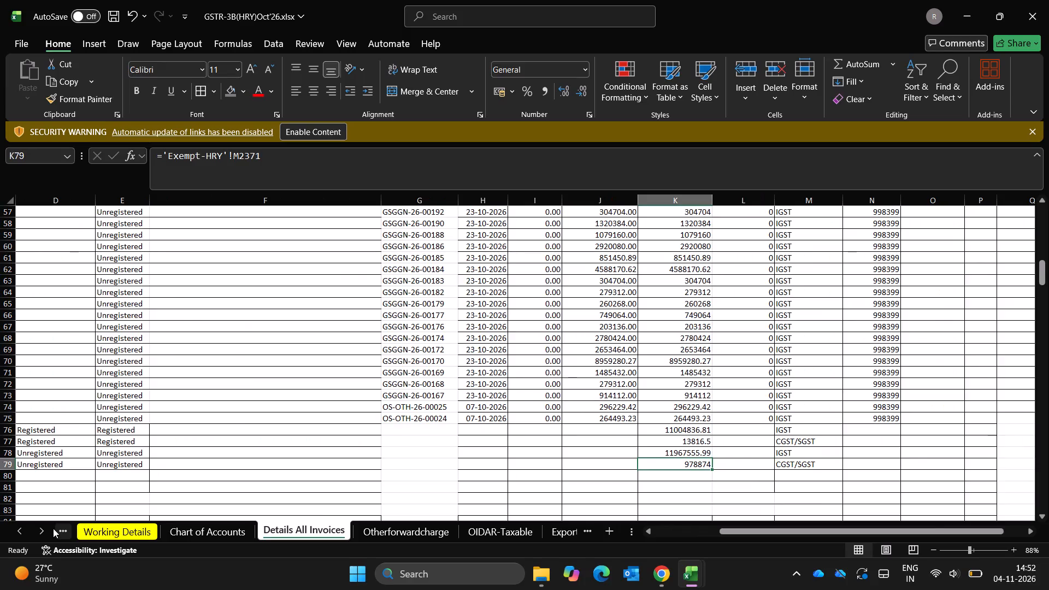
{"action": "key", "text": "Up"}
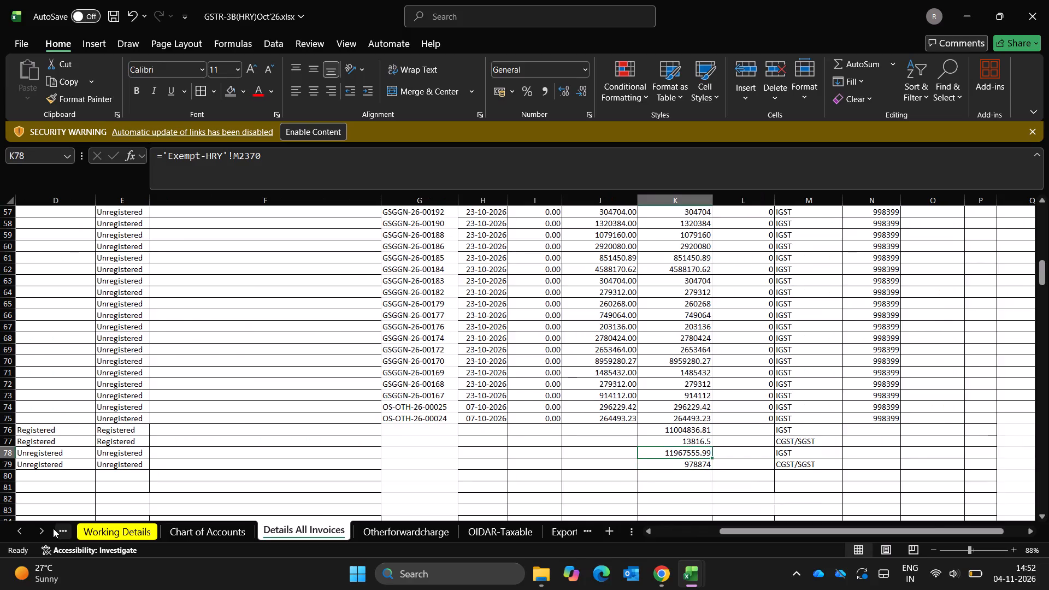
{"action": "left_click", "coordinate": [293, 163]}
{"action": "key", "text": "shift+plus"}
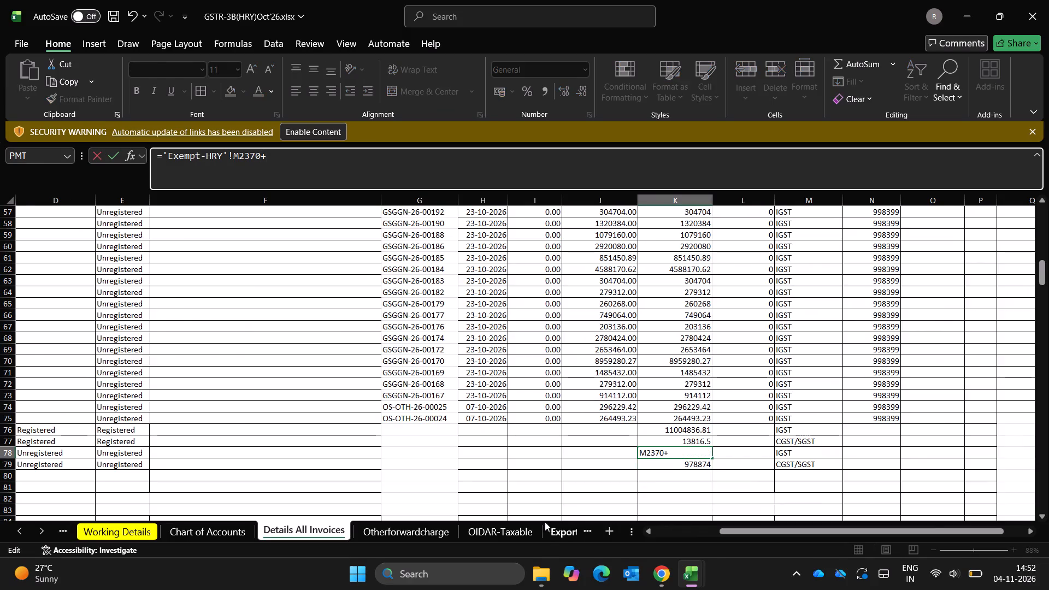
{"action": "left_click", "coordinate": [533, 532]}
{"action": "key", "text": "ctrl+Page_Down"}
{"action": "key", "text": "ctrl+Page_Down"}
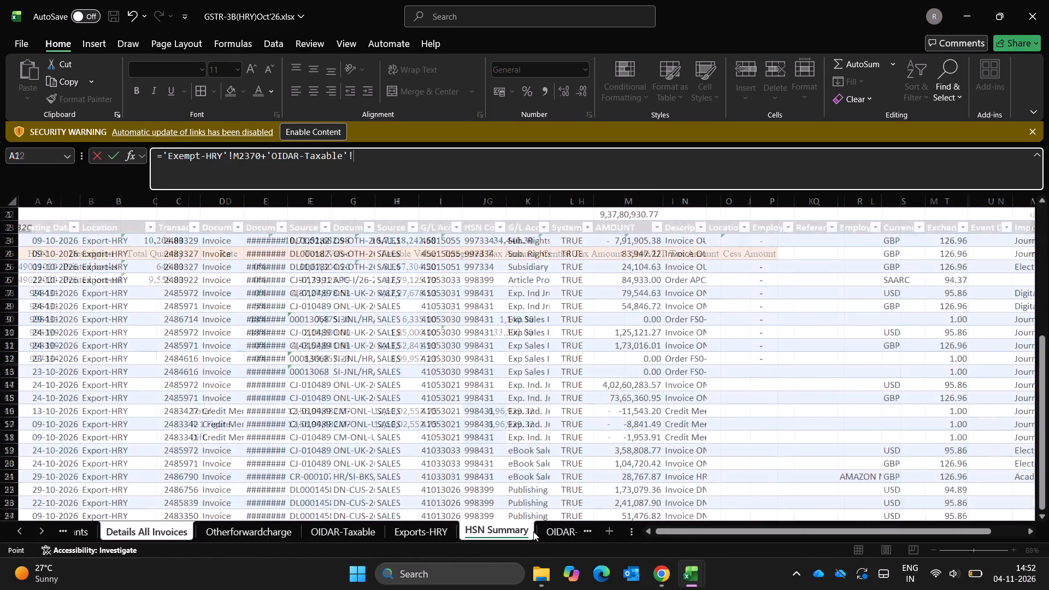
{"action": "key", "text": "ctrl+Page_Down"}
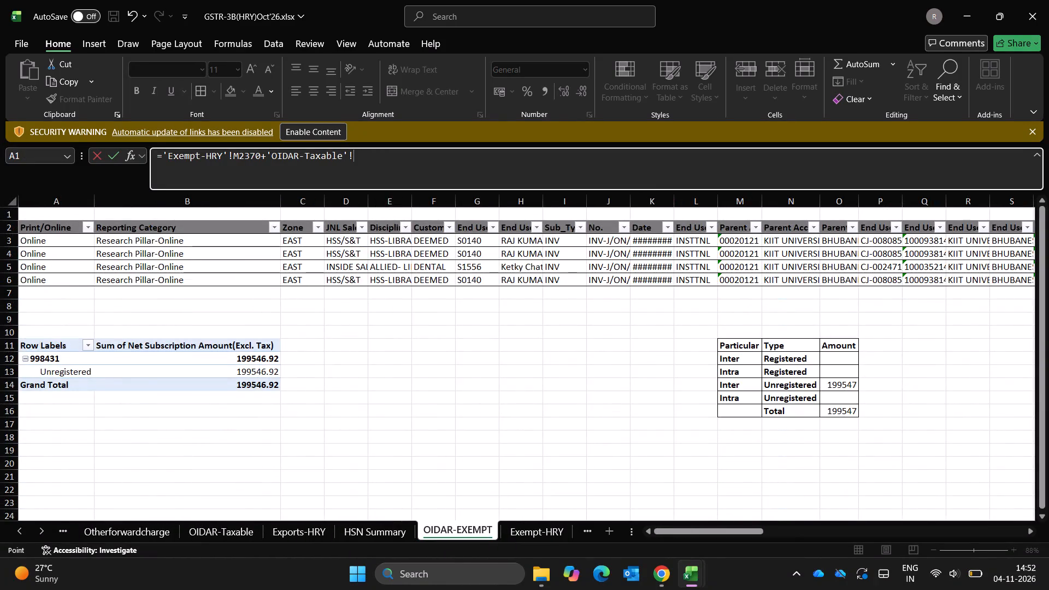
{"action": "left_click", "coordinate": [832, 386]}
{"action": "key", "text": "Return"}
{"action": "key", "text": "Up"}
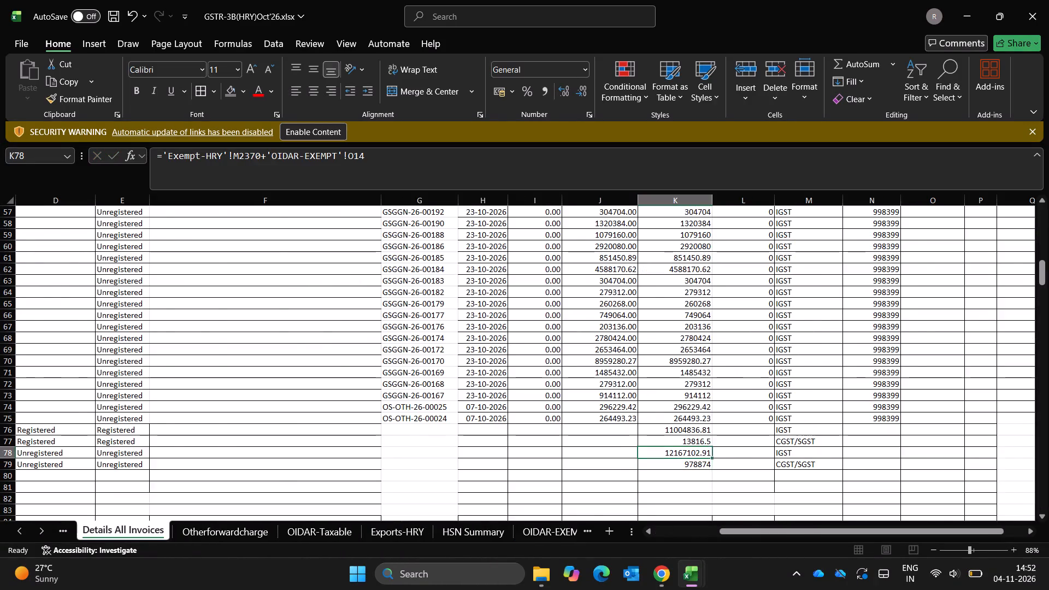
Review the labels and taxable values of the HO-EXEMPT rows 76–79.
{"action": "key", "text": "ctrl+Left"}
{"action": "key", "text": "ctrl+Left"}
{"action": "key", "text": "Right"}
{"action": "key", "text": "Right"}
{"action": "key", "text": "Right"}
{"action": "key", "text": "Right"}
{"action": "key", "text": "Right"}
{"action": "key", "text": "Right"}
{"action": "key", "text": "Right"}
{"action": "key", "text": "Right"}
{"action": "key", "text": "Right"}
{"action": "key", "text": "Right"}
{"action": "key", "text": "Right"}
{"action": "key", "text": "Right"}
{"action": "key", "text": "Right"}
{"action": "key", "text": "Right"}
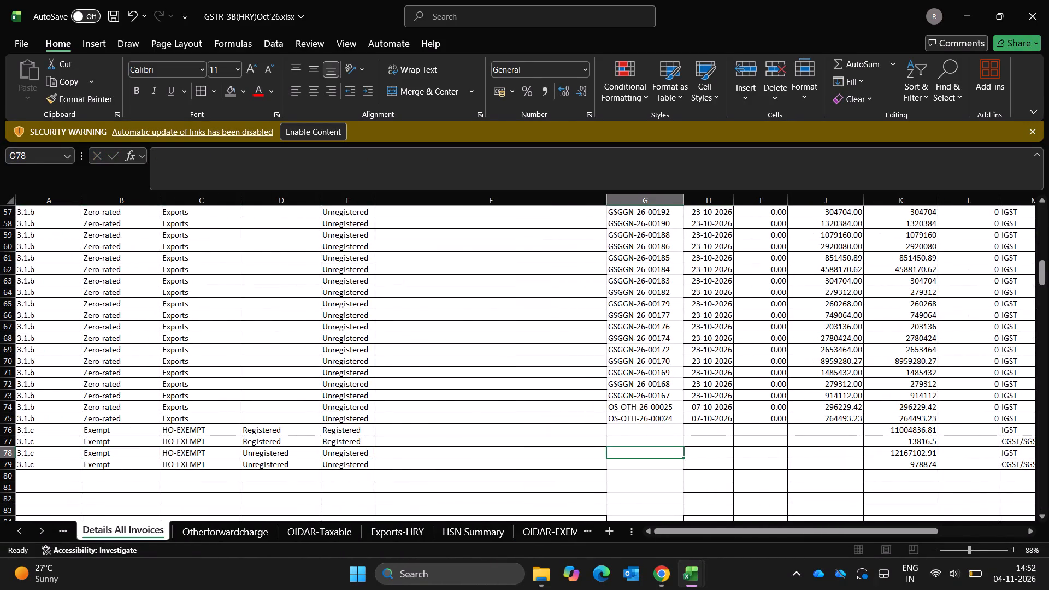
{"action": "key", "text": "Left"}
{"action": "key", "text": "Left"}
{"action": "key", "text": "Left"}
{"action": "key", "text": "Left"}
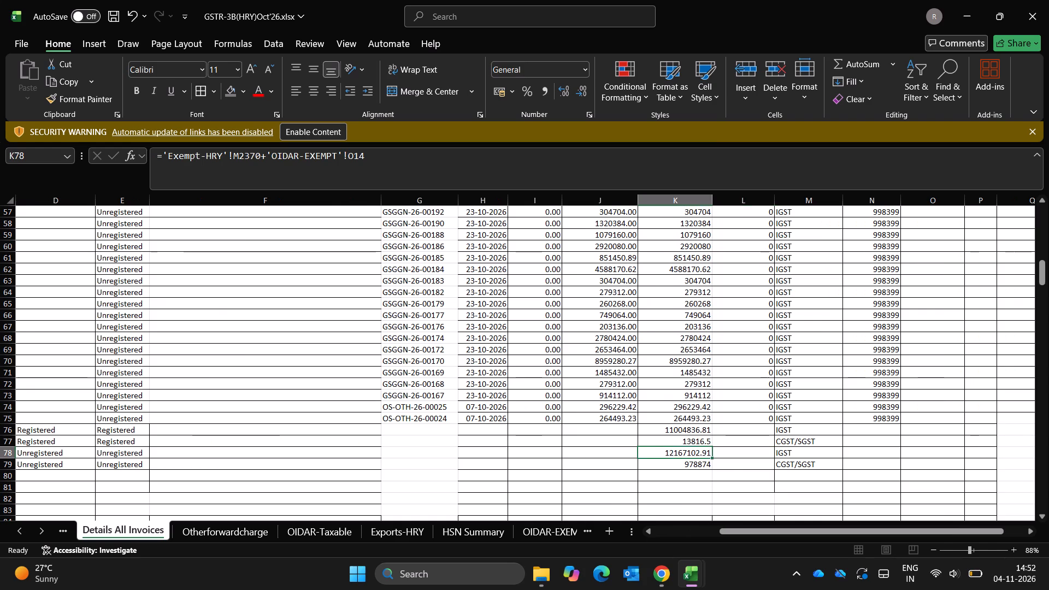
{"action": "key", "text": "Up"}
{"action": "key", "text": "Up"}
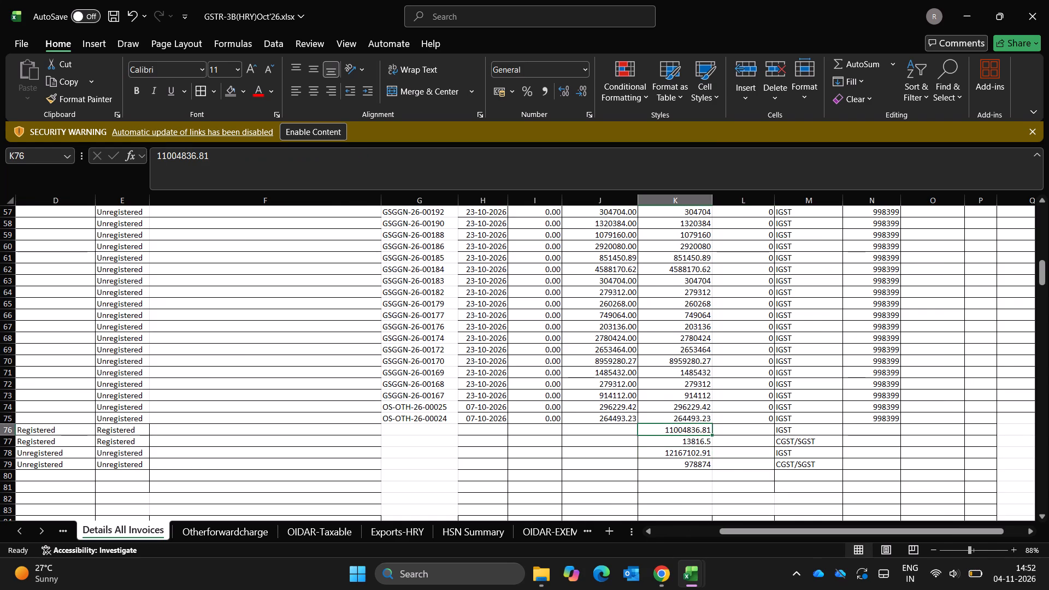
{"action": "key", "text": "Up"}
{"action": "key", "text": "Down"}
Check the Inter and Intra amounts in the Exempt-HRY summary, returning to Details All Invoices.
{"action": "key", "text": "ctrl+Page_Down"}
{"action": "key", "text": "ctrl+Page_Down"}
{"action": "key", "text": "ctrl+Page_Down"}
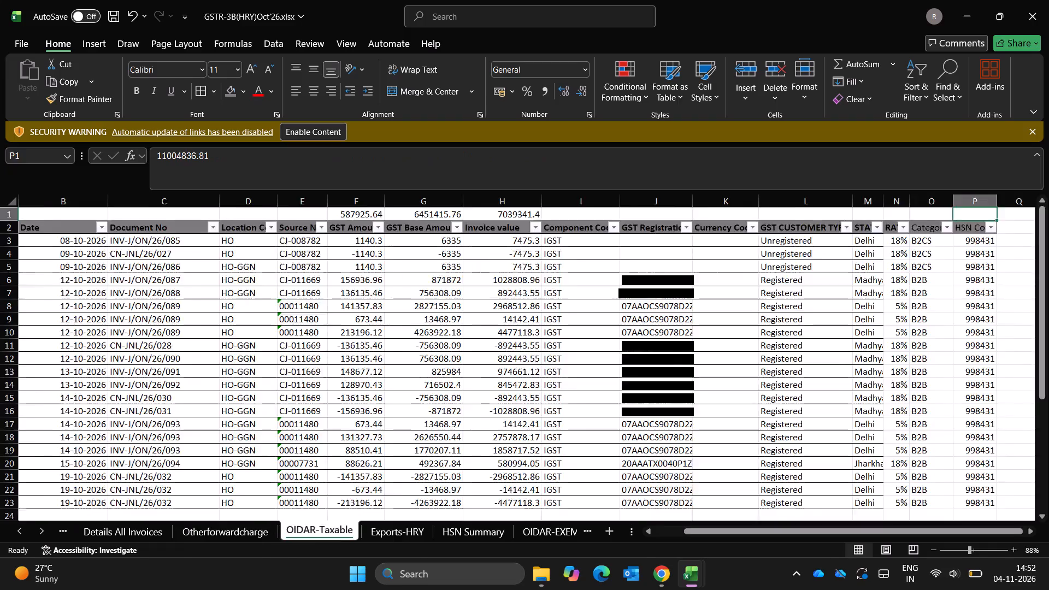
{"action": "key", "text": "ctrl+Page_Down"}
{"action": "key", "text": "ctrl+Page_Down"}
{"action": "key", "text": "ctrl+Page_Down"}
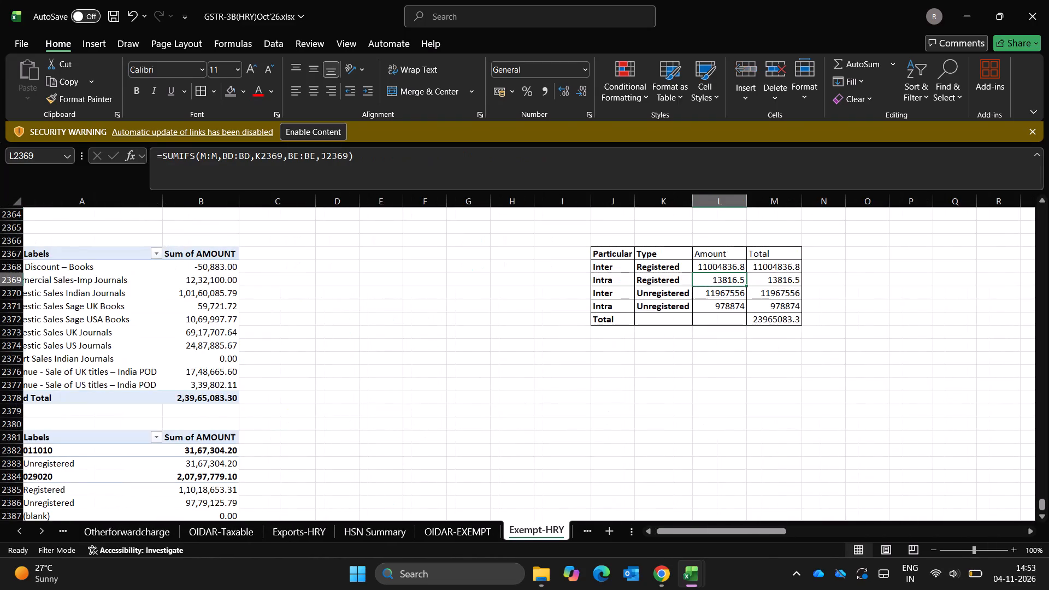
{"action": "key", "text": "ctrl+Page_Up"}
{"action": "key", "text": "ctrl+Page_Up"}
{"action": "key", "text": "ctrl+Page_Up"}
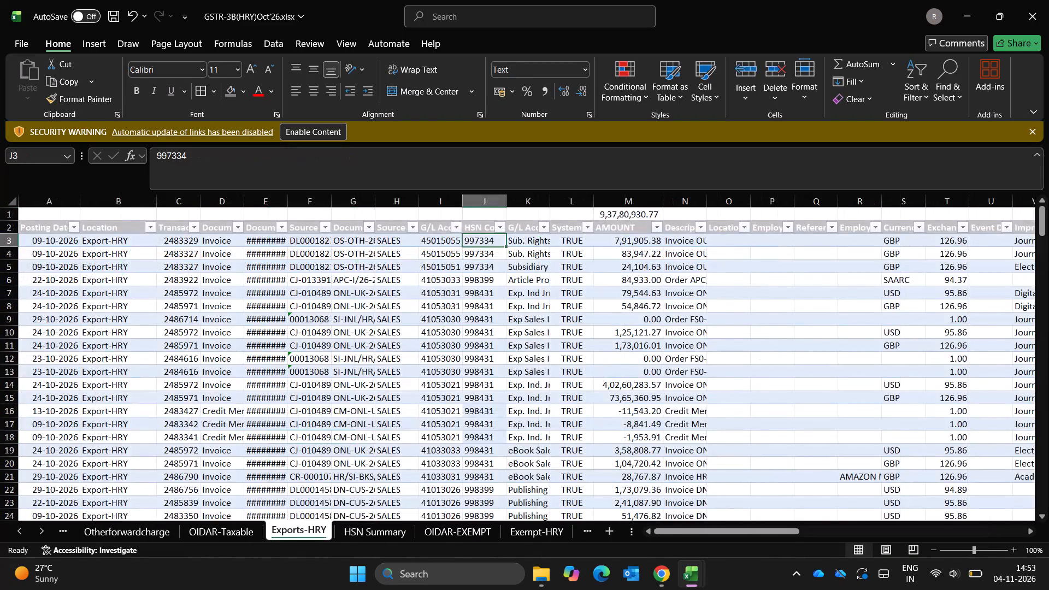
{"action": "key", "text": "ctrl+Page_Up"}
{"action": "key", "text": "ctrl+Page_Up"}
{"action": "key", "text": "ctrl+Page_Up"}
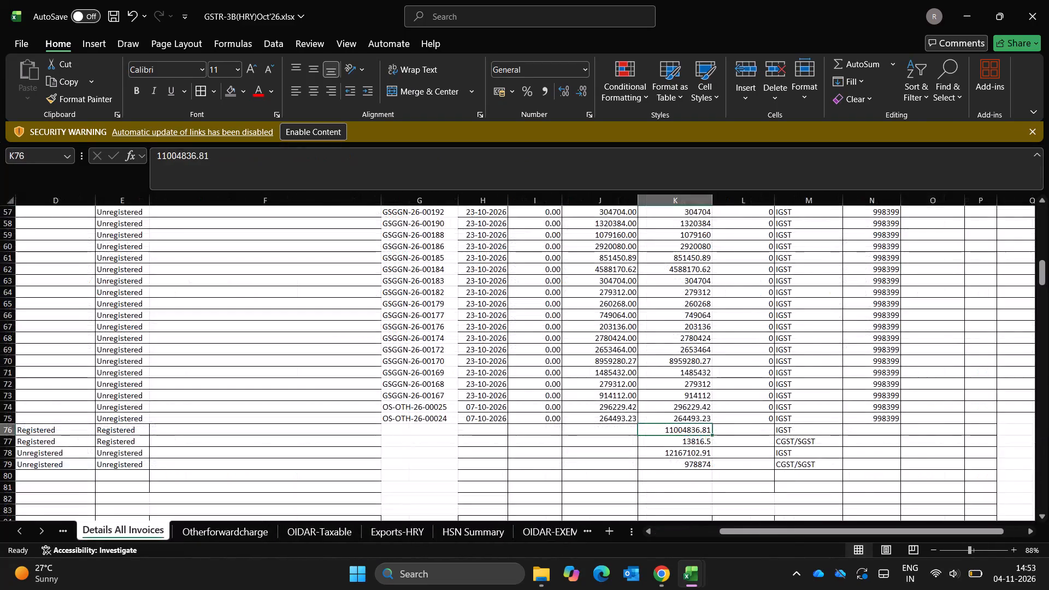
Examine the taxable value and tax amount columns and their row 1 totals on Details All Invoices.
{"action": "key", "text": "Right"}
{"action": "key", "text": "Right"}
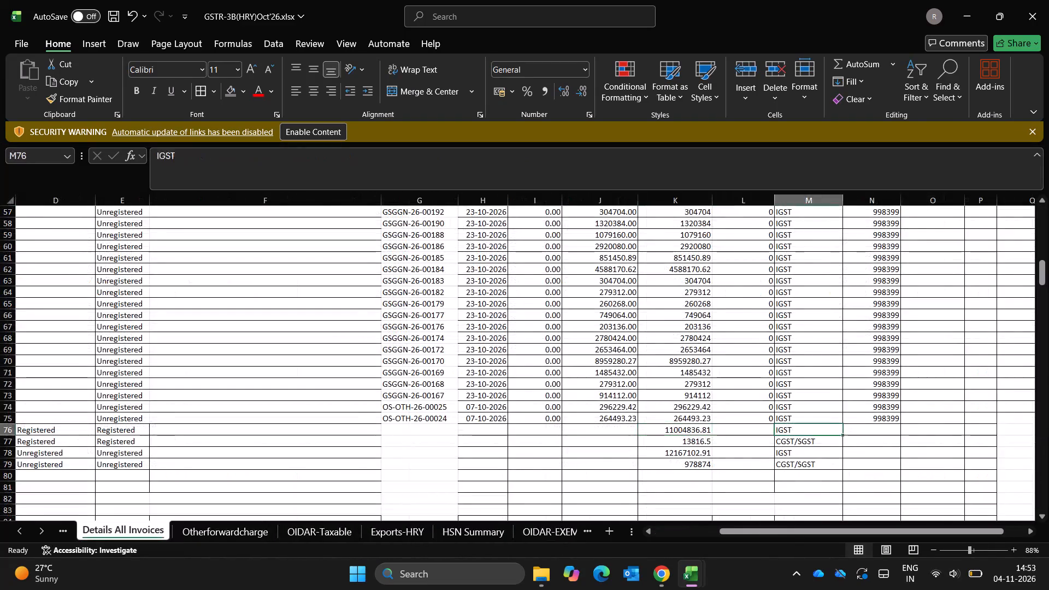
{"action": "key", "text": "Right"}
{"action": "key", "text": "Right"}
{"action": "key", "text": "Right"}
{"action": "key", "text": "Right"}
{"action": "key", "text": "ctrl+Left"}
{"action": "key", "text": "ctrl+Left"}
{"action": "key", "text": "ctrl+Left"}
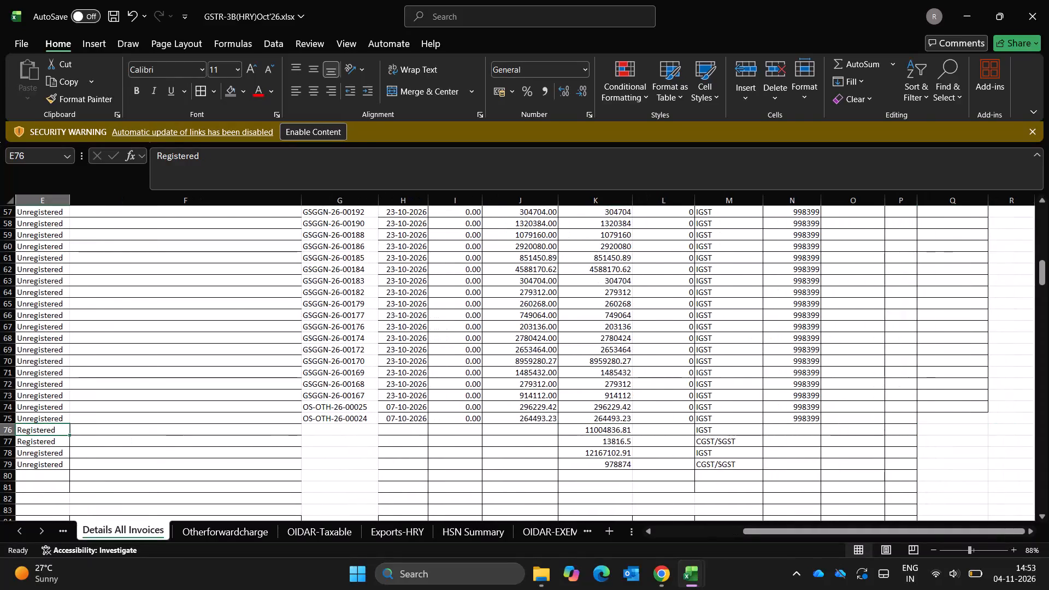
{"action": "key", "text": "ctrl+Left"}
{"action": "key", "text": "ctrl+Left"}
{"action": "key", "text": "ctrl+Left"}
{"action": "key", "text": "ctrl+Left"}
{"action": "key", "text": "ctrl+Up"}
{"action": "key", "text": "Up"}
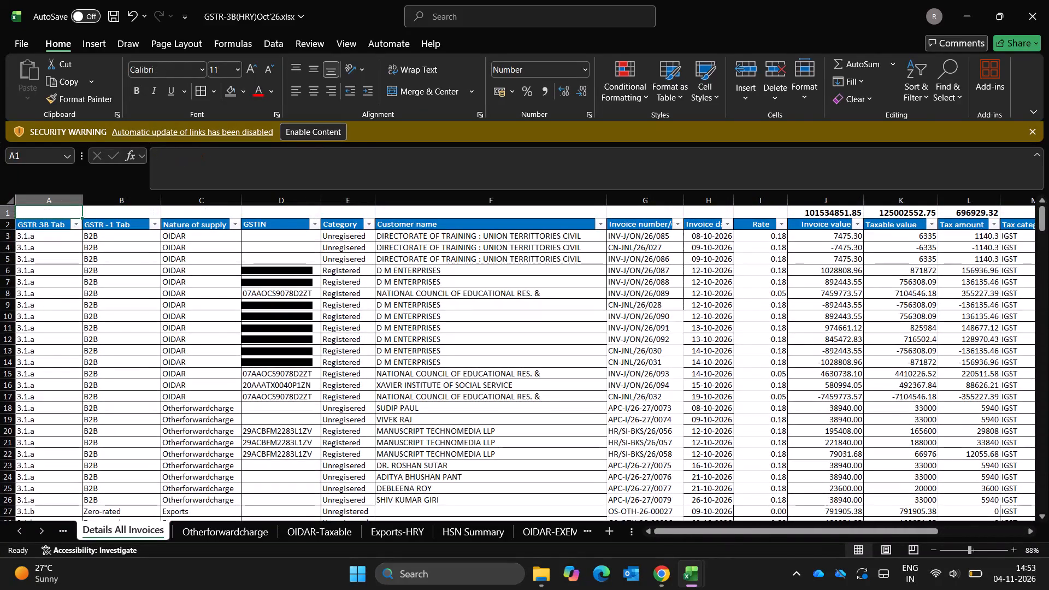
{"action": "key", "text": "Right"}
{"action": "key", "text": "Right"}
{"action": "key", "text": "Right"}
{"action": "key", "text": "Right"}
{"action": "key", "text": "Right"}
{"action": "key", "text": "Right"}
{"action": "key", "text": "Right"}
{"action": "key", "text": "Right"}
{"action": "key", "text": "Right"}
{"action": "key", "text": "Right"}
{"action": "key", "text": "Down"}
{"action": "key", "text": "Down"}
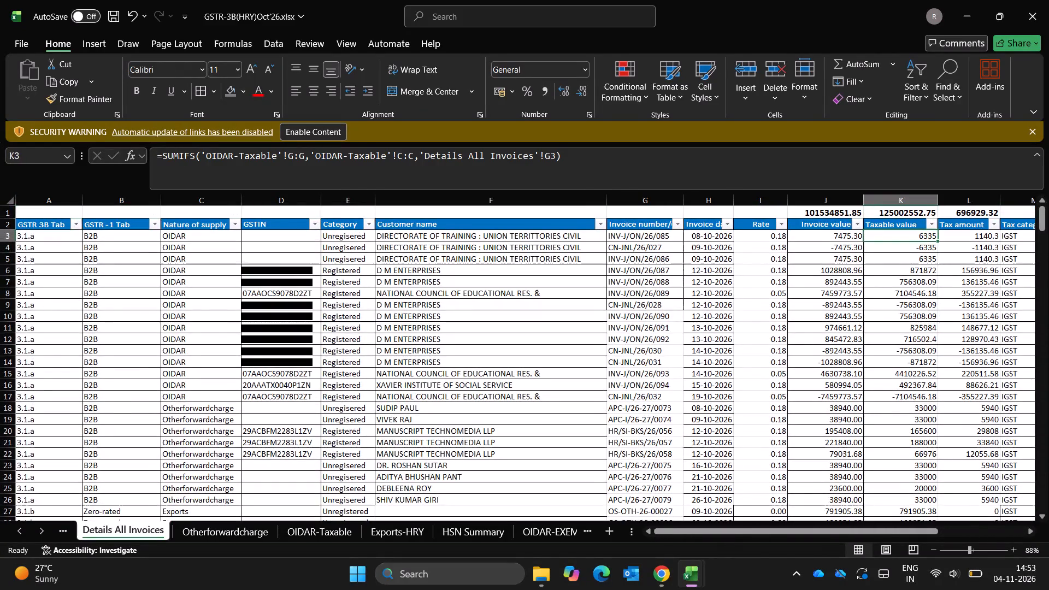
{"action": "key", "text": "ctrl+shift+Down"}
{"action": "key", "text": "shift+Down"}
{"action": "key", "text": "shift+Down"}
{"action": "key", "text": "shift+Down"}
{"action": "key", "text": "Up"}
{"action": "key", "text": "Up"}
{"action": "key", "text": "Up"}
{"action": "key", "text": "Right"}
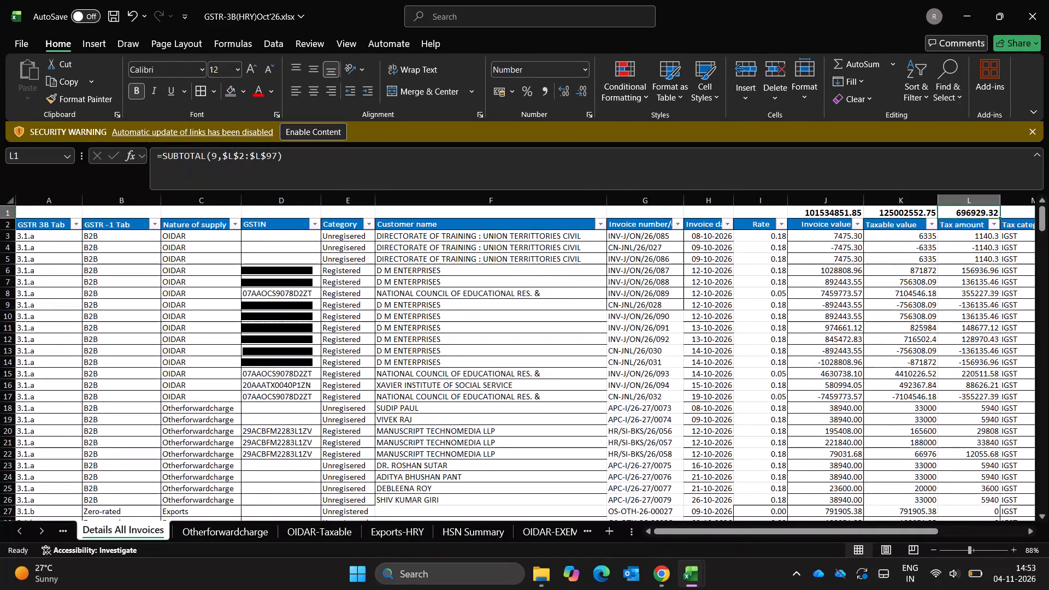
{"action": "key", "text": "Down"}
{"action": "key", "text": "Down"}
{"action": "key", "text": "ctrl+shift+Down"}
{"action": "key", "text": "shift+Down"}
{"action": "key", "text": "shift+Down"}
{"action": "key", "text": "shift+Down"}
{"action": "key", "text": "shift+Up"}
{"action": "key", "text": "shift+Up"}
{"action": "key", "text": "Up"}
{"action": "key", "text": "Up"}
{"action": "key", "text": "Up"}
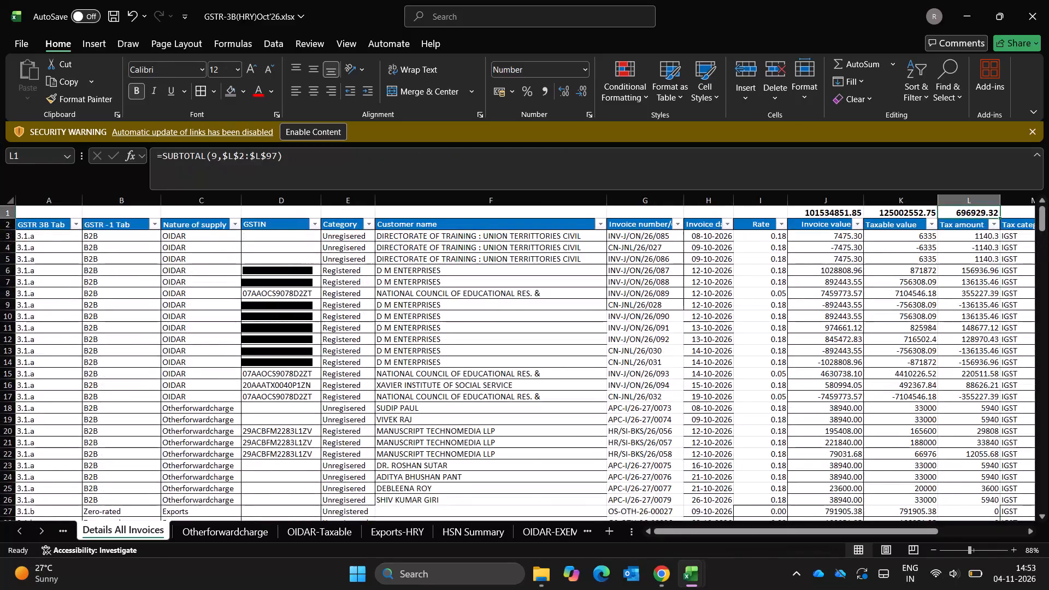
{"action": "key", "text": "Right"}
{"action": "key", "text": "Down"}
{"action": "key", "text": "Right"}
{"action": "key", "text": "Right"}
{"action": "key", "text": "Right"}
{"action": "key", "text": "Right"}
Check the outward supply figures on 3B_HR and the Total, R-1 Figure and Diff. rows on HSN Summary.
{"action": "key", "text": "ctrl+Page_Up"}
{"action": "key", "text": "ctrl+Page_Up"}
{"action": "key", "text": "ctrl+Page_Up"}
{"action": "key", "text": "ctrl+Page_Up"}
{"action": "key", "text": "ctrl+Page_Up"}
{"action": "key", "text": "ctrl+Page_Up"}
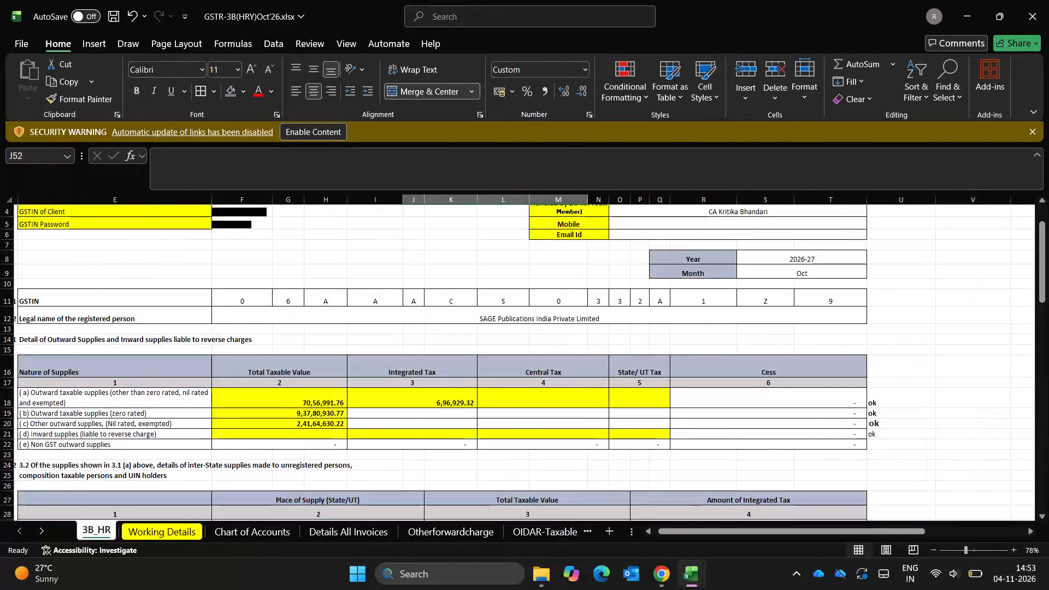
{"action": "key", "text": "ctrl+Page_Down"}
{"action": "key", "text": "ctrl+Page_Down"}
{"action": "key", "text": "ctrl+Page_Down"}
{"action": "key", "text": "ctrl+Page_Down"}
{"action": "key", "text": "ctrl+Page_Down"}
{"action": "key", "text": "ctrl+Page_Down"}
{"action": "key", "text": "ctrl+Page_Down"}
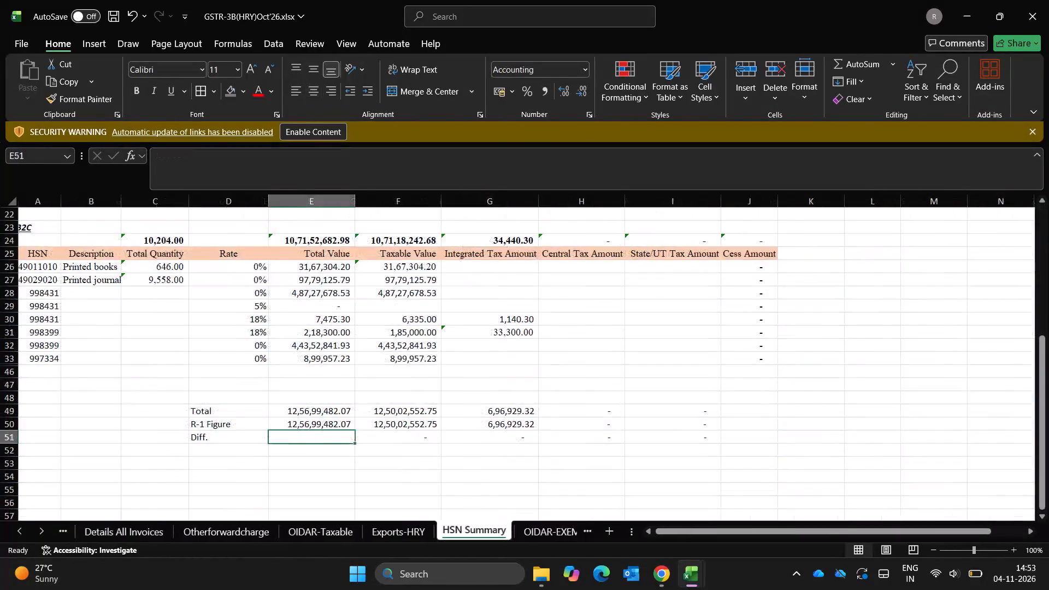
Review the From and To document number ranges on the Document Summary sheet, down to the last RCH/HRY series.
{"action": "key", "text": "ctrl+Page_Down"}
{"action": "key", "text": "ctrl+Page_Down"}
{"action": "key", "text": "ctrl+Page_Down"}
{"action": "key", "text": "ctrl+Page_Down"}
{"action": "key", "text": "ctrl+Page_Down"}
{"action": "key", "text": "ctrl+Page_Down"}
{"action": "key", "text": "ctrl+Page_Down"}
{"action": "key", "text": "ctrl+Page_Down"}
{"action": "key", "text": "ctrl+Page_Down"}
{"action": "key", "text": "ctrl+Page_Down"}
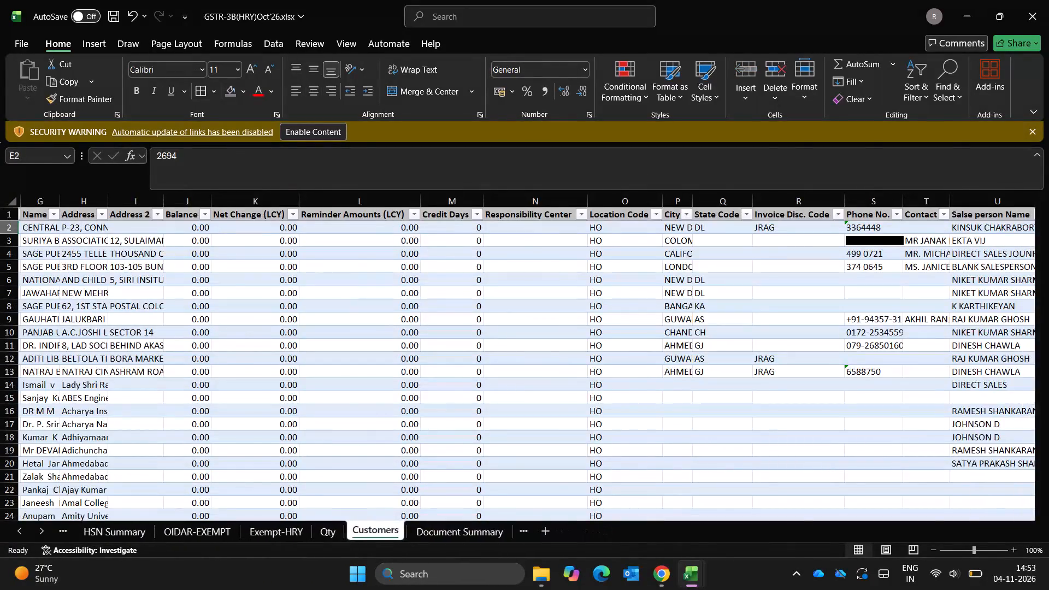
{"action": "key", "text": "Down"}
{"action": "key", "text": "Down"}
{"action": "key", "text": "Down"}
{"action": "key", "text": "Up"}
{"action": "key", "text": "Up"}
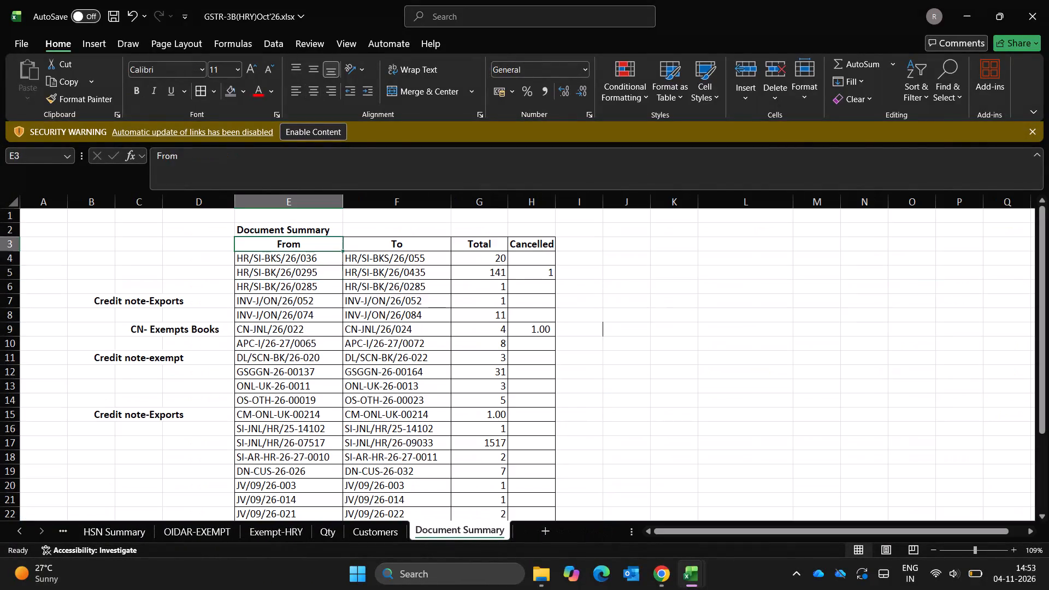
{"action": "key", "text": "Down"}
{"action": "key", "text": "Down"}
{"action": "key", "text": "ctrl+Down"}
{"action": "key", "text": "Down"}
{"action": "key", "text": "Up"}
{"action": "key", "text": "Up"}
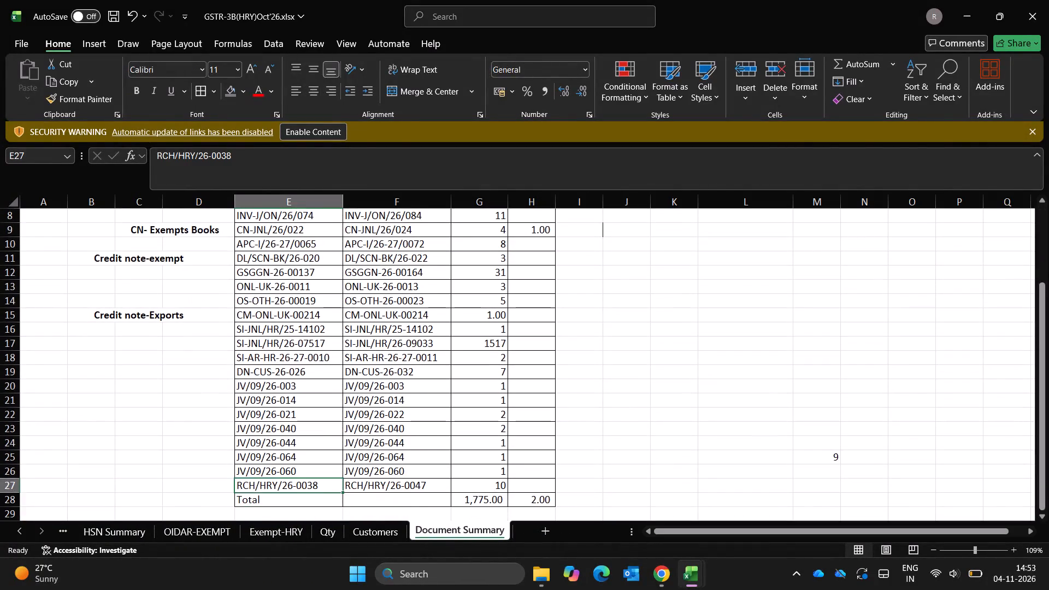
Recheck the Document Summary table from its heading through the Total row, including the Total and Cancelled columns, returning to the heading.
{"action": "key", "text": "ctrl+Up"}
{"action": "key", "text": "ctrl+Up"}
{"action": "key", "text": "Down"}
{"action": "key", "text": "Down"}
{"action": "key", "text": "Down"}
{"action": "key", "text": "ctrl+Down"}
{"action": "key", "text": "Down"}
{"action": "key", "text": "Down"}
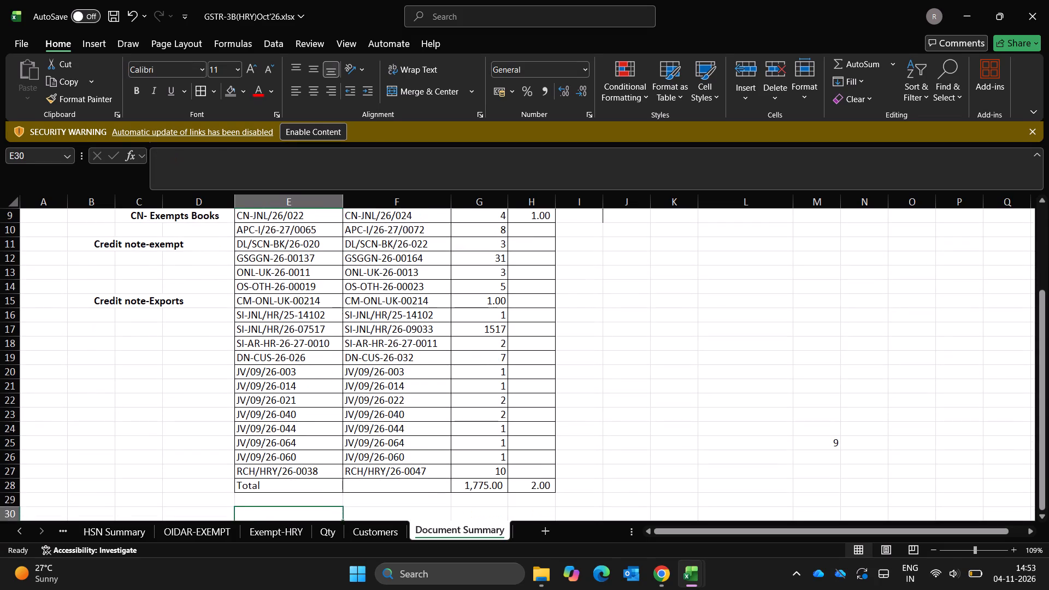
{"action": "key", "text": "Up"}
{"action": "key", "text": "Up"}
{"action": "key", "text": "Up"}
{"action": "key", "text": "ctrl+Up"}
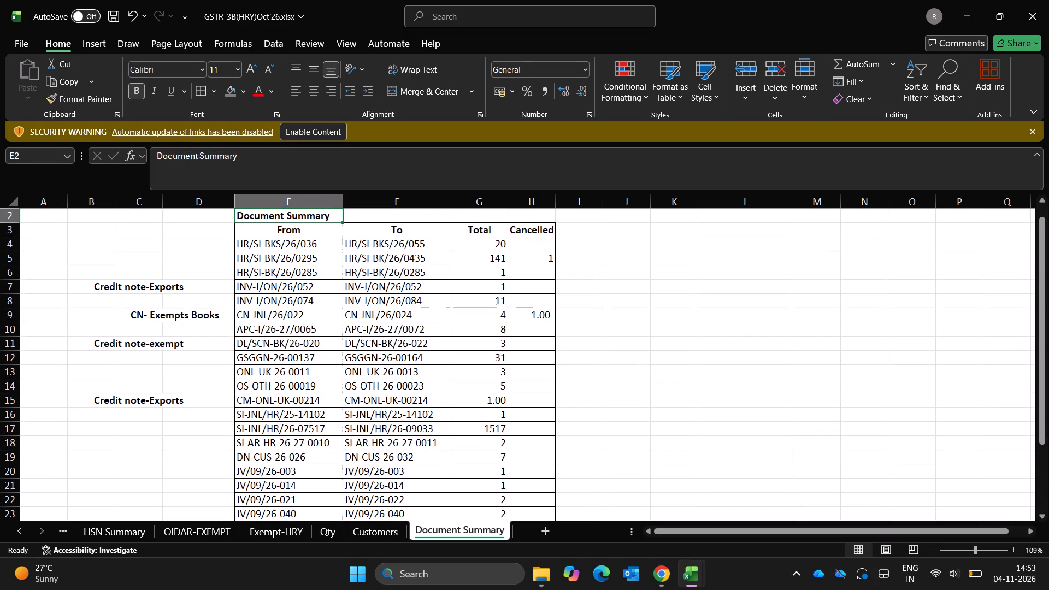
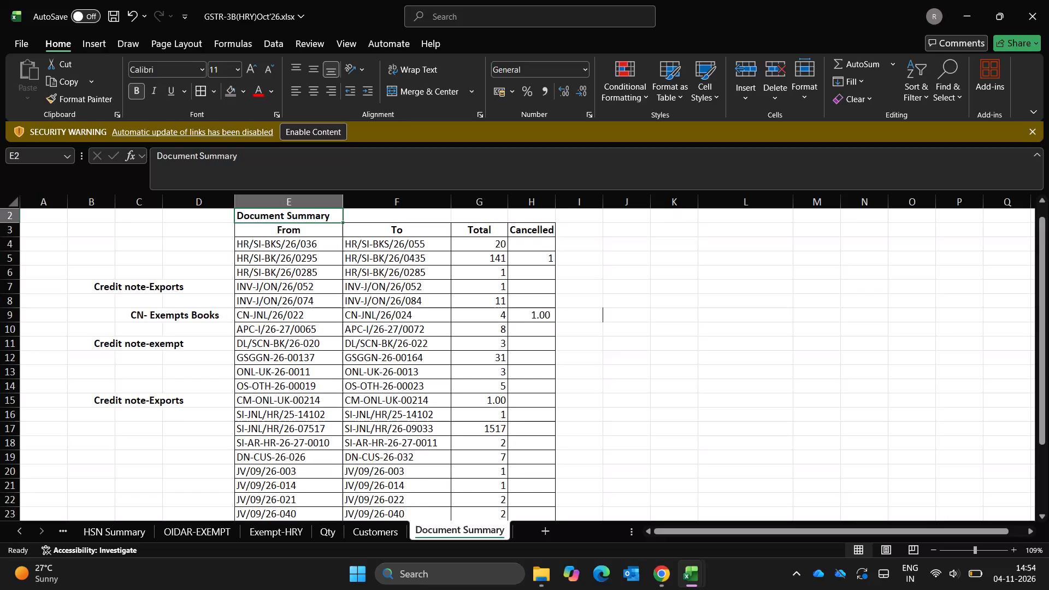
Glance at the September GSTR-3B workbook and go back through the October workbook's sheets to Details All Invoices.
{"action": "key", "text": "alt+Tab"}
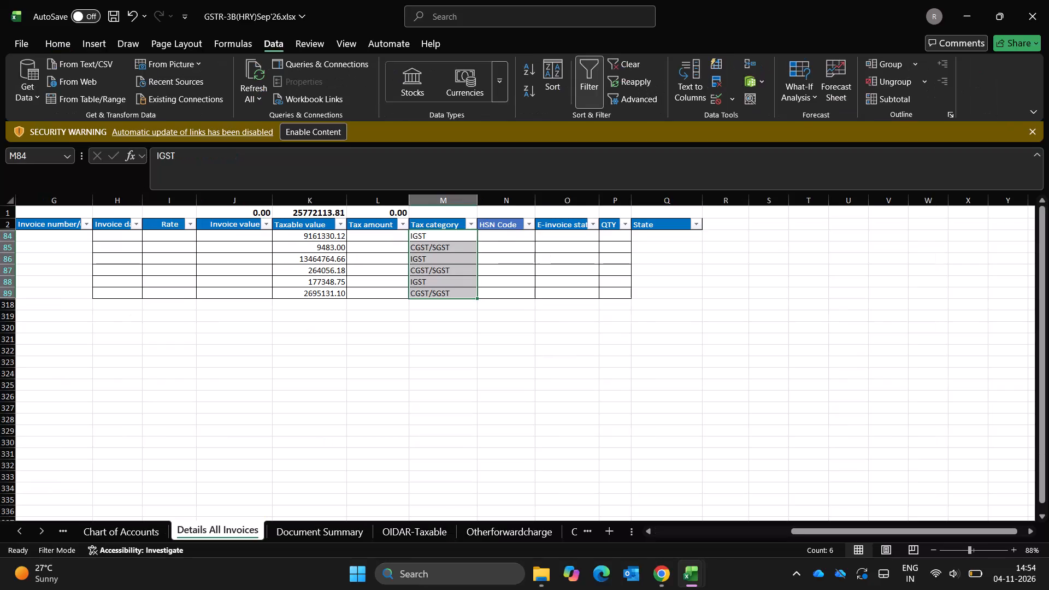
{"action": "key", "text": "alt+Tab"}
{"action": "key", "text": "ctrl+Page_Up"}
{"action": "key", "text": "ctrl+Page_Up"}
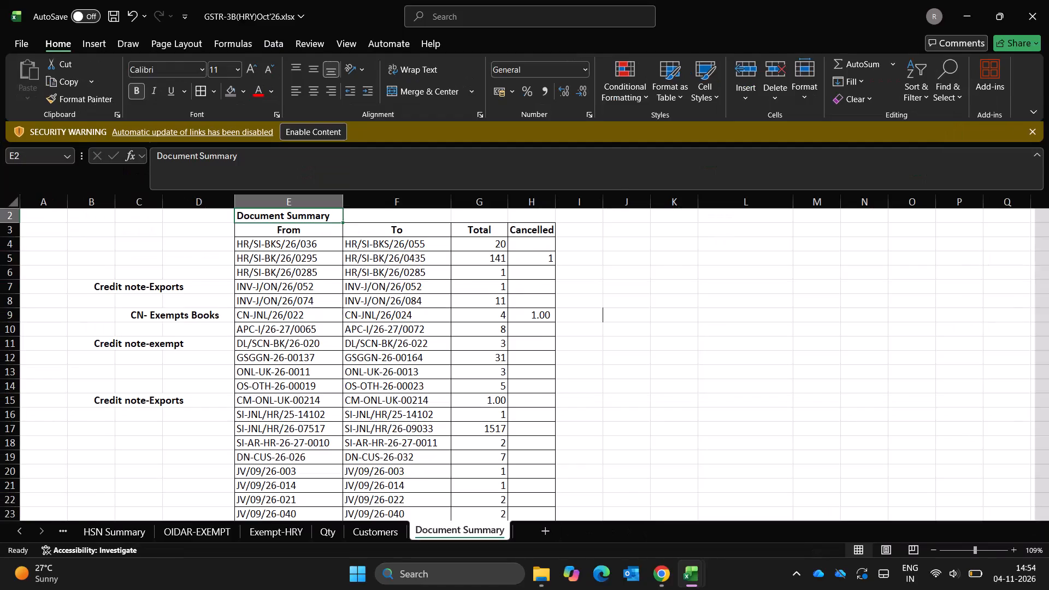
{"action": "key", "text": "ctrl+Page_Up"}
{"action": "key", "text": "ctrl+Page_Up"}
{"action": "key", "text": "ctrl+Page_Up"}
{"action": "key", "text": "ctrl+Page_Up"}
{"action": "key", "text": "ctrl+Page_Up"}
{"action": "key", "text": "ctrl+Page_Up"}
{"action": "key", "text": "ctrl+Page_Up"}
{"action": "key", "text": "ctrl+Page_Up"}
{"action": "key", "text": "ctrl+Page_Up"}
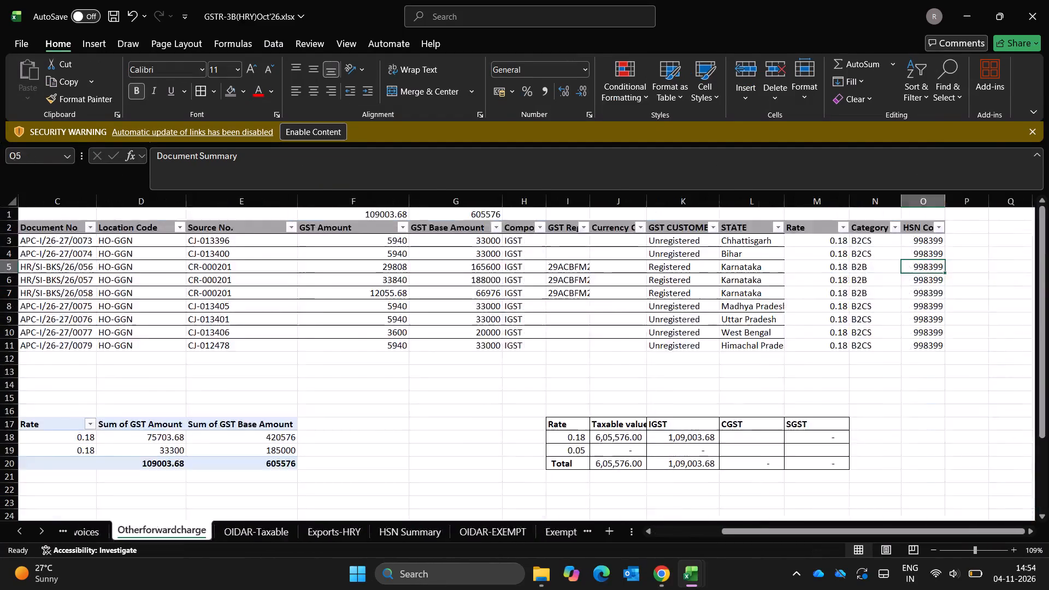
{"action": "key", "text": "ctrl+Page_Down"}
{"action": "key", "text": "ctrl+Page_Down"}
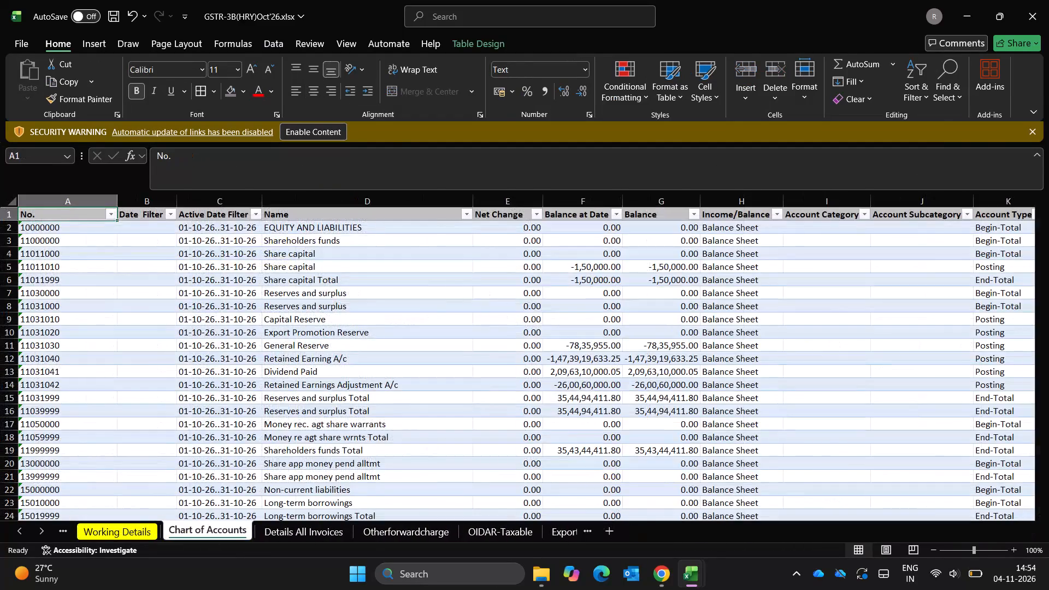
Look over the HSN Code, E-invoice status and QTY columns for the first invoices on Details All Invoices.
{"action": "key", "text": "Down"}
{"action": "key", "text": "Down"}
{"action": "key", "text": "Down"}
{"action": "key", "text": "Down"}
{"action": "key", "text": "Down"}
{"action": "key", "text": "Down"}
{"action": "key", "text": "Down"}
{"action": "key", "text": "Down"}
{"action": "key", "text": "Left"}
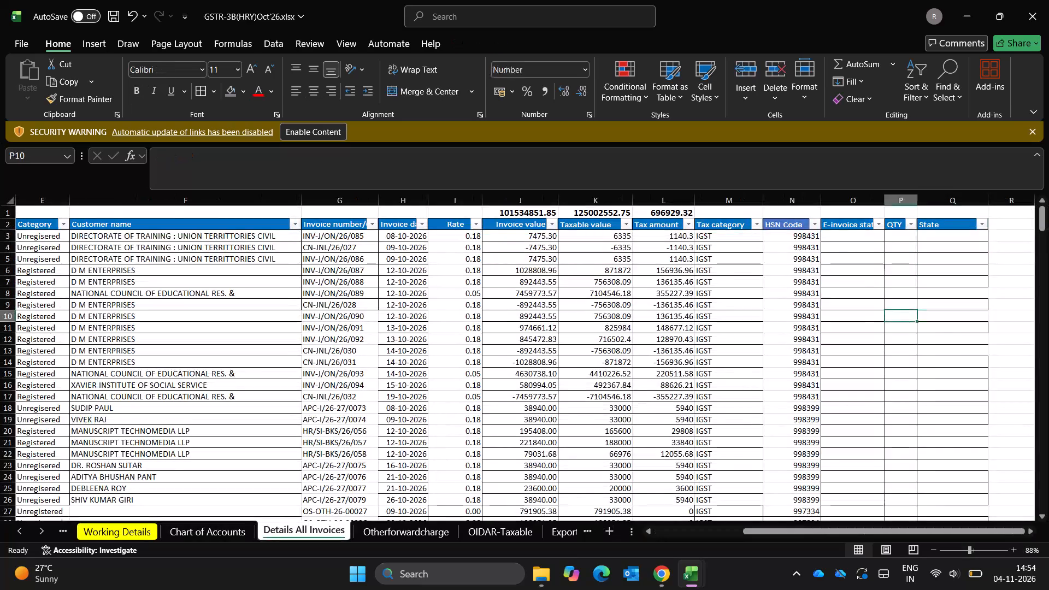
{"action": "key", "text": "Left"}
{"action": "key", "text": "Left"}
{"action": "key", "text": "Left"}
{"action": "key", "text": "Right"}
{"action": "key", "text": "ctrl+Up"}
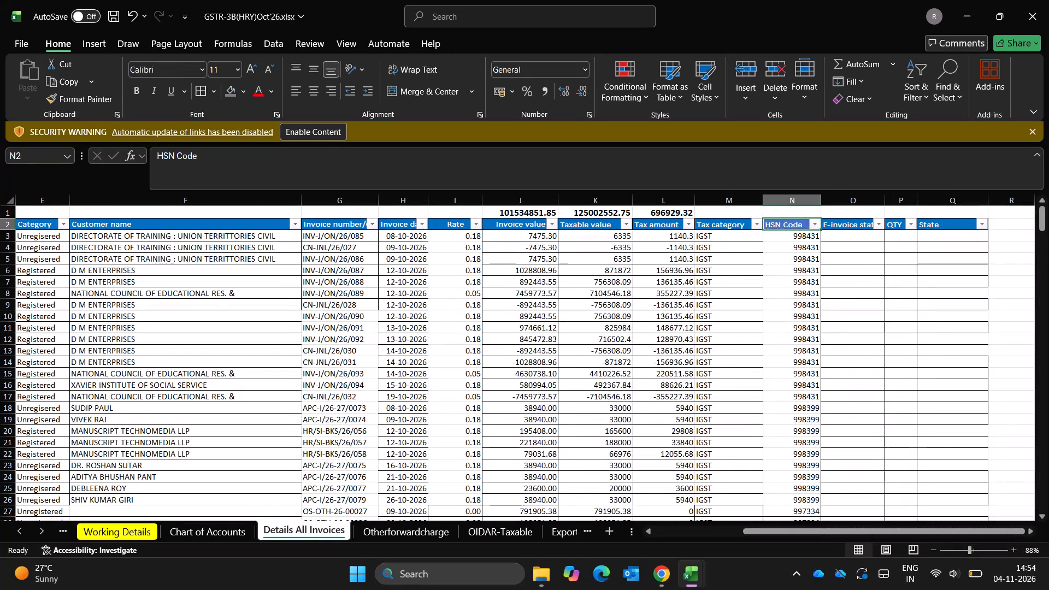
{"action": "key", "text": "Right"}
{"action": "key", "text": "Right"}
{"action": "key", "text": "Right"}
{"action": "key", "text": "Left"}
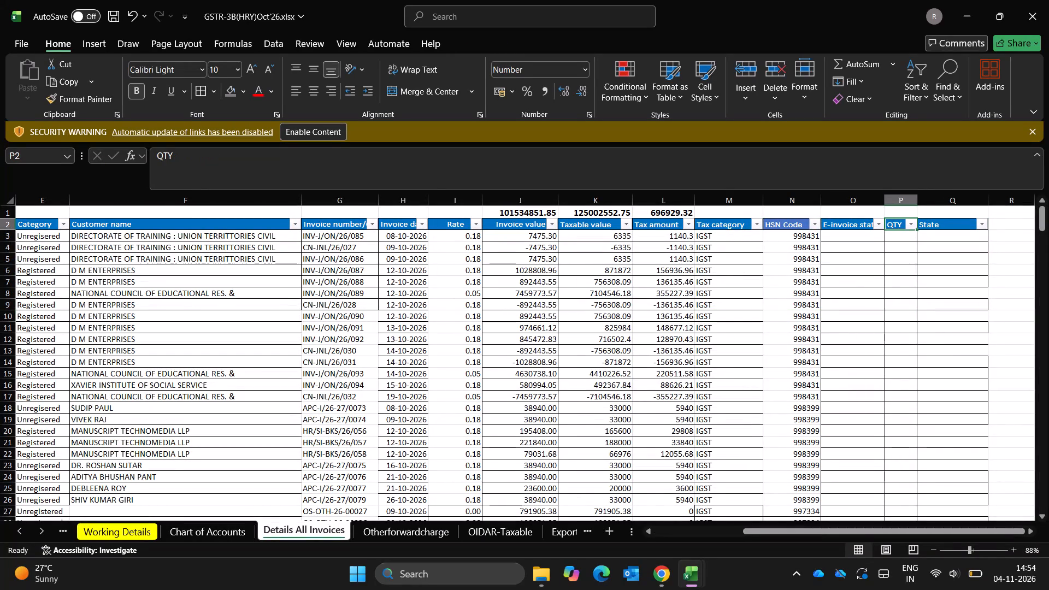
Check the E-invoice status column on Details All Invoices for entries down to the sheet's end, returning to the header row.
{"action": "key", "text": "Left"}
{"action": "key", "text": "Down"}
{"action": "key", "text": "Down"}
{"action": "key", "text": "Down"}
{"action": "key", "text": "ctrl+Down"}
{"action": "key", "text": "Down"}
{"action": "key", "text": "Down"}
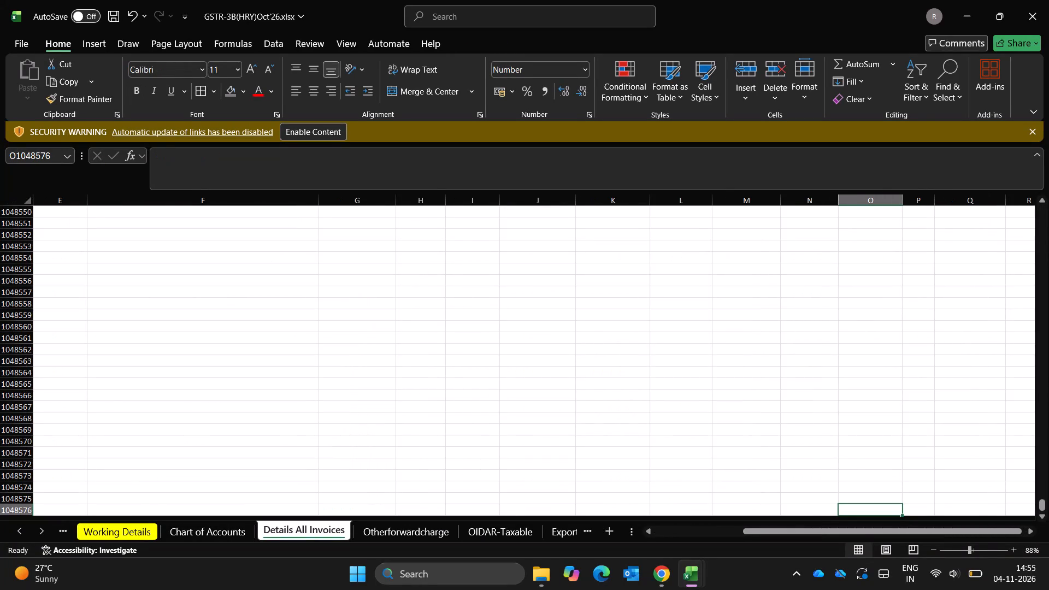
{"action": "key", "text": "Up"}
{"action": "key", "text": "Up"}
{"action": "key", "text": "Up"}
{"action": "key", "text": "Up"}
{"action": "key", "text": "ctrl+Up"}
{"action": "key", "text": "ctrl+Up"}
{"action": "key", "text": "ctrl+Up"}
{"action": "key", "text": "Down"}
{"action": "key", "text": "Left"}
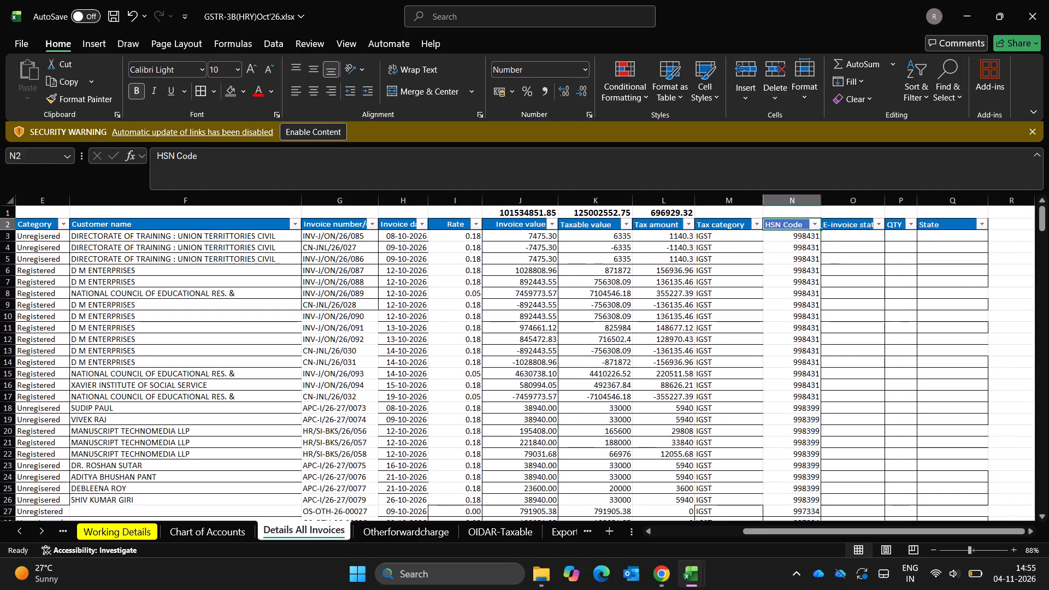
Check the HSN Code column down to its last filled invoice rows, returning to the GSTR 3B Tab heading in A2.
{"action": "key", "text": "Down"}
{"action": "key", "text": "Down"}
{"action": "key", "text": "ctrl+Down"}
{"action": "key", "text": "Down"}
{"action": "key", "text": "Down"}
{"action": "key", "text": "Up"}
{"action": "key", "text": "Up"}
{"action": "key", "text": "Up"}
{"action": "key", "text": "ctrl+Up"}
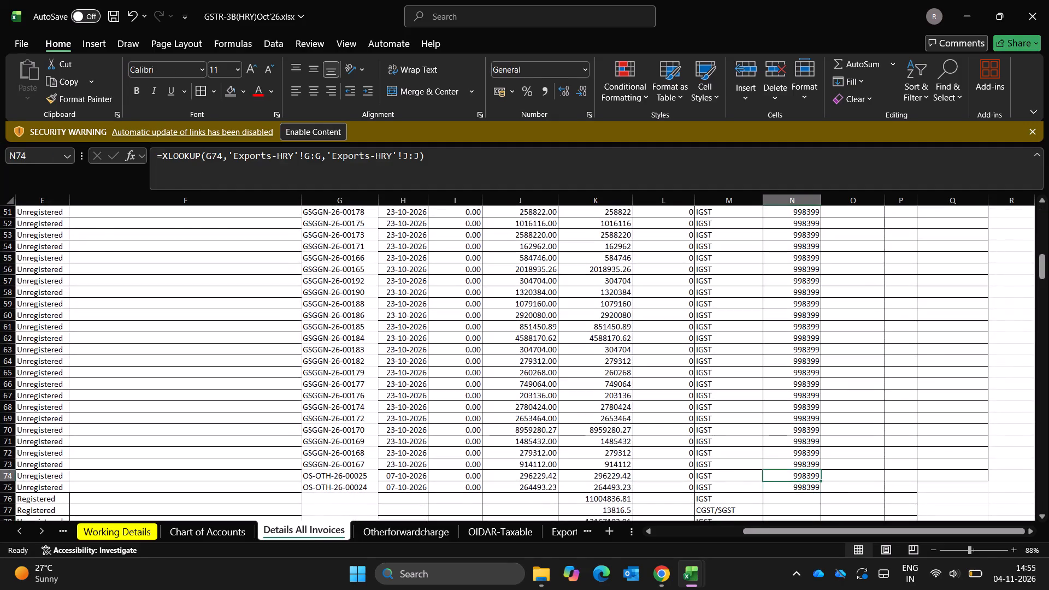
{"action": "key", "text": "ctrl+Up"}
{"action": "key", "text": "Up"}
{"action": "key", "text": "Down"}
{"action": "key", "text": "ctrl+Left"}
{"action": "key", "text": "ctrl+Left"}
{"action": "key", "text": "ctrl+Left"}
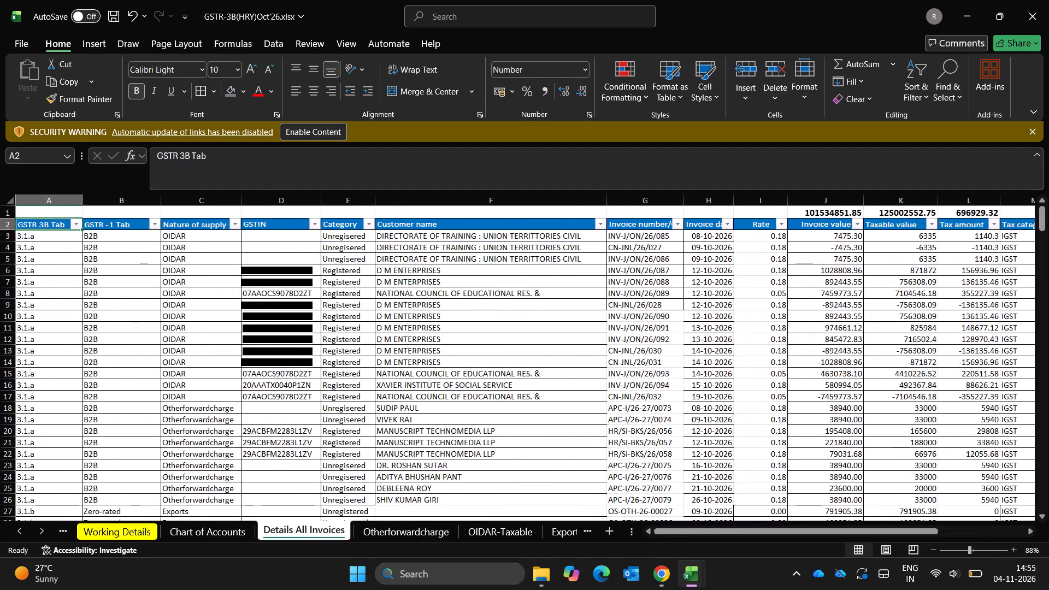
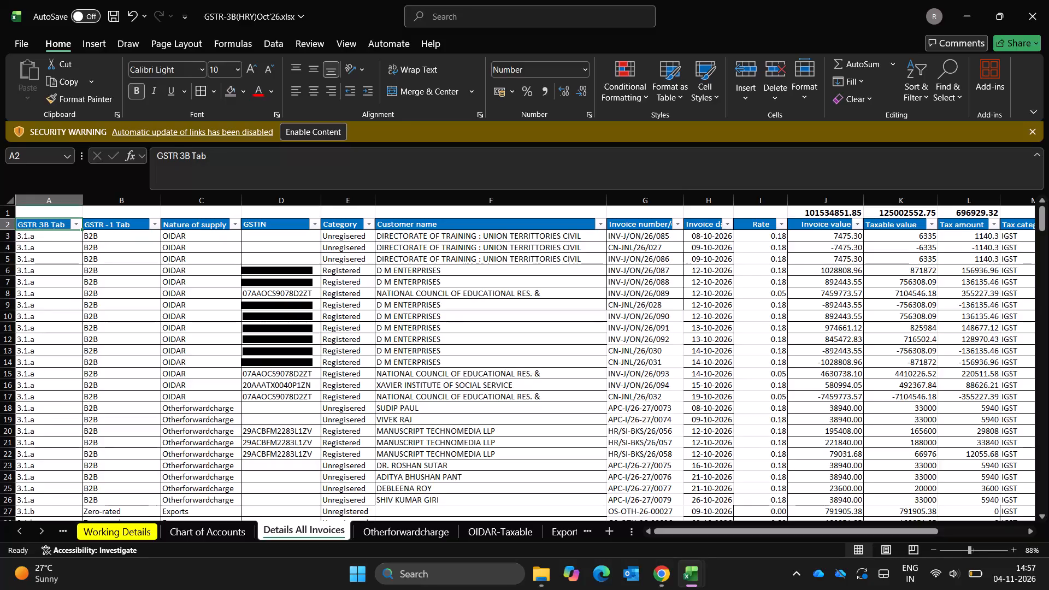
Look over the Invoice number/CN column on Details All Invoices, from its header to its last entries and back.
{"action": "left_click", "coordinate": [651, 331]}
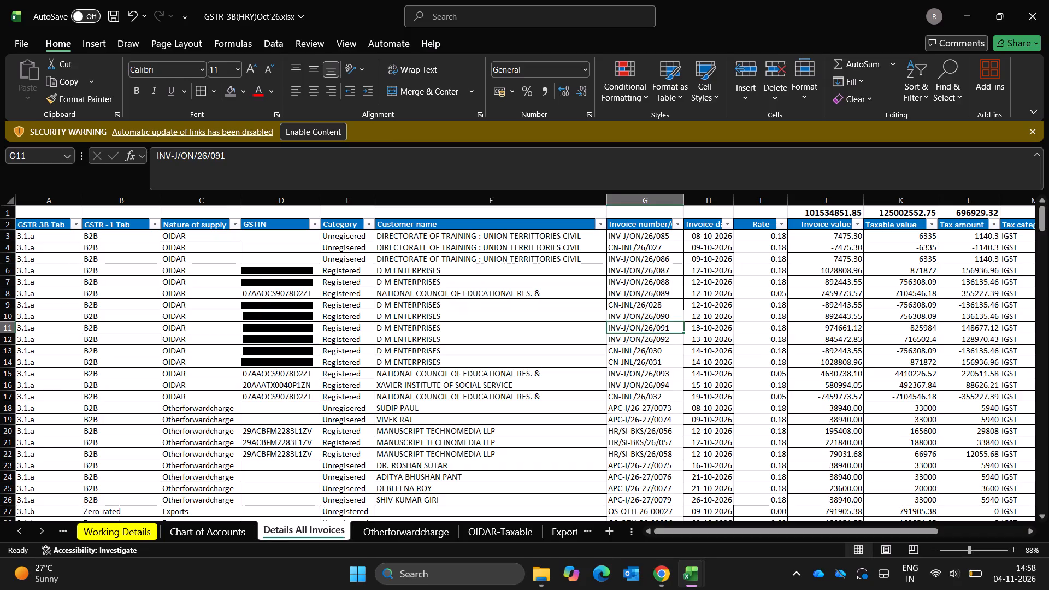
{"action": "key", "text": "Up"}
{"action": "key", "text": "Up"}
{"action": "key", "text": "ctrl+Up"}
{"action": "key", "text": "Down"}
{"action": "key", "text": "Down"}
{"action": "key", "text": "ctrl+Down"}
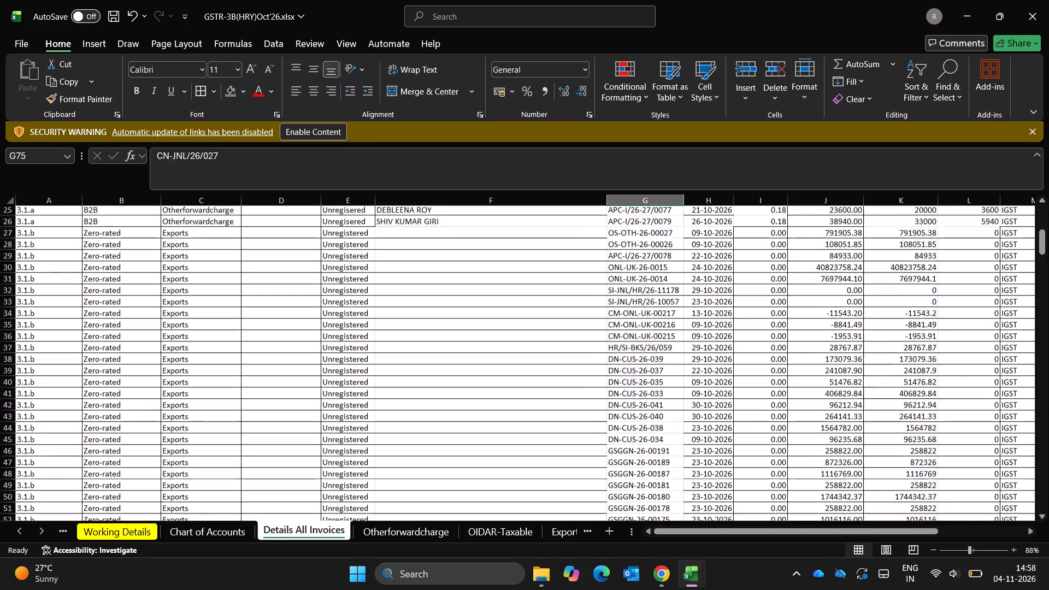
{"action": "key", "text": "Up"}
{"action": "key", "text": "Up"}
{"action": "key", "text": "ctrl+Up"}
{"action": "key", "text": "Up"}
{"action": "key", "text": "Up"}
{"action": "key", "text": "Down"}
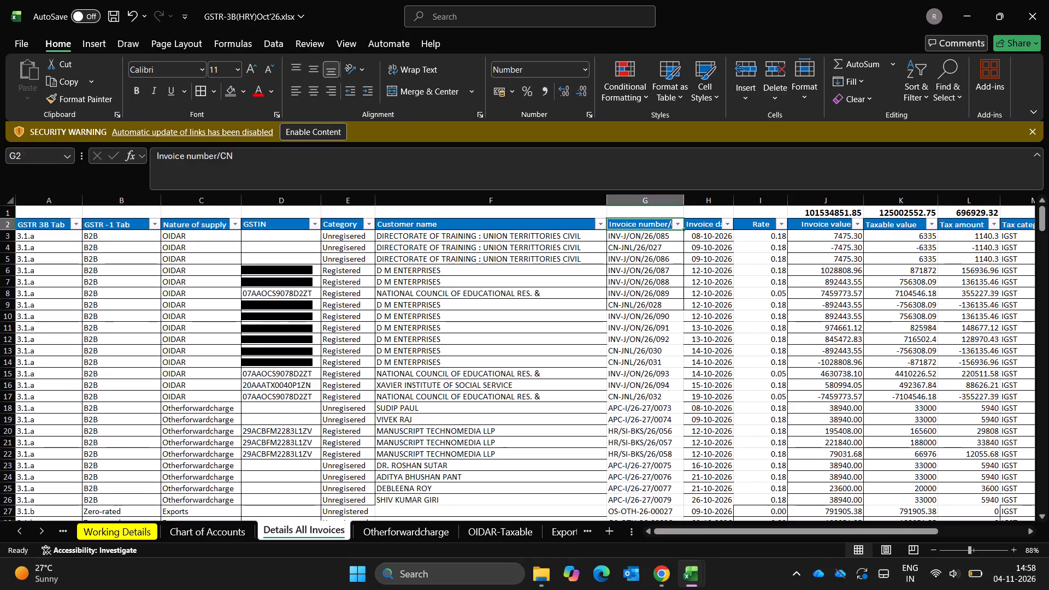
{"action": "key", "text": "Down"}
{"action": "key", "text": "Down"}
{"action": "key", "text": "ctrl+Down"}
{"action": "key", "text": "Down"}
{"action": "key", "text": "Up"}
{"action": "key", "text": "ctrl+Up"}
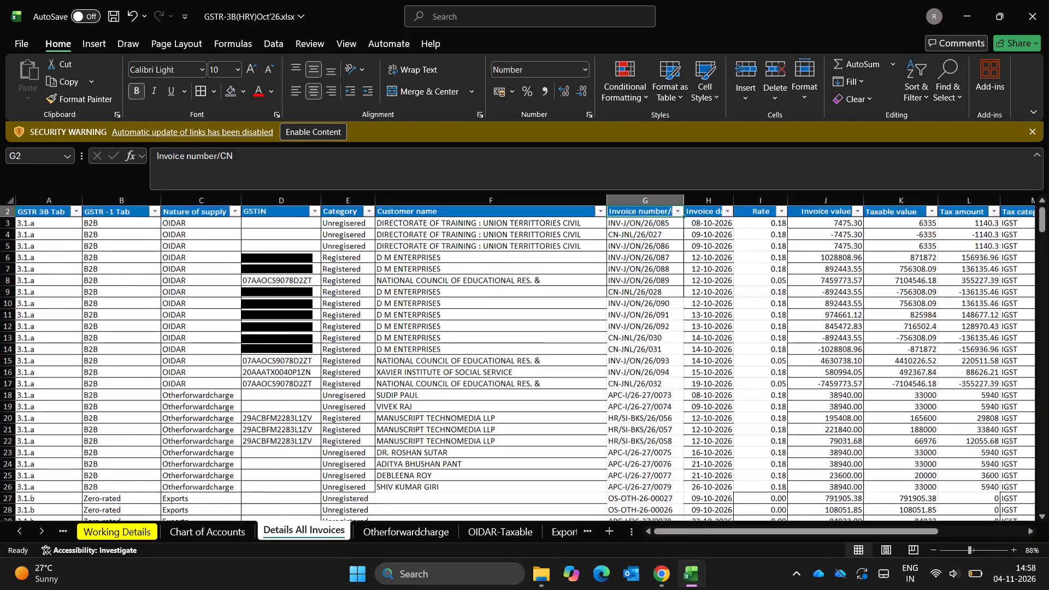
{"action": "key", "text": "Up"}
{"action": "key", "text": "Down"}
{"action": "key", "text": "Down"}
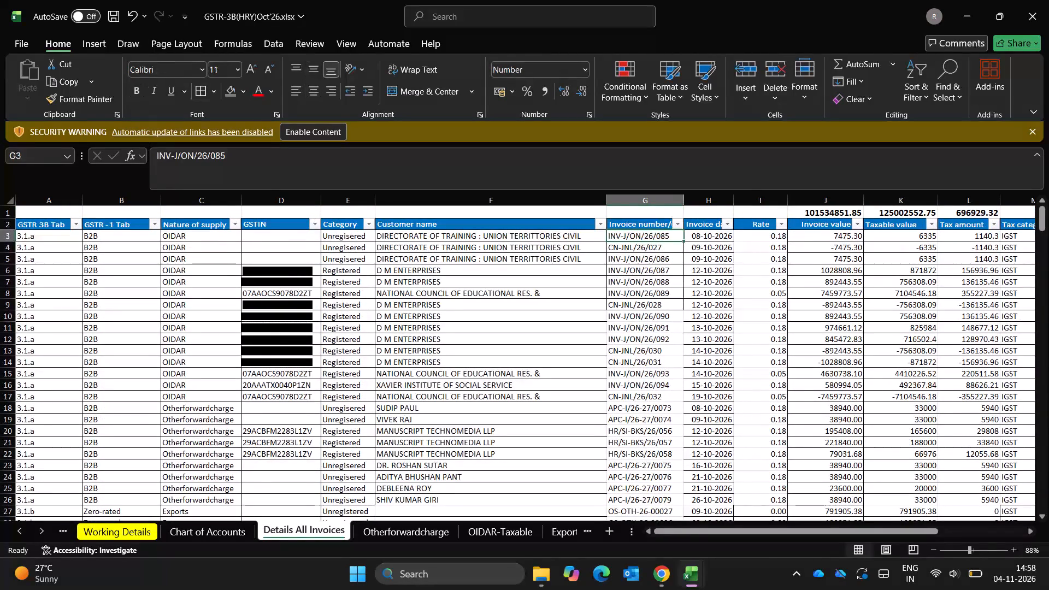
{"action": "key", "text": "Down"}
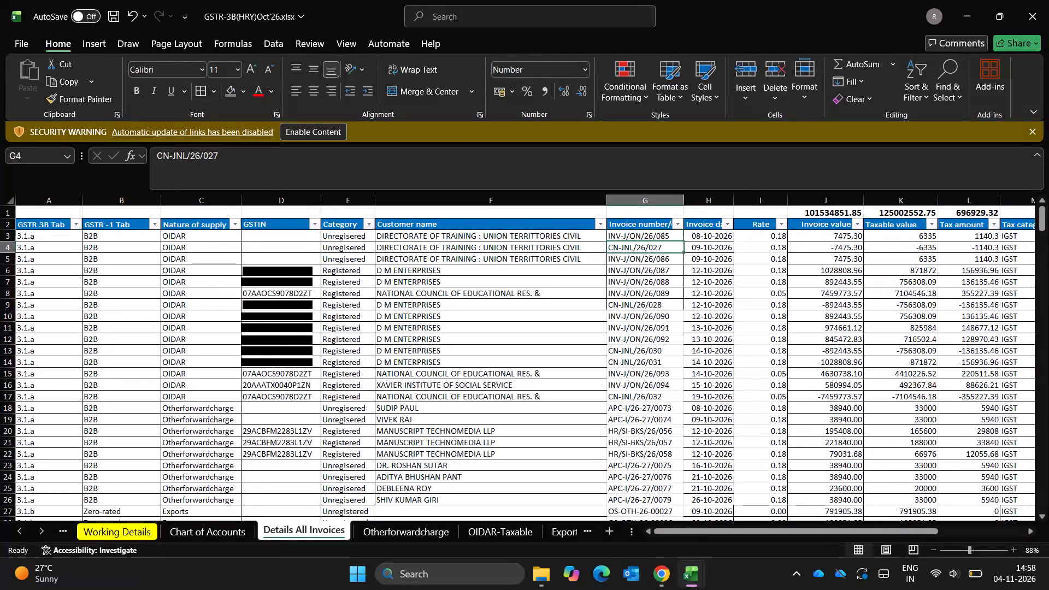
{"action": "key", "text": "Up"}
{"action": "key", "text": "Up"}
Move the Document Summary sheet to directly after Details All Invoices in the sheet order.
{"action": "key", "text": "ctrl+Page_Down"}
{"action": "key", "text": "ctrl+Page_Down"}
{"action": "key", "text": "ctrl+Page_Down"}
{"action": "key", "text": "ctrl+Page_Down"}
{"action": "key", "text": "ctrl+Page_Down"}
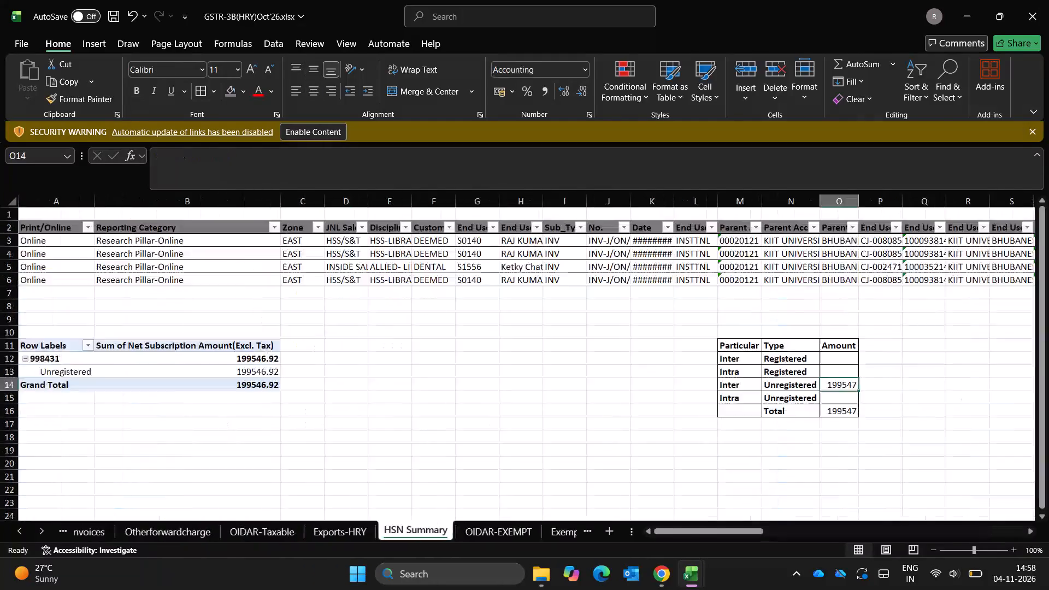
{"action": "key", "text": "ctrl+Page_Down"}
{"action": "key", "text": "ctrl+Page_Down"}
{"action": "key", "text": "ctrl+Page_Down"}
{"action": "key", "text": "ctrl+Page_Down"}
{"action": "key", "text": "ctrl+Page_Down"}
{"action": "key", "text": "ctrl+Page_Down"}
{"action": "key", "text": "ctrl+Page_Down"}
{"action": "key", "text": "ctrl+Page_Down"}
{"action": "key", "text": "ctrl+Page_Down"}
{"action": "key", "text": "ctrl+Page_Down"}
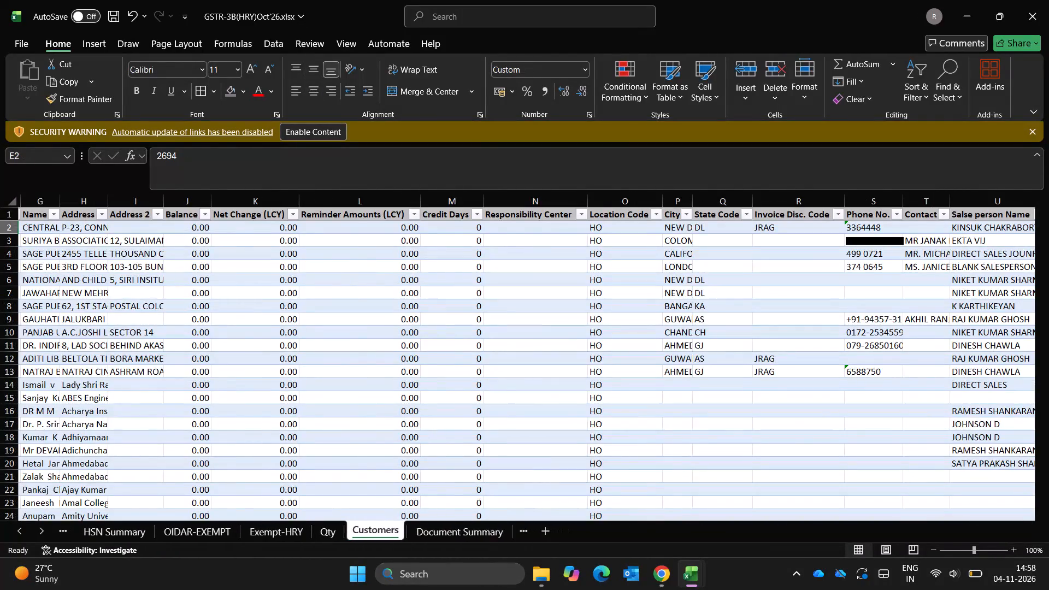
{"action": "key", "text": "ctrl+Page_Down"}
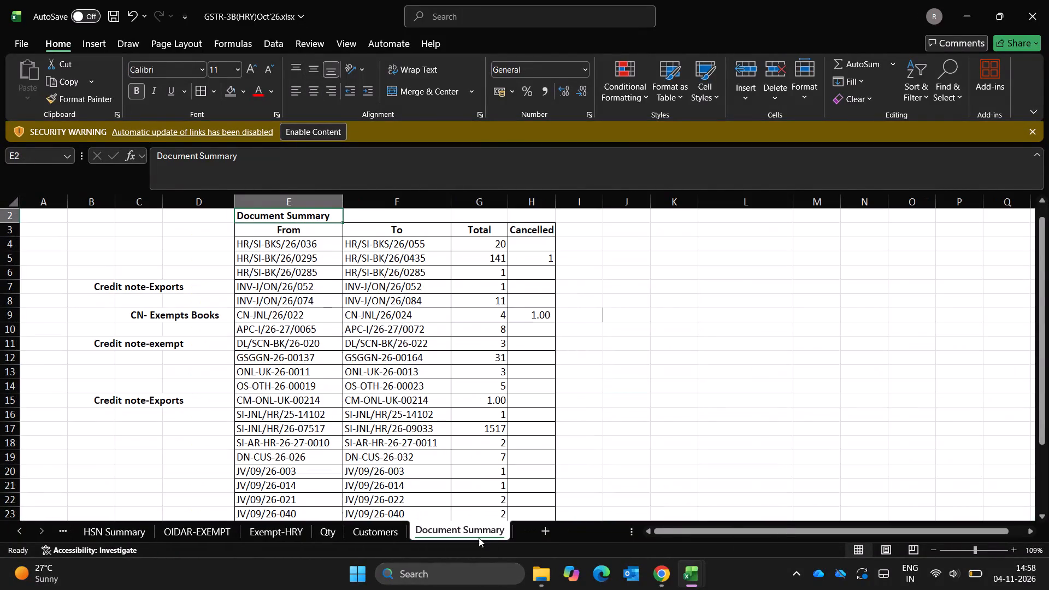
{"action": "left_click_drag", "start_coordinate": [478, 534], "coordinate": [114, 525]}
{"action": "left_click_drag", "start_coordinate": [114, 525], "coordinate": [210, 523]}
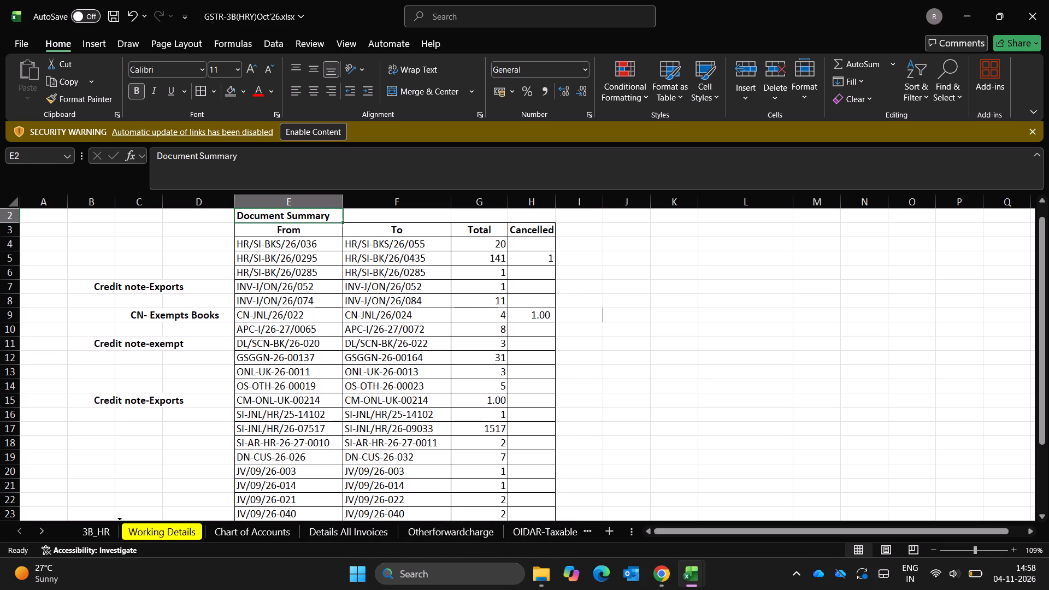
{"action": "left_click_drag", "start_coordinate": [210, 523], "coordinate": [409, 523]}
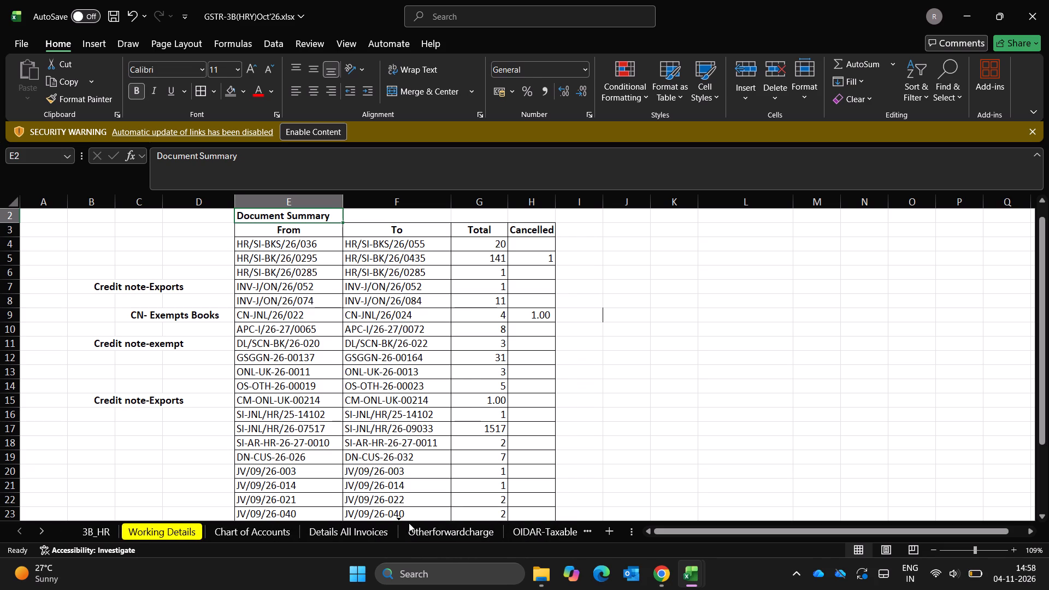
Glance over the first rows of Document Summary in its new place and return to Details All Invoices.
{"action": "key", "text": "ctrl+Page_Up"}
{"action": "key", "text": "ctrl+Page_Down"}
{"action": "key", "text": "Up"}
{"action": "key", "text": "Up"}
{"action": "key", "text": "Down"}
{"action": "key", "text": "Down"}
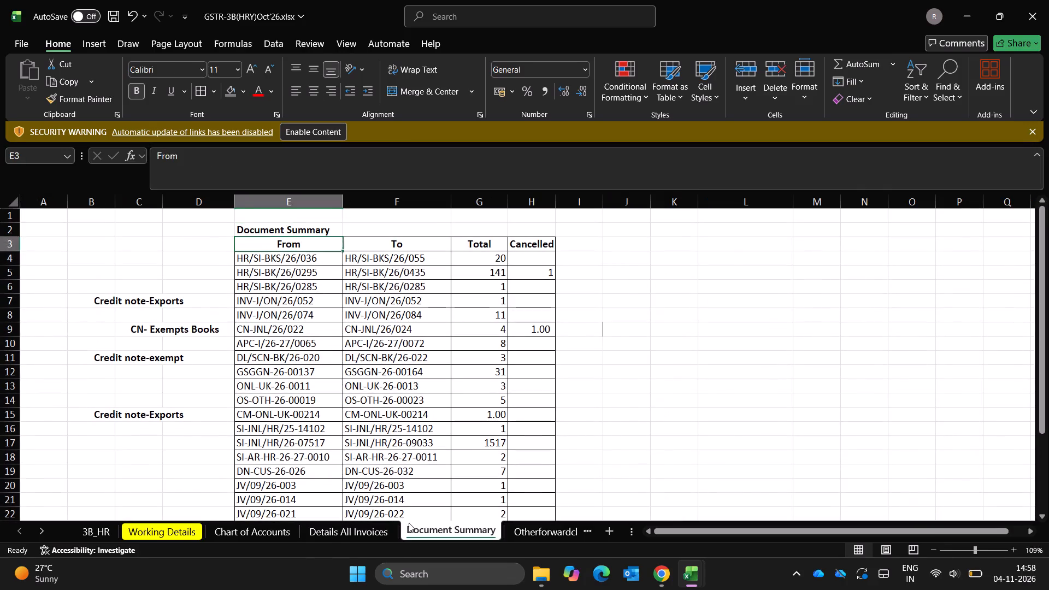
{"action": "key", "text": "Down"}
{"action": "key", "text": "ctrl+Page_Up"}
{"action": "key", "text": "Down"}
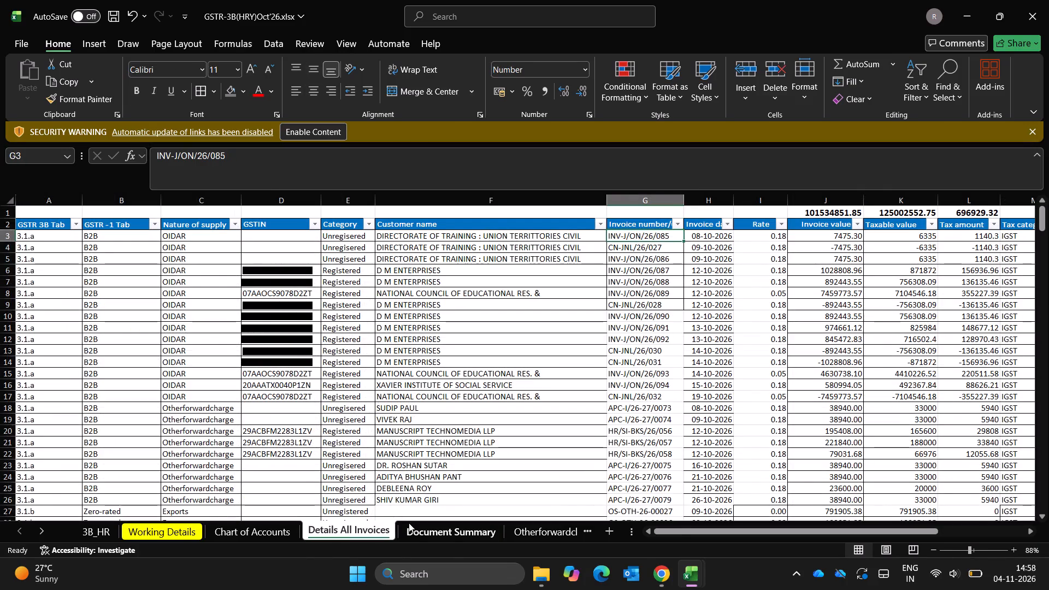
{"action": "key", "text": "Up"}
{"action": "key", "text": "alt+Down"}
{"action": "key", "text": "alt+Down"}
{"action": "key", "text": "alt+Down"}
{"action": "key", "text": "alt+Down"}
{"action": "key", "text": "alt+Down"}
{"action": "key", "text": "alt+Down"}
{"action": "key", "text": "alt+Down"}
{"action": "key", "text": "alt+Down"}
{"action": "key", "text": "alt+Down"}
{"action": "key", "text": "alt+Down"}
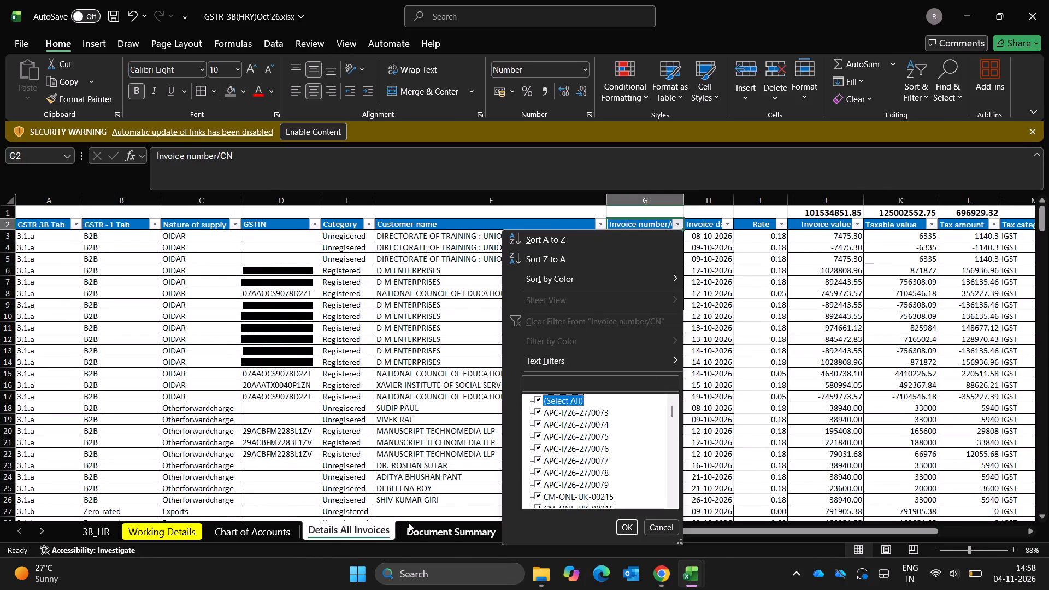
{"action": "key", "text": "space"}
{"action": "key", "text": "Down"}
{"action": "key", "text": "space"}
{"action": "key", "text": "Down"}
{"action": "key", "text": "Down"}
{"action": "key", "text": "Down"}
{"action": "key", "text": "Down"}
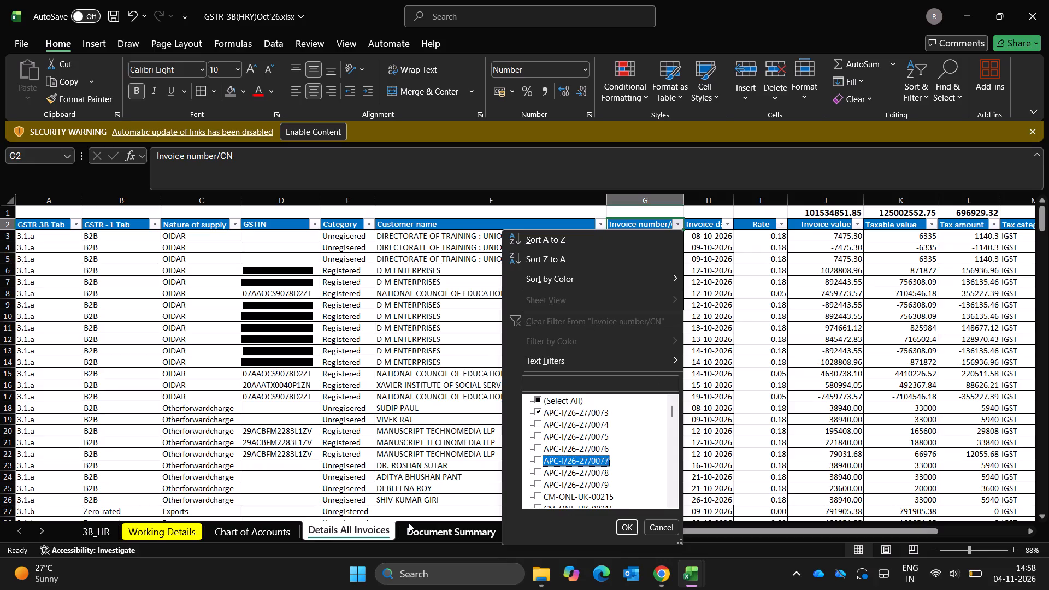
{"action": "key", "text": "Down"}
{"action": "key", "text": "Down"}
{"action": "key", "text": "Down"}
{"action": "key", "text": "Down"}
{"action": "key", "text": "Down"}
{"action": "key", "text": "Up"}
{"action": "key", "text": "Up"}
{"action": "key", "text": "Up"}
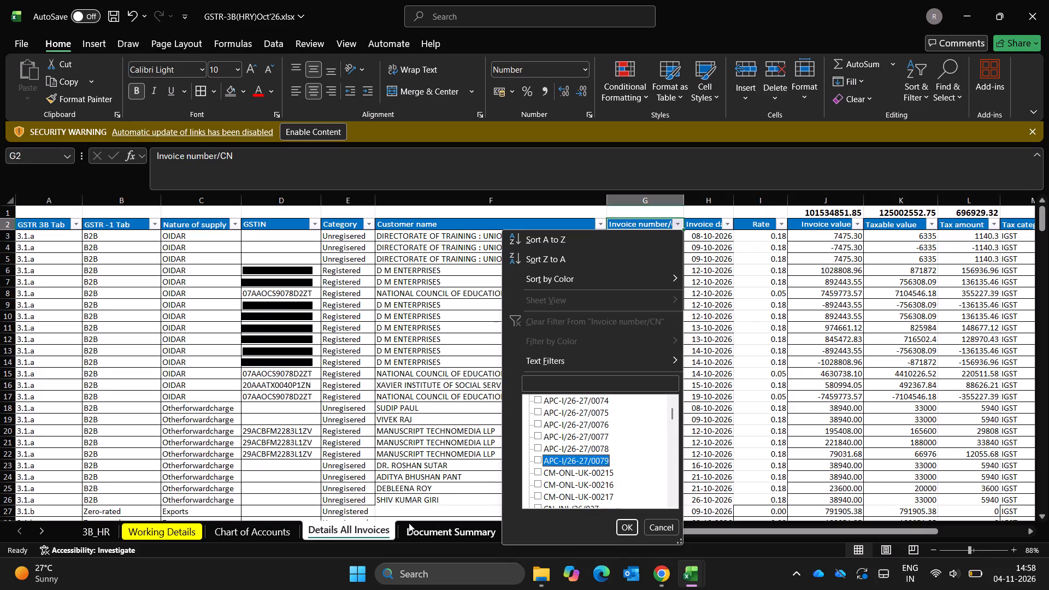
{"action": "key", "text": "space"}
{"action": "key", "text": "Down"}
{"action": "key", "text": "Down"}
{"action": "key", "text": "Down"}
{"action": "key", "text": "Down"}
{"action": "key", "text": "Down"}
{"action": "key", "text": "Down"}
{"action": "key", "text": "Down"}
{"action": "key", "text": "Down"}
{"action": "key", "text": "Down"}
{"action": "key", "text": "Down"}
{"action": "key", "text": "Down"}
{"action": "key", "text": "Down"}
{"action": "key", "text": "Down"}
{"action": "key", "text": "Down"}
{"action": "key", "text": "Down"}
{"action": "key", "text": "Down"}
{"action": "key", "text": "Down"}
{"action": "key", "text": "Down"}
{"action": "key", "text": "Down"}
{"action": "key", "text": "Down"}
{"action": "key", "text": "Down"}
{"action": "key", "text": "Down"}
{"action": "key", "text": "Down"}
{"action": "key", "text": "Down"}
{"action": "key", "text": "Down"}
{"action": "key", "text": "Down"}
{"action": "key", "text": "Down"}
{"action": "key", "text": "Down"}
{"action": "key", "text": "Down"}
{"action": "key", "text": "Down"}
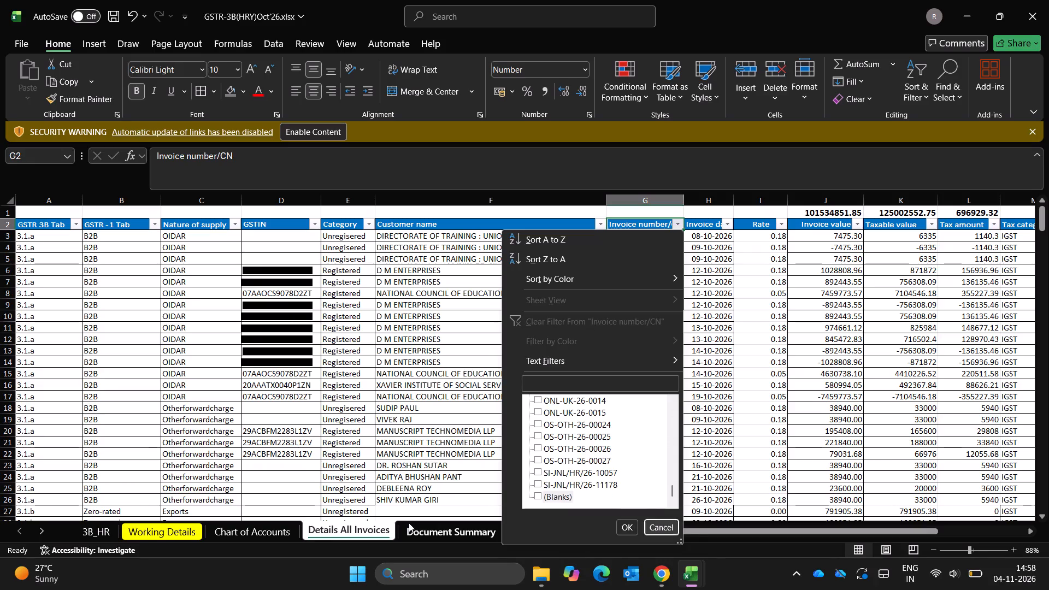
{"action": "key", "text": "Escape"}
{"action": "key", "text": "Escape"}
Filter the Invoice number/CN column on Details All Invoices by the search text APC, with all search results selected.
{"action": "key", "text": "alt+Down"}
{"action": "key", "text": "alt+Down"}
{"action": "key", "text": "alt+Down"}
{"action": "key", "text": "alt+Down"}
{"action": "key", "text": "alt+Down"}
{"action": "key", "text": "alt+Down"}
{"action": "key", "text": "alt+Down"}
{"action": "key", "text": "alt+Down"}
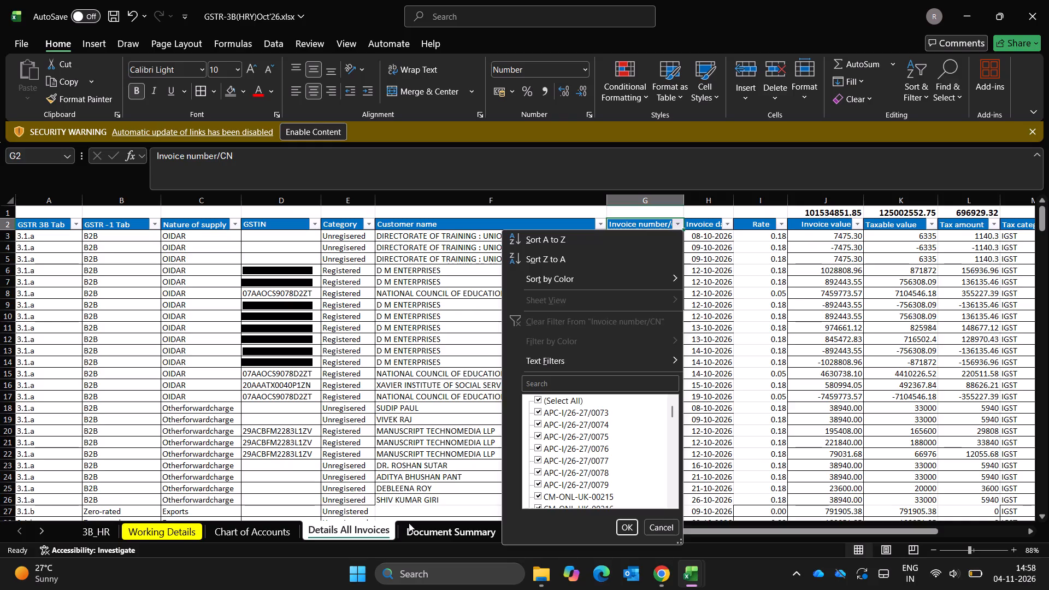
{"action": "key", "text": "Down"}
{"action": "type", "text": "APC"}
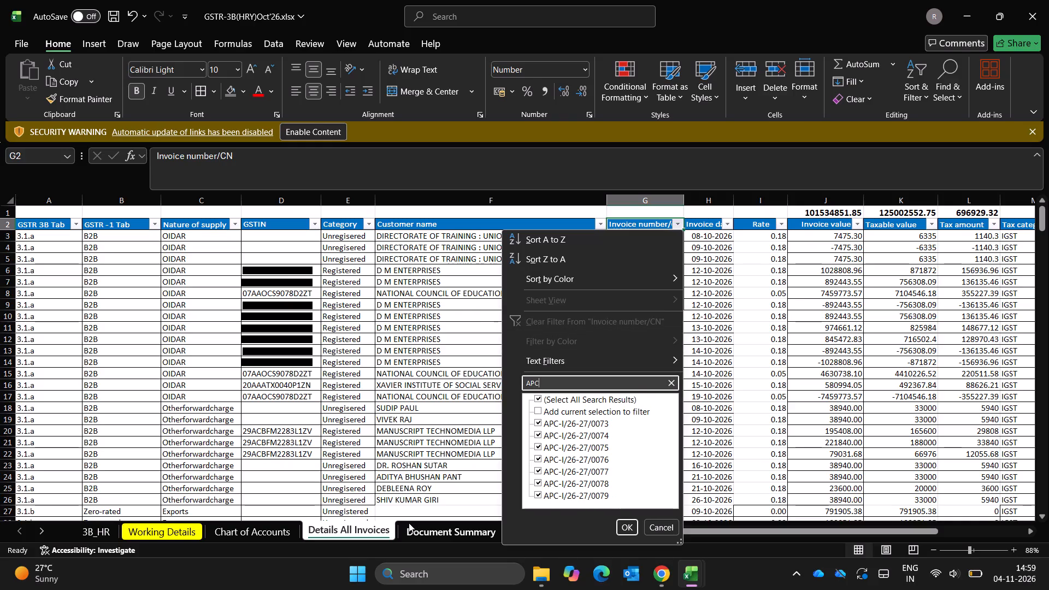
{"action": "key", "text": "Down"}
{"action": "key", "text": "Down"}
{"action": "key", "text": "space"}
{"action": "key", "text": "Down"}
{"action": "key", "text": "Down"}
{"action": "key", "text": "space"}
{"action": "key", "text": "Down"}
{"action": "key", "text": "Down"}
{"action": "key", "text": "Down"}
{"action": "key", "text": "Down"}
{"action": "key", "text": "Down"}
{"action": "key", "text": "Down"}
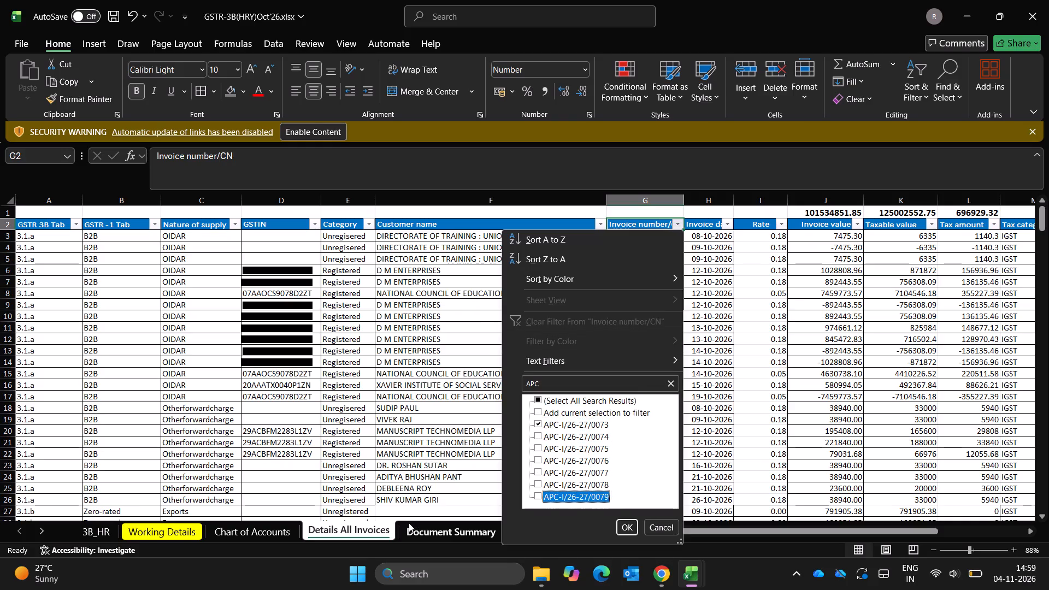
{"action": "key", "text": "space"}
{"action": "key", "text": "Up"}
{"action": "key", "text": "Up"}
{"action": "key", "text": "Up"}
{"action": "key", "text": "Up"}
{"action": "key", "text": "Up"}
{"action": "key", "text": "Up"}
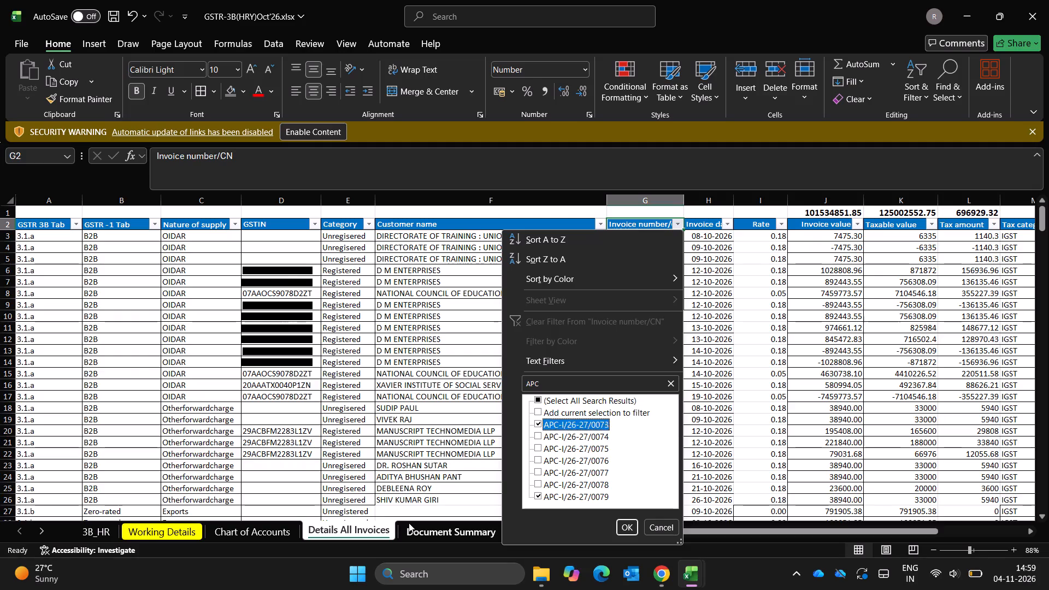
{"action": "key", "text": "Up"}
{"action": "key", "text": "Up"}
{"action": "key", "text": "space"}
{"action": "key", "text": "Return"}
Copy the first APC invoice number, APC-I/26-27/0073, into the From cell of the APC row on Document Summary.
{"action": "key", "text": "Down"}
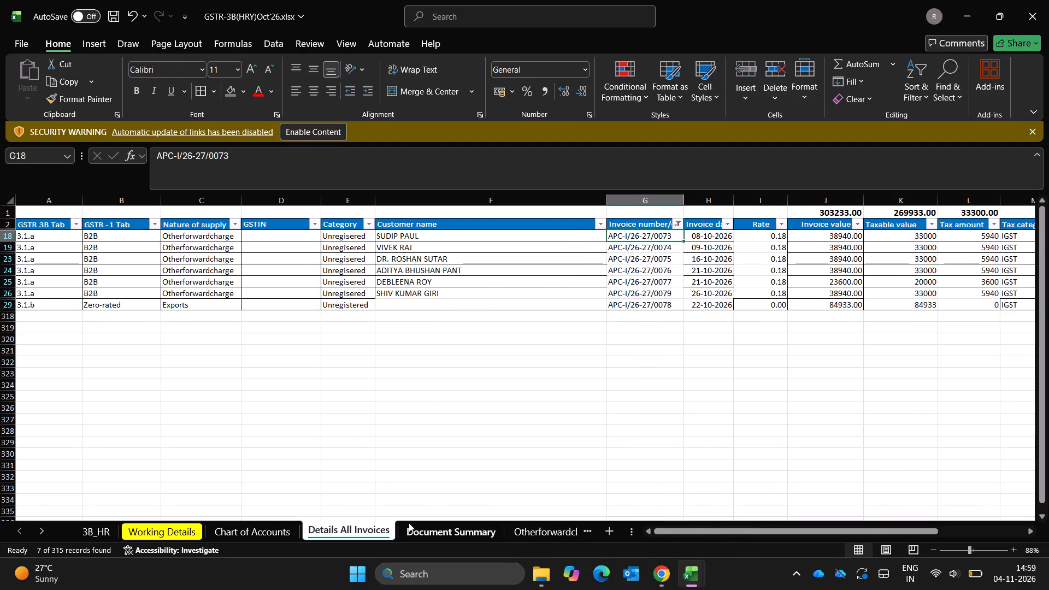
{"action": "key", "text": "ctrl+c"}
{"action": "key", "text": "ctrl+Page_Down"}
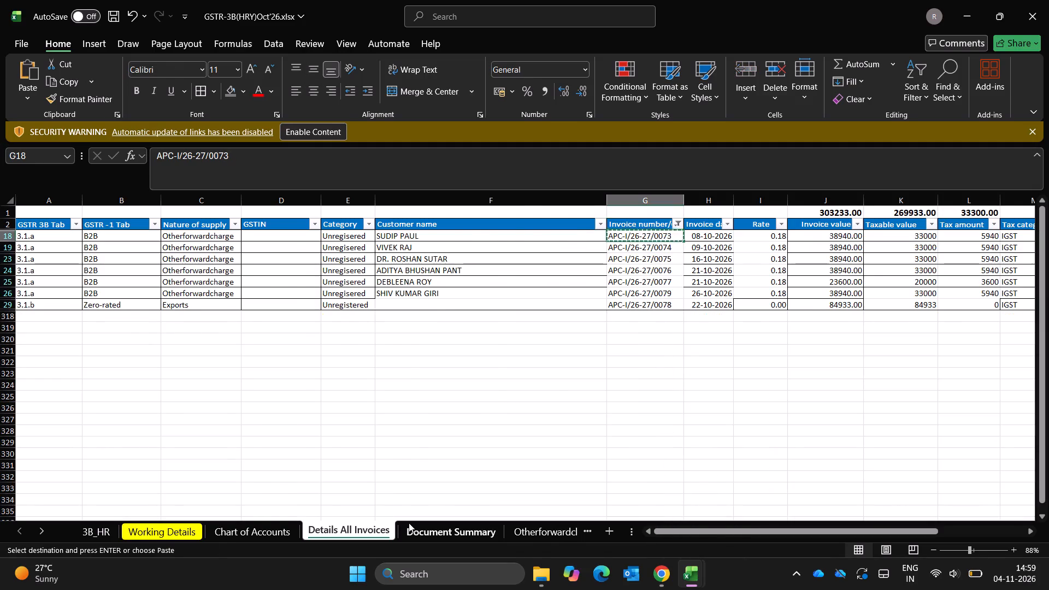
{"action": "key", "text": "ctrl+Page_Down"}
{"action": "key", "text": "ctrl+Page_Down"}
{"action": "key", "text": "ctrl+Page_Down"}
{"action": "key", "text": "ctrl+Page_Down"}
{"action": "key", "text": "ctrl+Page_Down"}
{"action": "key", "text": "ctrl+Page_Up"}
{"action": "key", "text": "ctrl+Page_Up"}
{"action": "key", "text": "ctrl+Page_Up"}
{"action": "key", "text": "ctrl+Page_Up"}
{"action": "key", "text": "ctrl+Page_Up"}
{"action": "key", "text": "ctrl+Page_Up"}
{"action": "key", "text": "ctrl+Page_Up"}
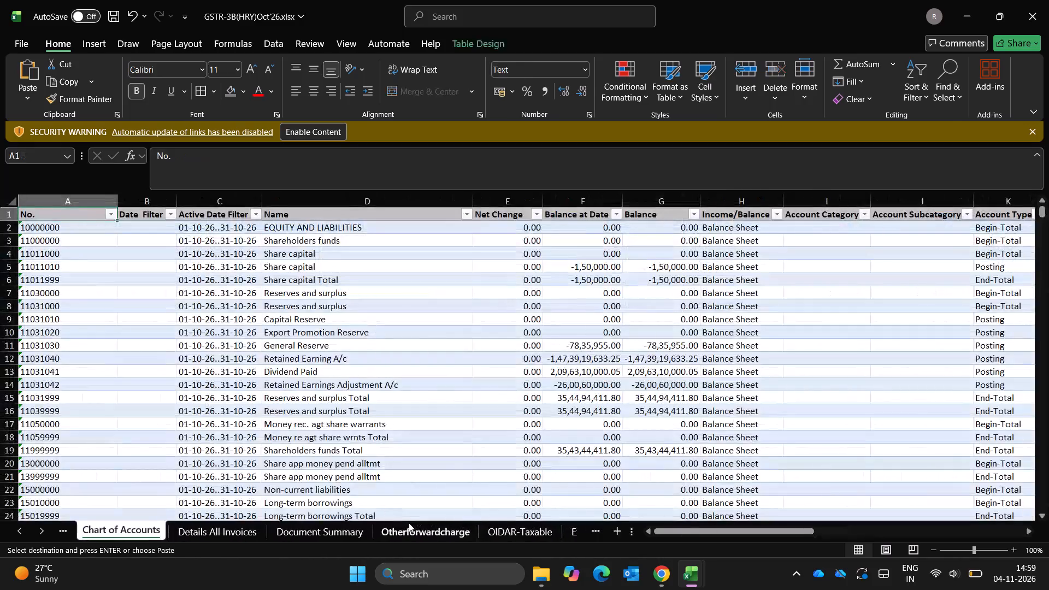
{"action": "key", "text": "ctrl+Page_Down"}
{"action": "key", "text": "ctrl+Page_Down"}
{"action": "key", "text": "Left"}
{"action": "key", "text": "Right"}
{"action": "key", "text": "Down"}
{"action": "key", "text": "Down"}
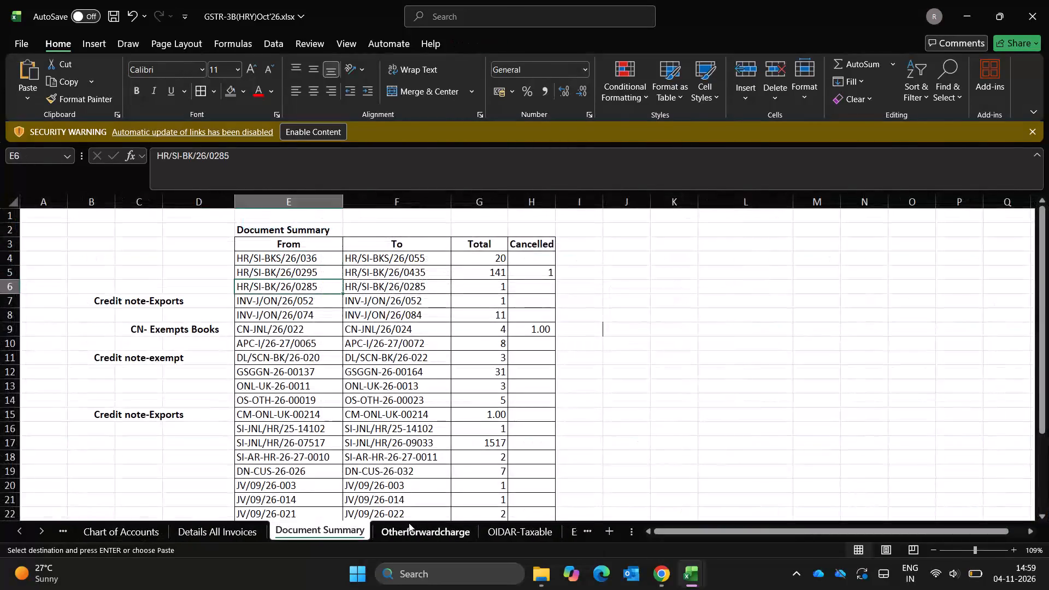
{"action": "key", "text": "Down"}
{"action": "key", "text": "Down"}
{"action": "key", "text": "Down"}
{"action": "key", "text": "Down"}
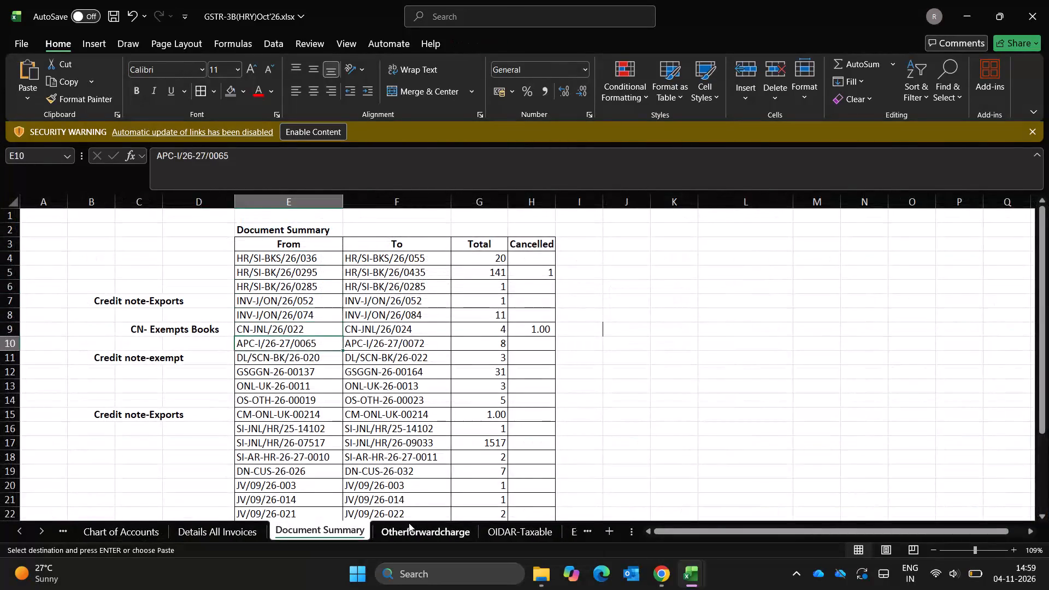
{"action": "key", "text": "ctrl+v"}
Copy invoice number APC-I/26-27/0078 from Details All Invoices into the To cell of the APC row on Document Summary.
{"action": "key", "text": "ctrl+Page_Up"}
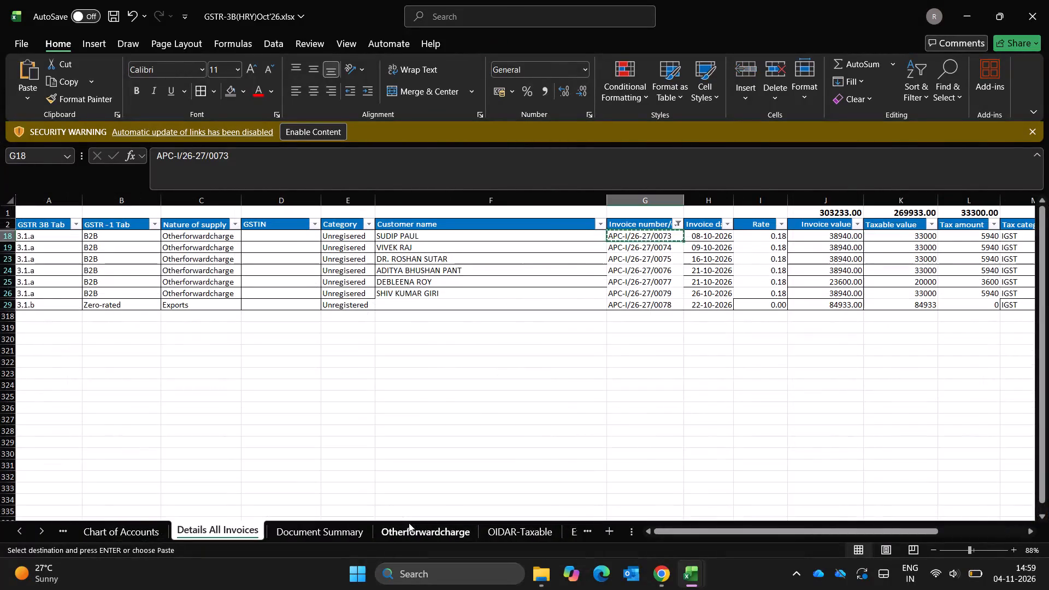
{"action": "key", "text": "Down"}
{"action": "key", "text": "Down"}
{"action": "key", "text": "Down"}
{"action": "key", "text": "Down"}
{"action": "key", "text": "Down"}
{"action": "key", "text": "Down"}
{"action": "key", "text": "ctrl+c"}
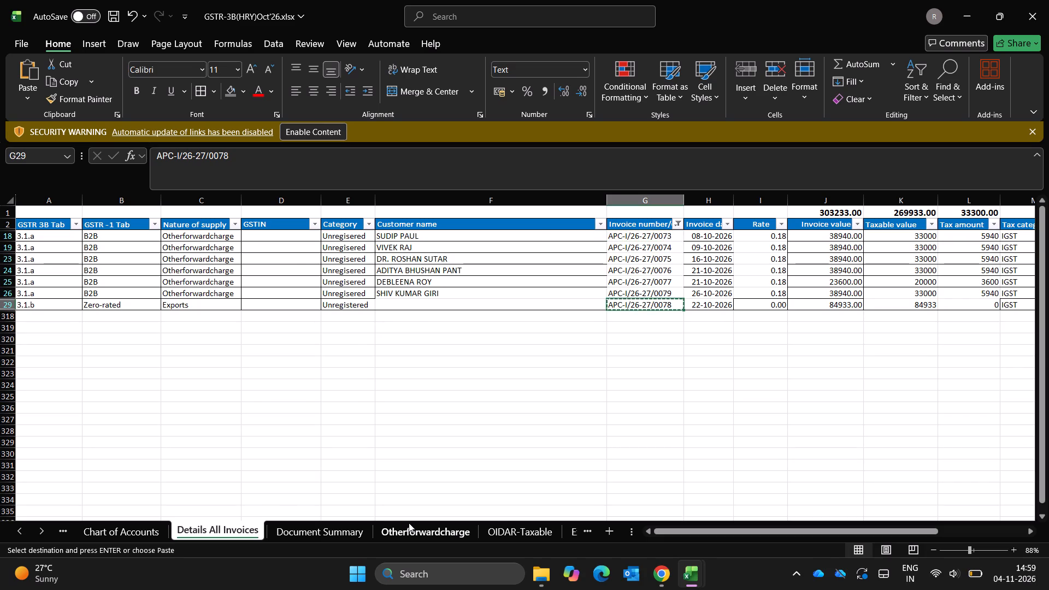
{"action": "key", "text": "ctrl+Page_Down"}
{"action": "key", "text": "Right"}
{"action": "key", "text": "ctrl+v"}
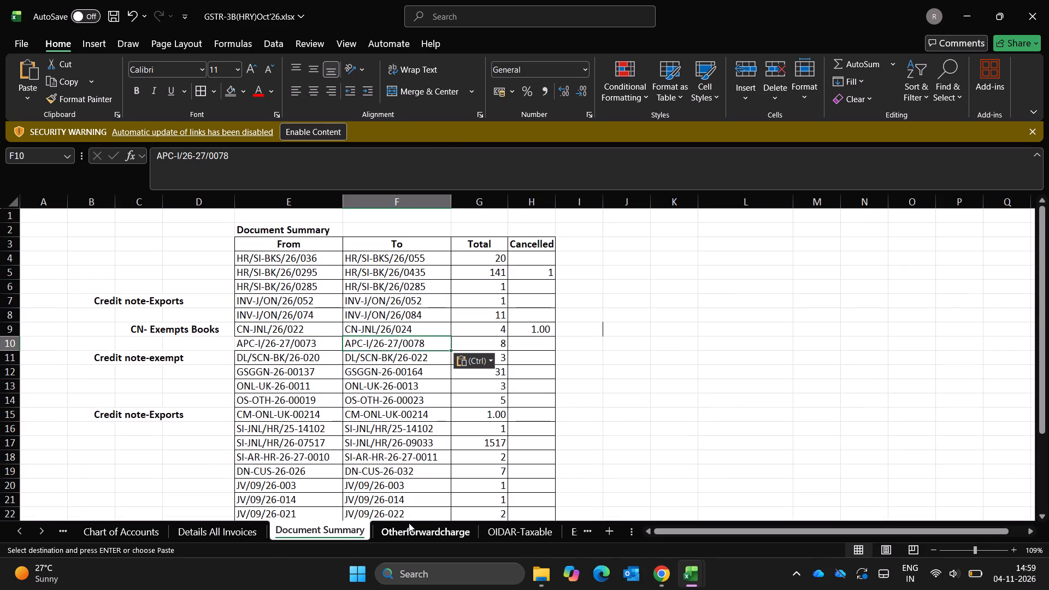
Enter the formula =78-73+1 as the Total of the APC row.
{"action": "key", "text": "Right"}
{"action": "type", "text": "=78-73+1"}
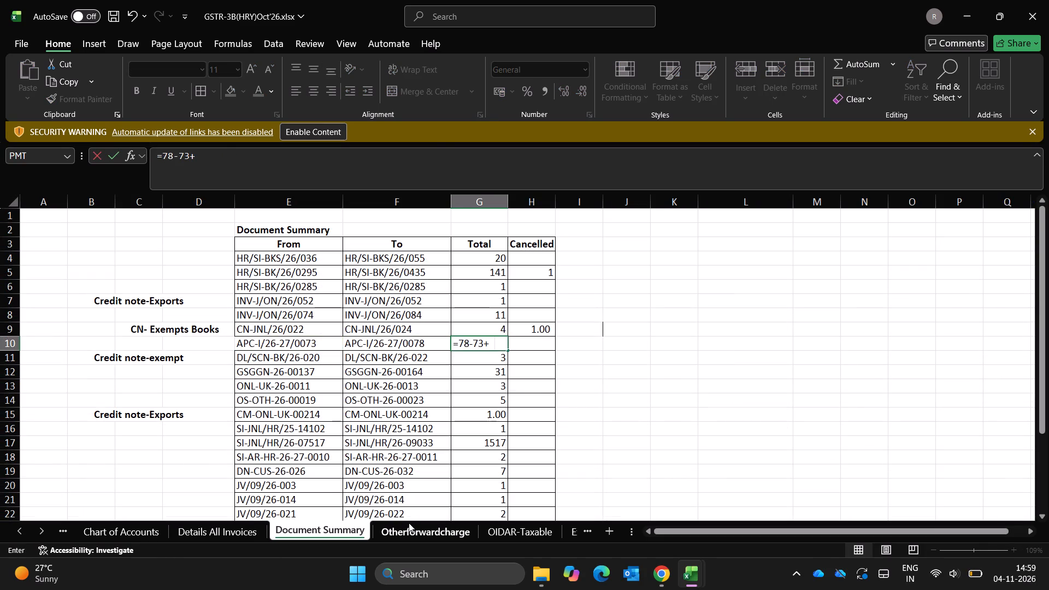
{"action": "key", "text": "Return"}
{"action": "key", "text": "Up"}
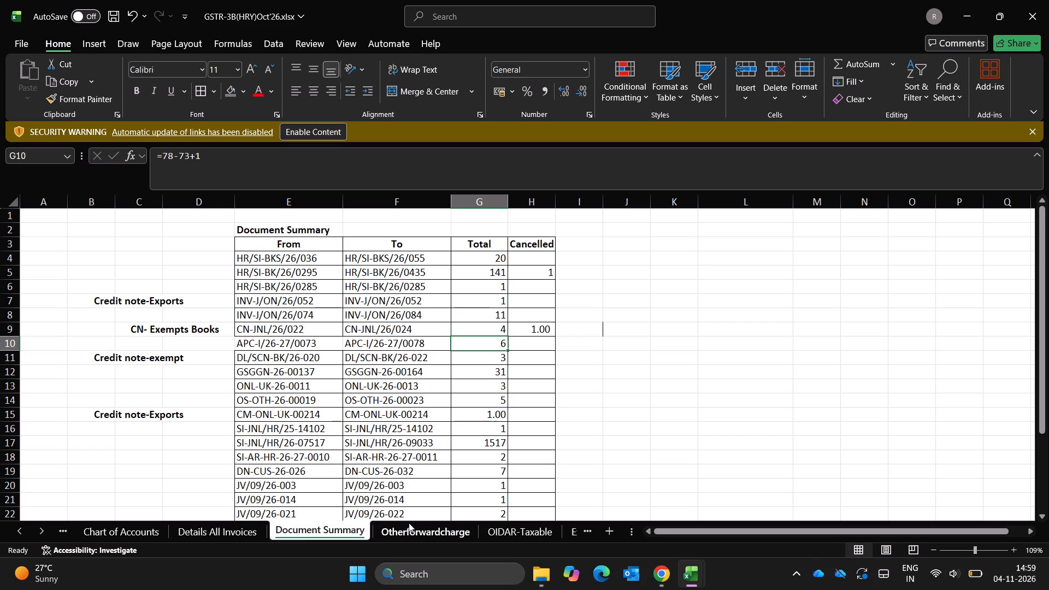
Colour the APC row's From, To and Total values in red font.
{"action": "key", "text": "Left"}
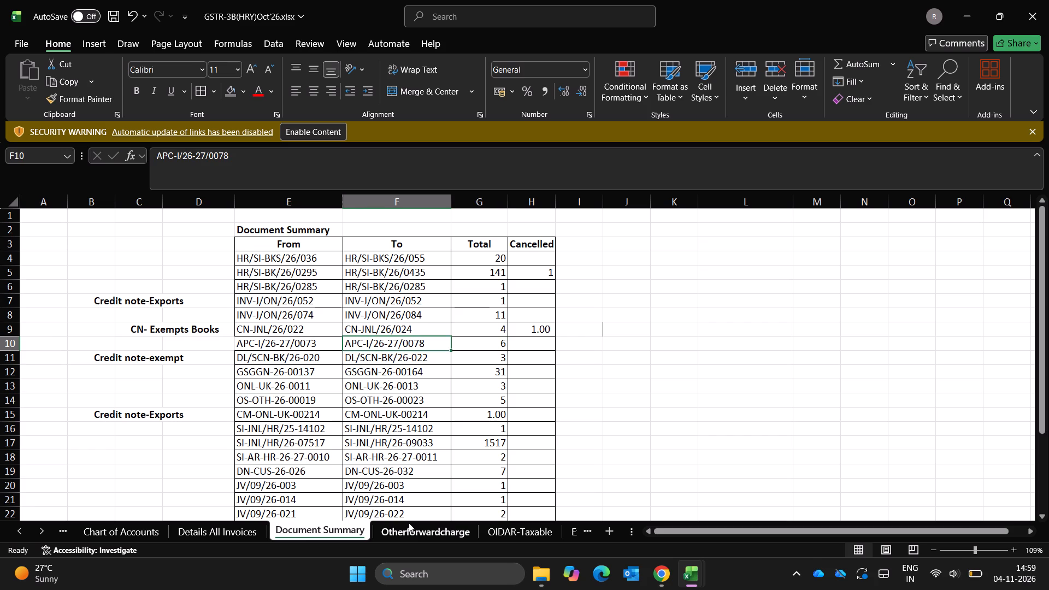
{"action": "key", "text": "Left"}
{"action": "key", "text": "shift+Right"}
{"action": "key", "text": "shift+Right"}
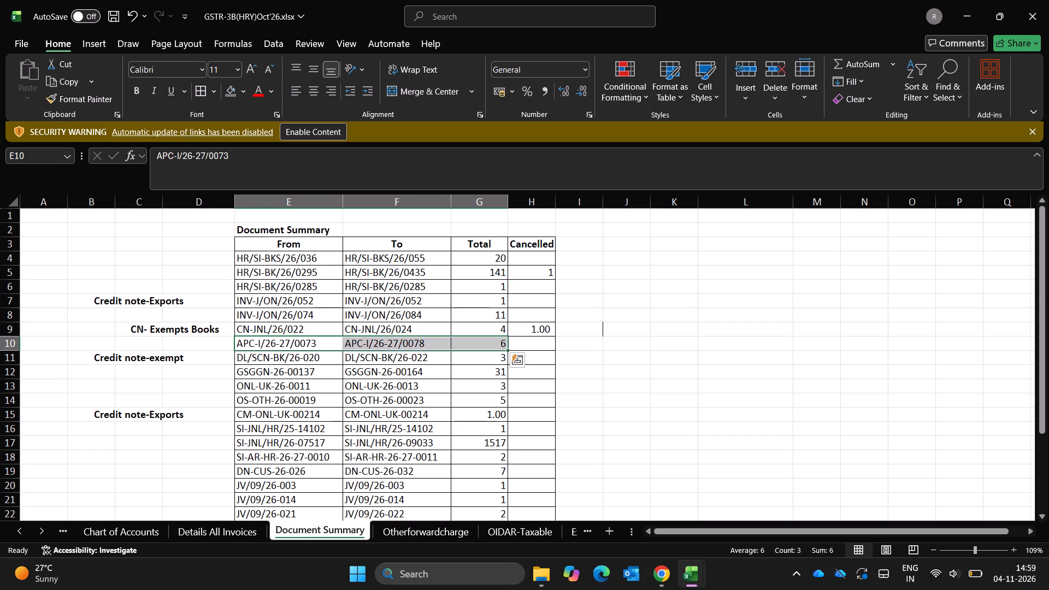
{"action": "left_click", "coordinate": [275, 92]}
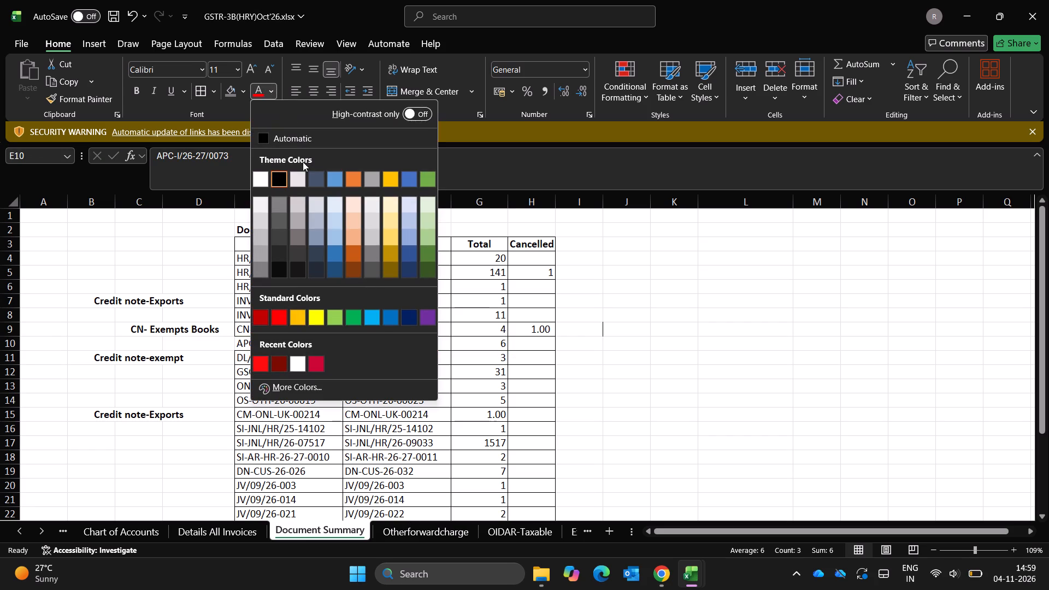
{"action": "left_click", "coordinate": [278, 325]}
{"action": "key", "text": "Escape"}
{"action": "key", "text": "Down"}
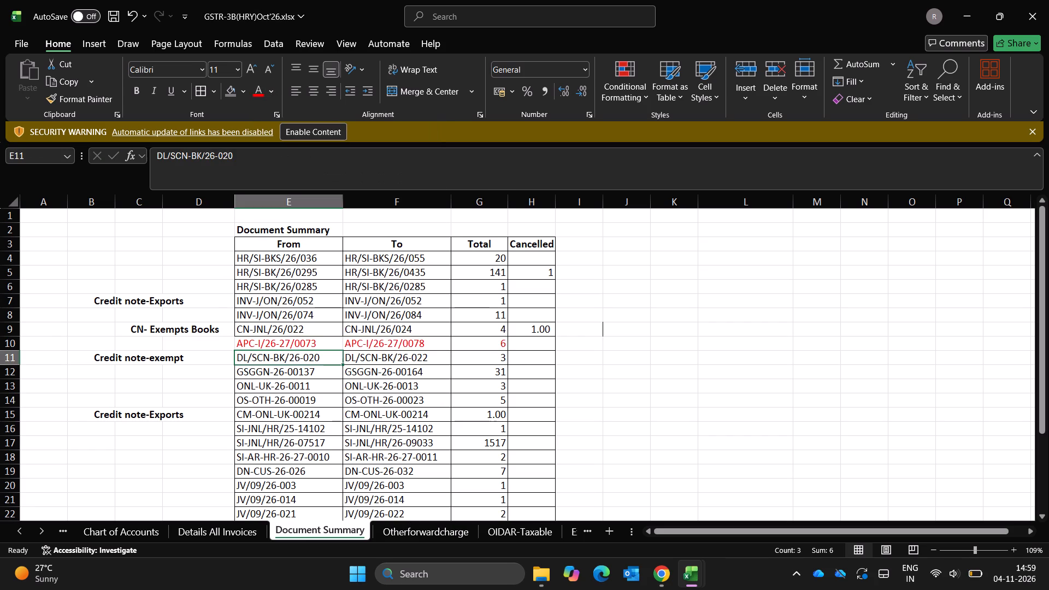
{"action": "key", "text": "Up"}
Remove the APC filter from the Invoice number/CN column on Details All Invoices by reselecting all values.
{"action": "key", "text": "ctrl+Page_Up"}
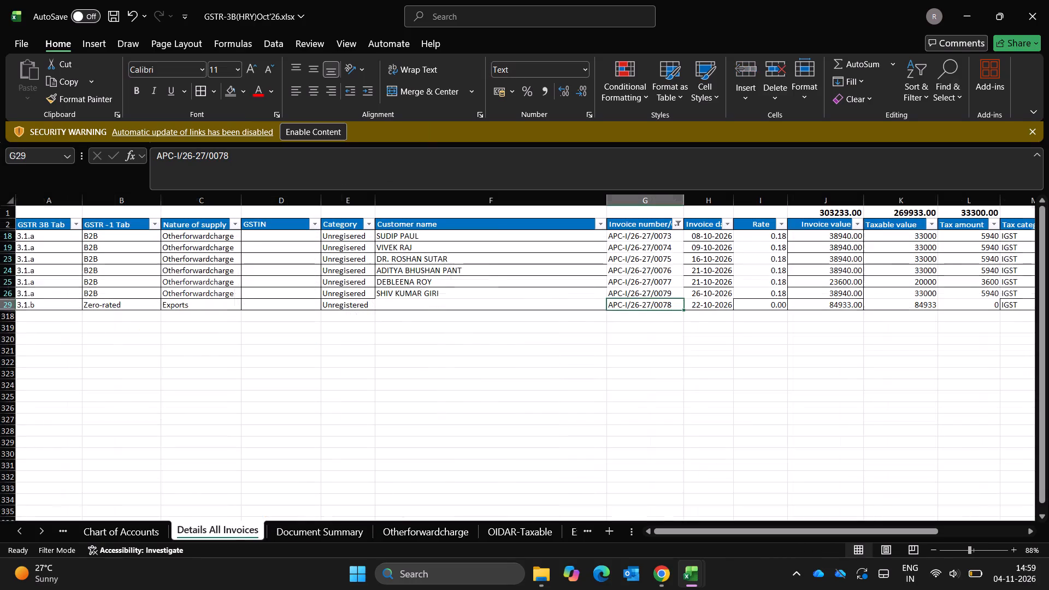
{"action": "key", "text": "Up"}
{"action": "key", "text": "ctrl+Up"}
{"action": "key", "text": "alt+Down"}
{"action": "key", "text": "alt+Down"}
{"action": "key", "text": "alt+Down"}
{"action": "key", "text": "alt+Down"}
{"action": "key", "text": "alt+Down"}
{"action": "key", "text": "alt+Down"}
{"action": "key", "text": "alt+Down"}
{"action": "key", "text": "alt+Down"}
{"action": "key", "text": "alt+Down"}
{"action": "key", "text": "alt+Down"}
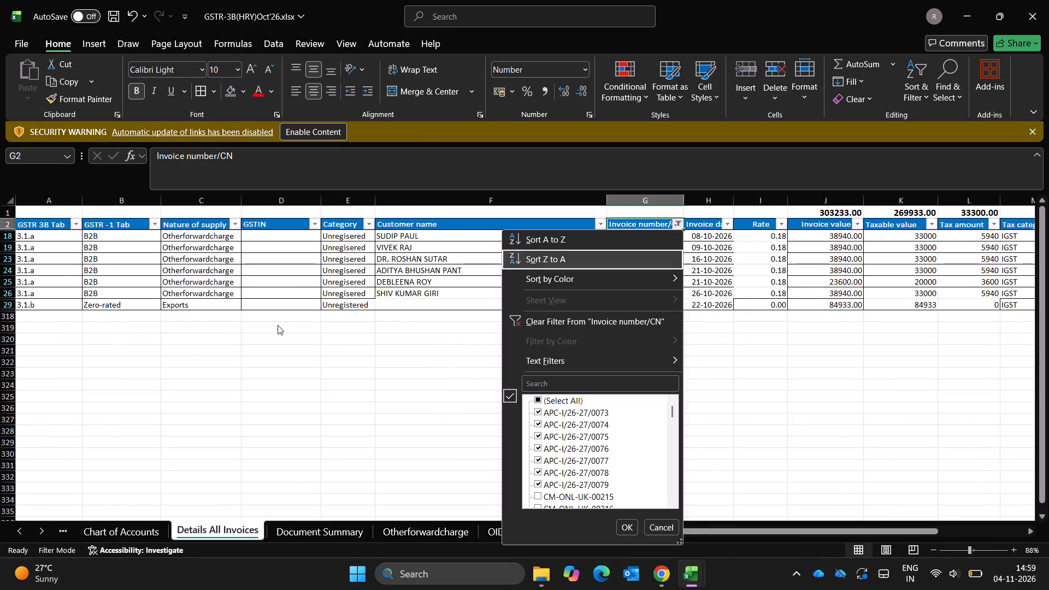
{"action": "key", "text": "space"}
{"action": "key", "text": "Return"}
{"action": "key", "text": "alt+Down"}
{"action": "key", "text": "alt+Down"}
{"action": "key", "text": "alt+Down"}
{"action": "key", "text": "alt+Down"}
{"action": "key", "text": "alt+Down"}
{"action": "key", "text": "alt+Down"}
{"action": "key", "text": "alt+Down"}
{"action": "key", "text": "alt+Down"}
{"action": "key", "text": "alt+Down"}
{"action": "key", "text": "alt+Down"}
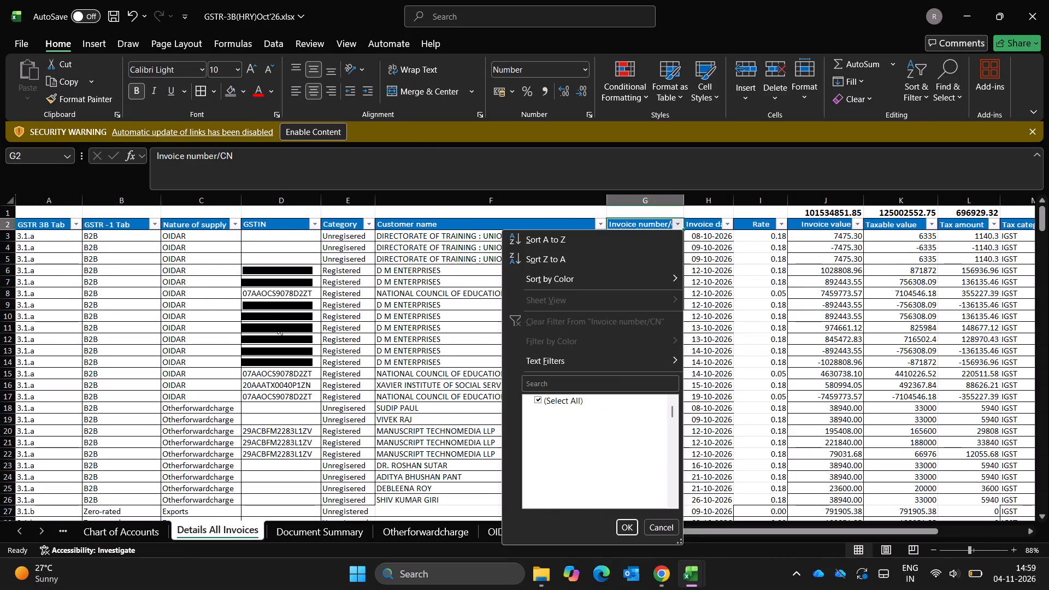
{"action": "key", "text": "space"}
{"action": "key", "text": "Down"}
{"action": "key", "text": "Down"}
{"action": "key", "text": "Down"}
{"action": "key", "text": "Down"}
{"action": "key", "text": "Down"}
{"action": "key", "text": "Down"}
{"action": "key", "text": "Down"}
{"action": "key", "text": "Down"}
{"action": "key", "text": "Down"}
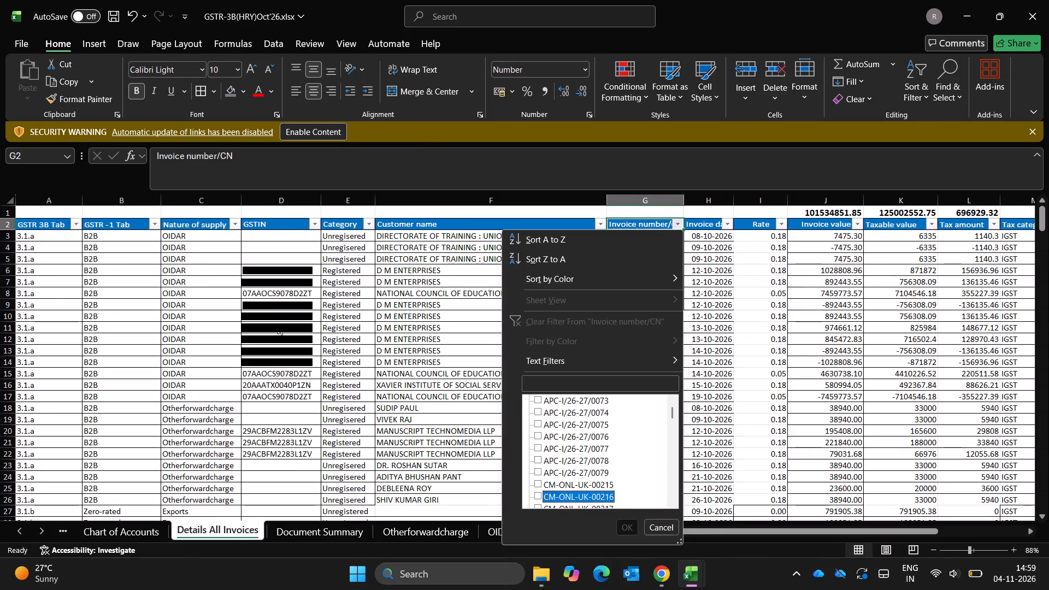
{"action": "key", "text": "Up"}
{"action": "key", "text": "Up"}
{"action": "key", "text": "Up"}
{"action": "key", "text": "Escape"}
Filter the Invoice number/CN column on Details All Invoices by the search text CM.
{"action": "key", "text": "alt+Down"}
{"action": "key", "text": "alt+Down"}
{"action": "key", "text": "alt+Down"}
{"action": "key", "text": "alt+Down"}
{"action": "key", "text": "alt+Down"}
{"action": "key", "text": "alt+Down"}
{"action": "key", "text": "alt+Down"}
{"action": "key", "text": "alt+Down"}
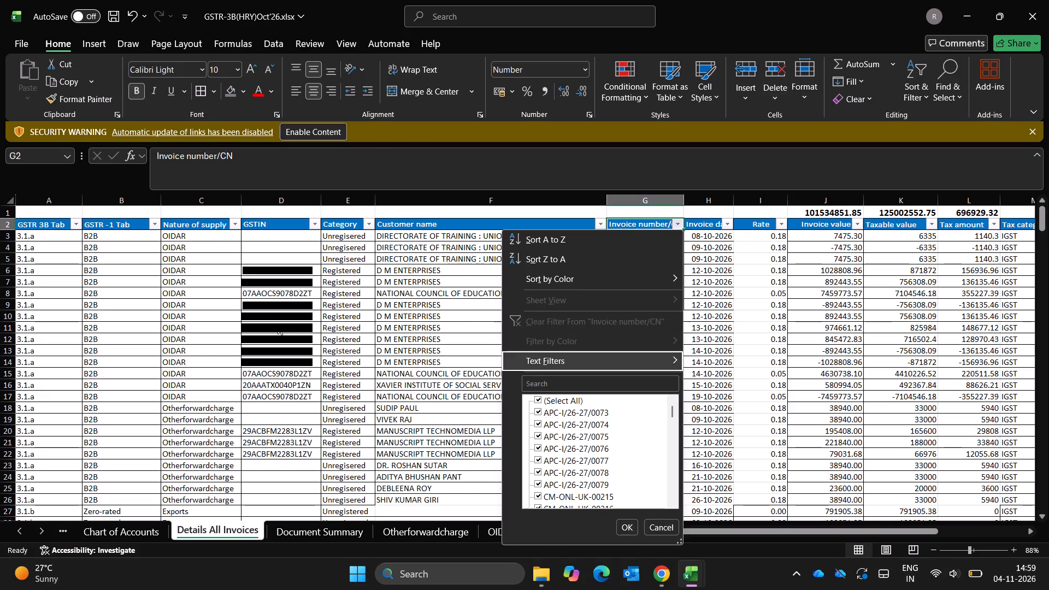
{"action": "key", "text": "Down"}
{"action": "type", "text": "CM"}
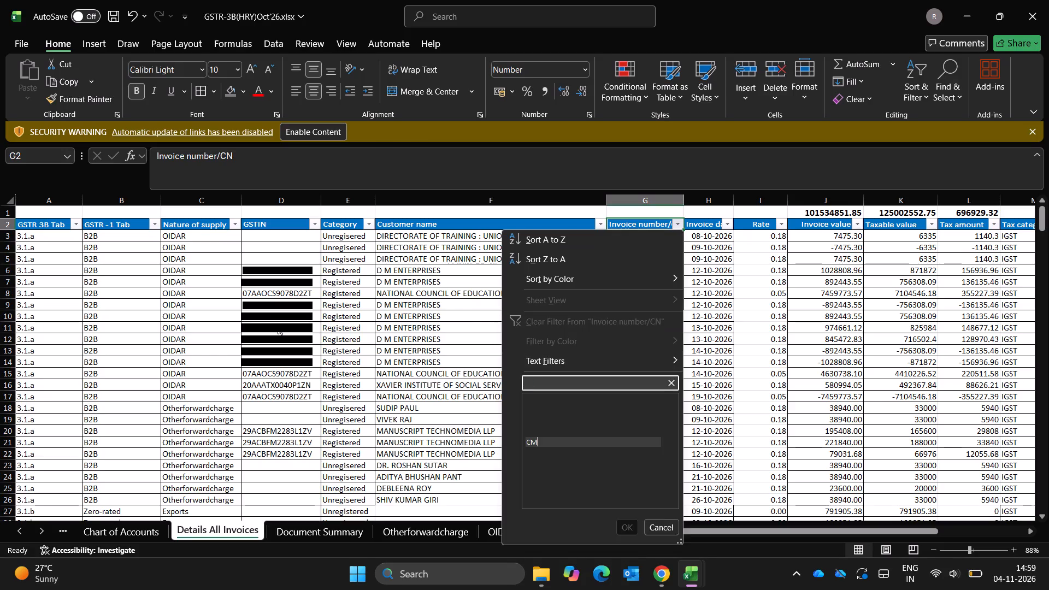
{"action": "key", "text": "Return"}
Copy the lowest CM number, CM-ONL-UK-00215, into the From cell of the CM-ONL-UK row on Document Summary.
{"action": "key", "text": "Down"}
{"action": "key", "text": "Down"}
{"action": "key", "text": "Down"}
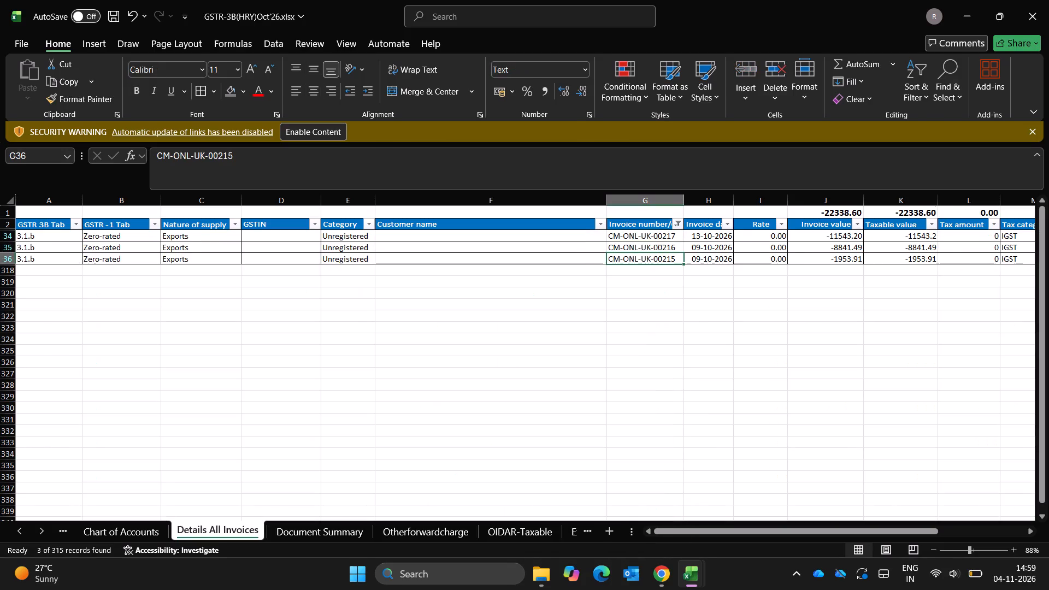
{"action": "key", "text": "ctrl+c"}
{"action": "key", "text": "ctrl+Page_Down"}
{"action": "key", "text": "ctrl+Page_Down"}
{"action": "key", "text": "ctrl+Page_Down"}
{"action": "key", "text": "ctrl+Page_Down"}
{"action": "key", "text": "ctrl+Page_Down"}
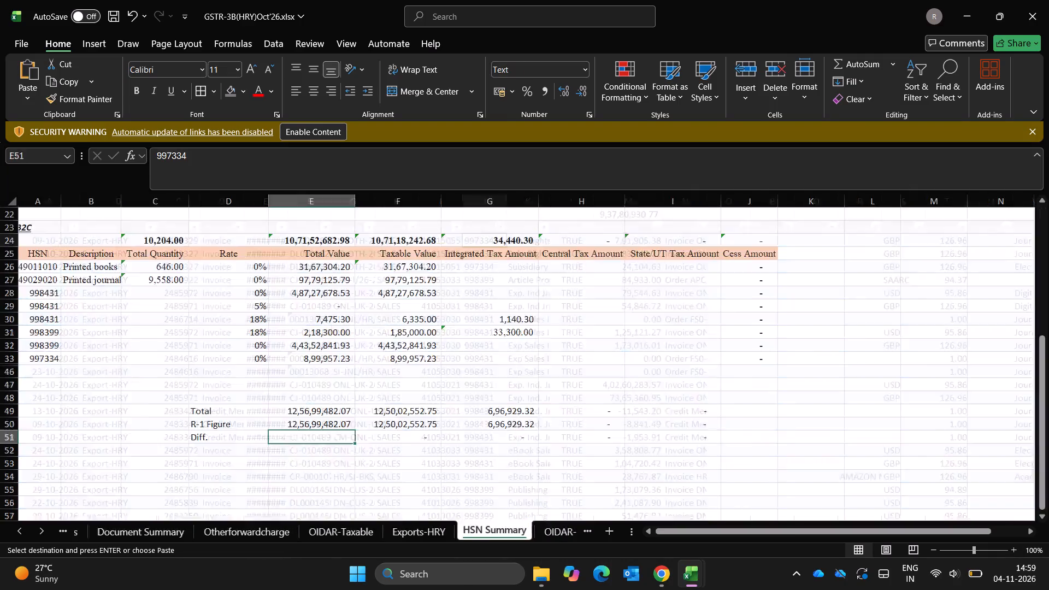
{"action": "key", "text": "ctrl+Page_Down"}
{"action": "key", "text": "ctrl+Page_Down"}
{"action": "key", "text": "ctrl+Page_Down"}
{"action": "key", "text": "ctrl+Page_Down"}
{"action": "key", "text": "ctrl+Page_Down"}
{"action": "key", "text": "ctrl+Page_Up"}
{"action": "key", "text": "ctrl+Page_Up"}
{"action": "key", "text": "ctrl+Page_Up"}
{"action": "key", "text": "ctrl+Page_Up"}
{"action": "key", "text": "ctrl+Page_Up"}
{"action": "key", "text": "ctrl+Page_Up"}
{"action": "key", "text": "ctrl+Page_Up"}
{"action": "key", "text": "ctrl+Page_Up"}
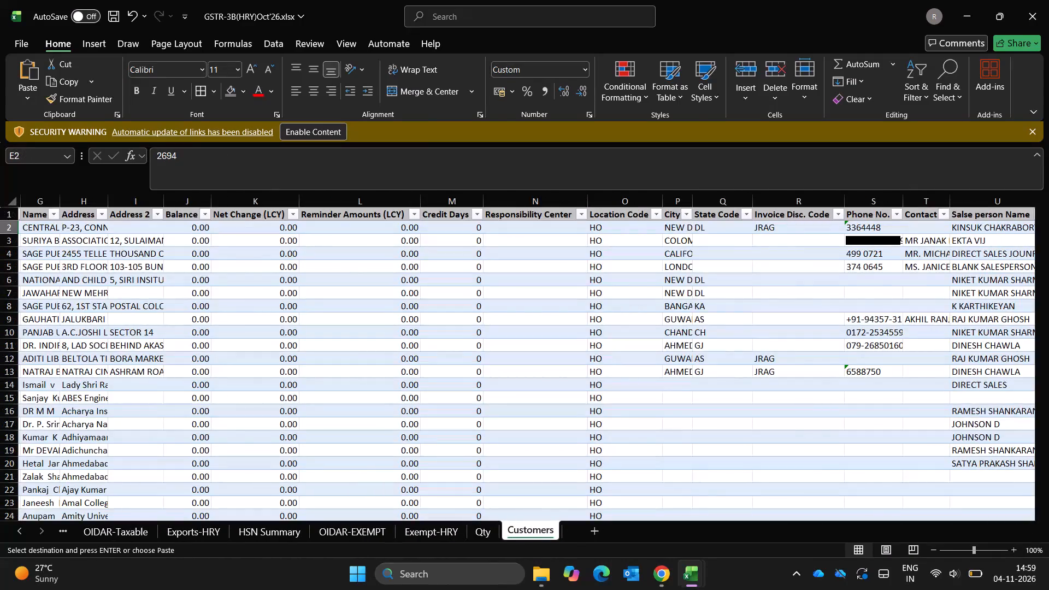
{"action": "key", "text": "ctrl+Page_Up"}
{"action": "key", "text": "ctrl+Page_Up"}
{"action": "key", "text": "ctrl+Page_Up"}
{"action": "key", "text": "ctrl+Page_Up"}
{"action": "key", "text": "ctrl+Page_Up"}
{"action": "key", "text": "ctrl+Page_Up"}
{"action": "key", "text": "ctrl+Page_Up"}
{"action": "key", "text": "ctrl+Page_Up"}
{"action": "key", "text": "ctrl+Page_Up"}
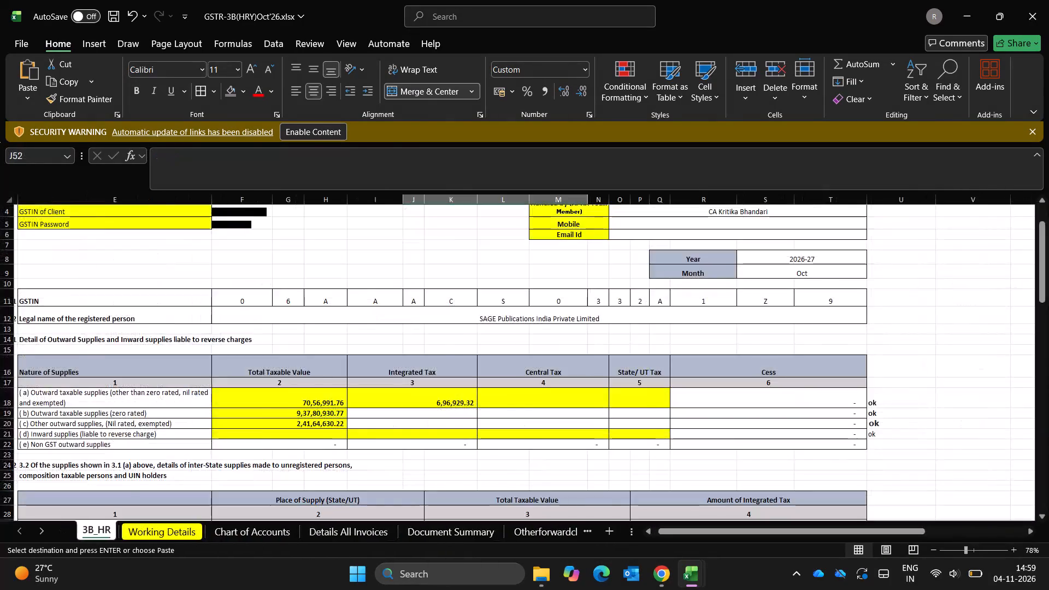
{"action": "key", "text": "ctrl+Page_Down"}
{"action": "key", "text": "ctrl+Page_Down"}
{"action": "key", "text": "ctrl+Page_Down"}
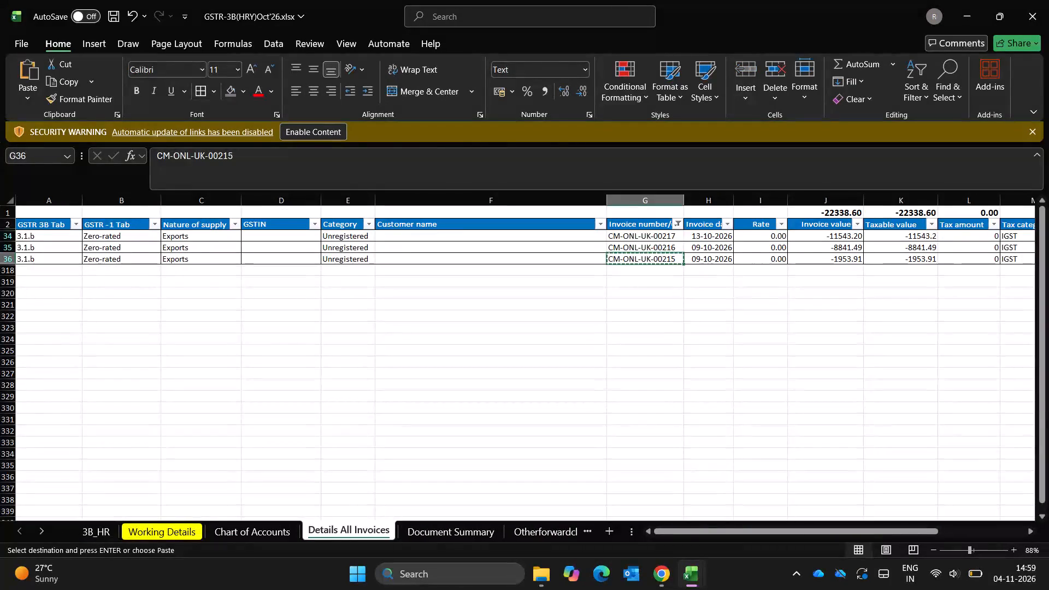
{"action": "key", "text": "ctrl+Page_Down"}
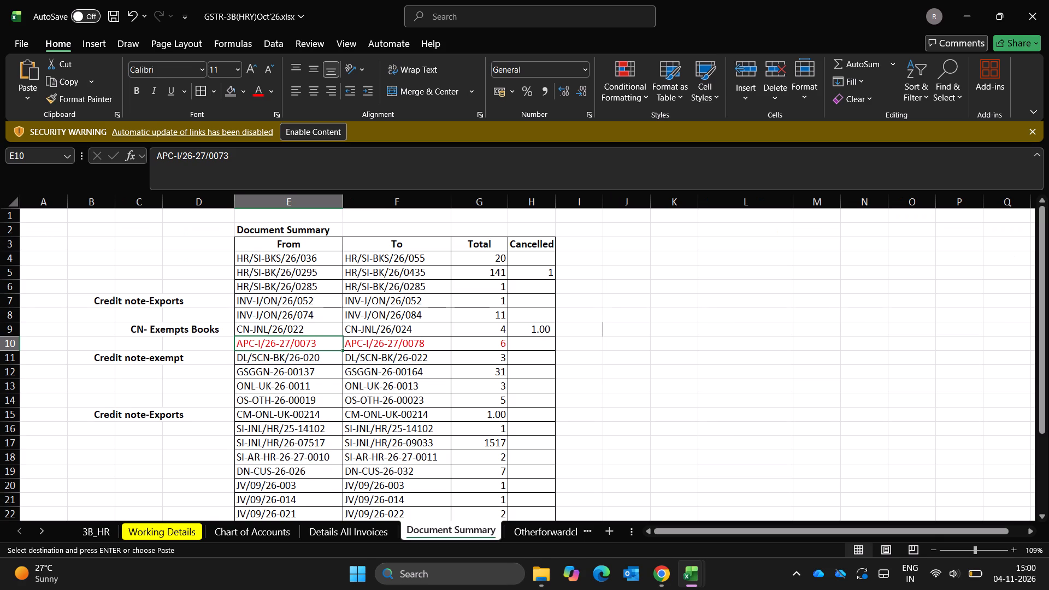
{"action": "key", "text": "Up"}
{"action": "key", "text": "Up"}
{"action": "key", "text": "Down"}
{"action": "key", "text": "Down"}
{"action": "key", "text": "Down"}
{"action": "key", "text": "Down"}
{"action": "key", "text": "Down"}
{"action": "key", "text": "Down"}
{"action": "key", "text": "Down"}
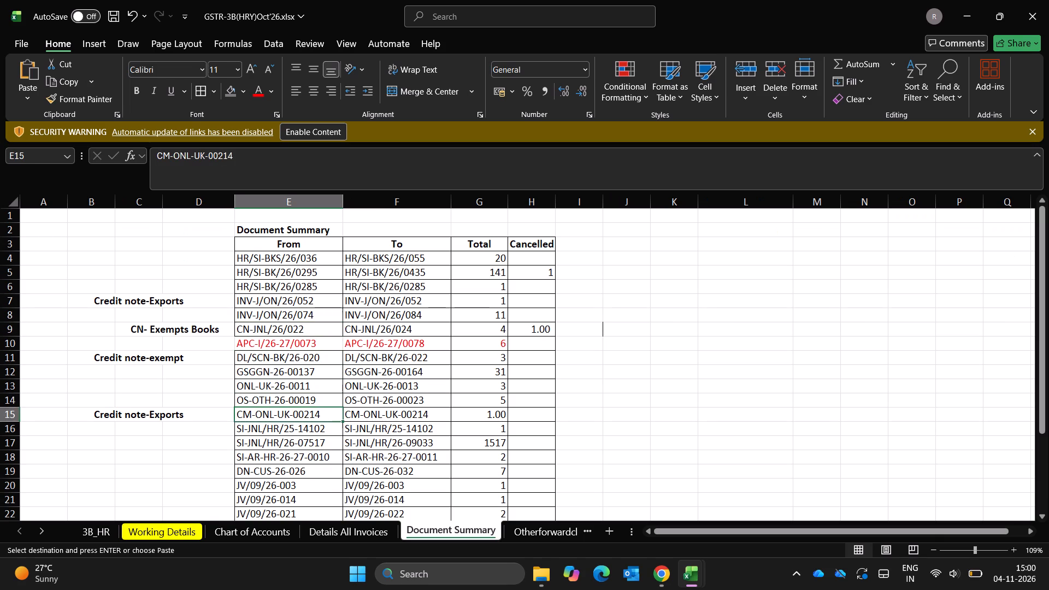
{"action": "key", "text": "ctrl+v"}
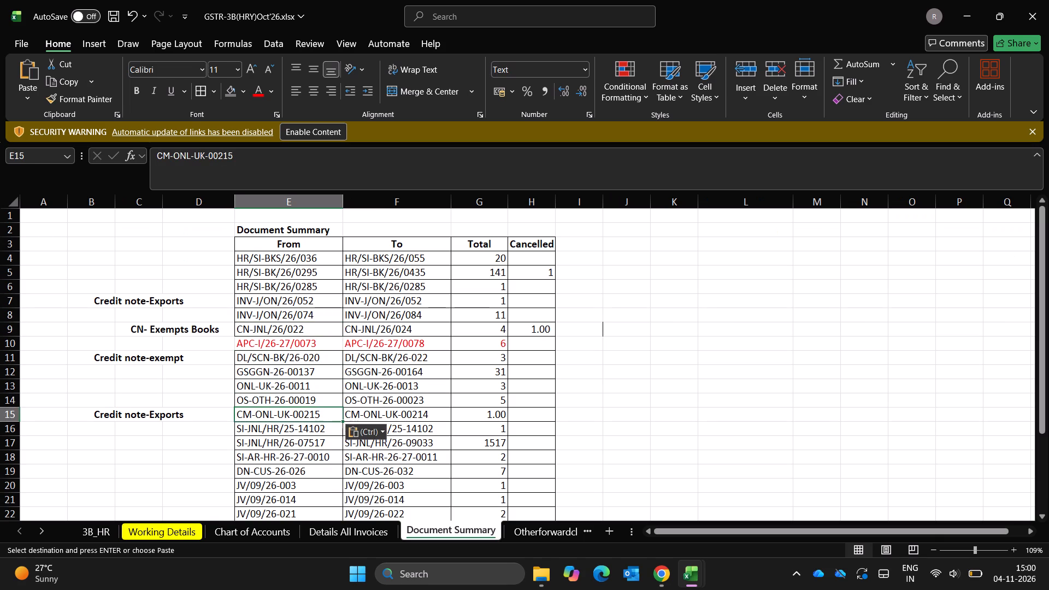
Copy the highest CM number, CM-ONL-UK-00217, from Details All Invoices into the To cell of the CM-ONL-UK row on Document Summary.
{"action": "key", "text": "ctrl+Page_Up"}
{"action": "key", "text": "Up"}
{"action": "key", "text": "Up"}
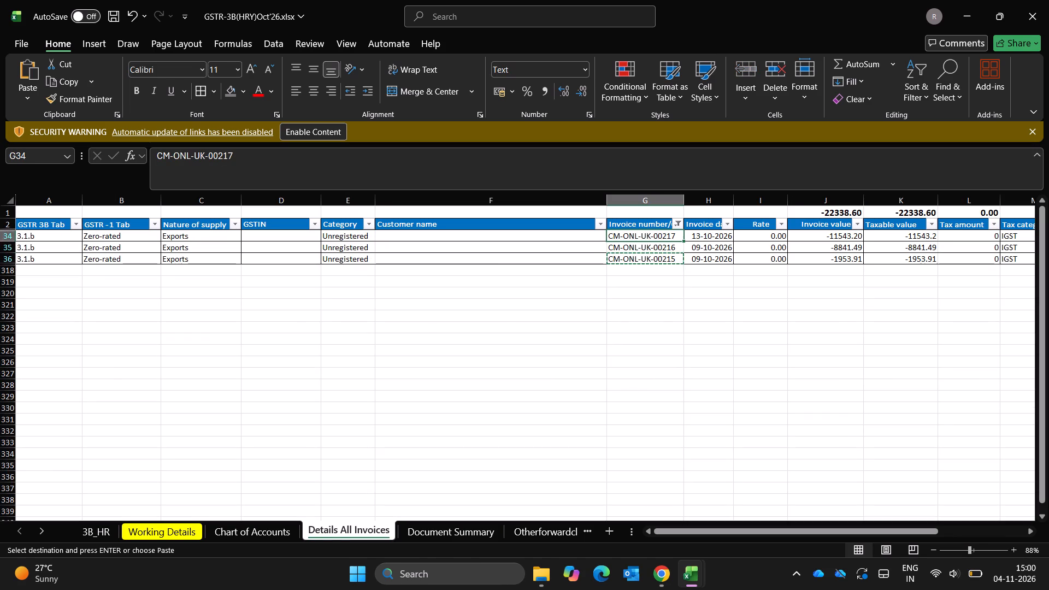
{"action": "key", "text": "ctrl+c"}
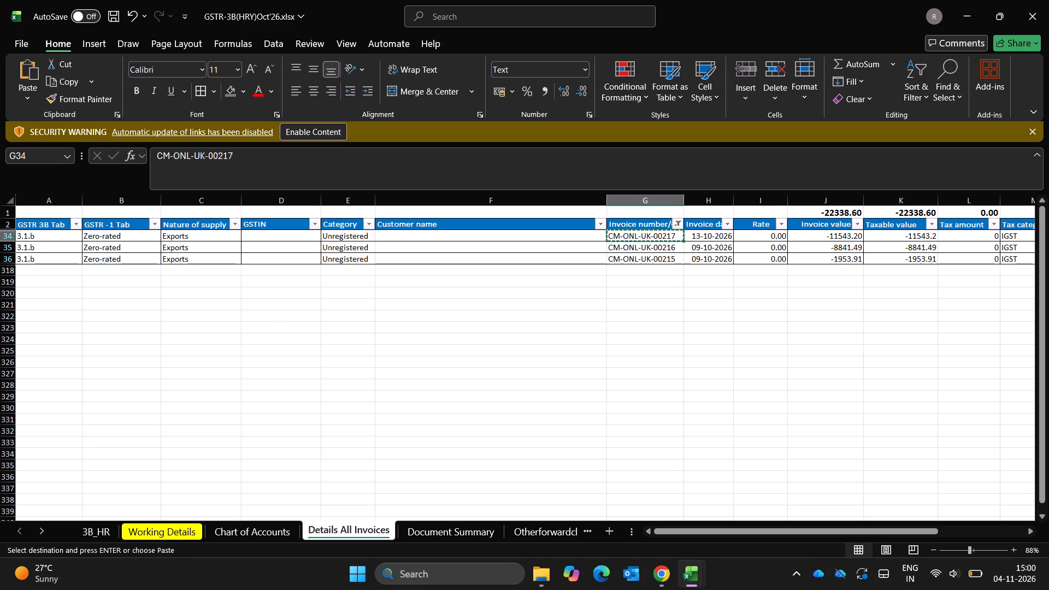
{"action": "key", "text": "ctrl+Page_Down"}
{"action": "key", "text": "Right"}
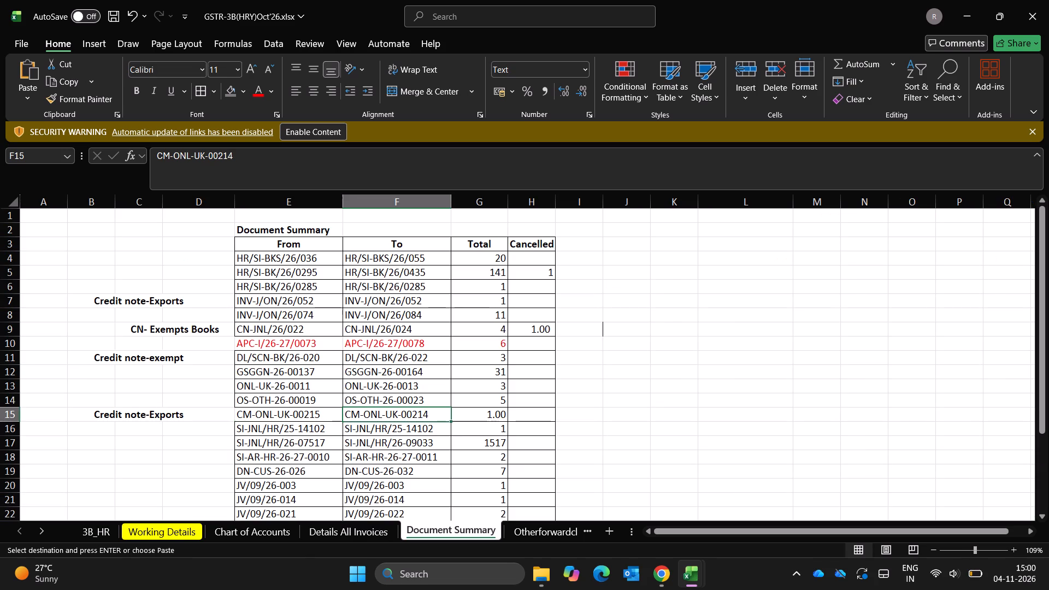
{"action": "key", "text": "ctrl+v"}
Enter the formula =17-15+1 as the Total of the CM-ONL-UK row.
{"action": "key", "text": "Right"}
{"action": "key", "text": "equal"}
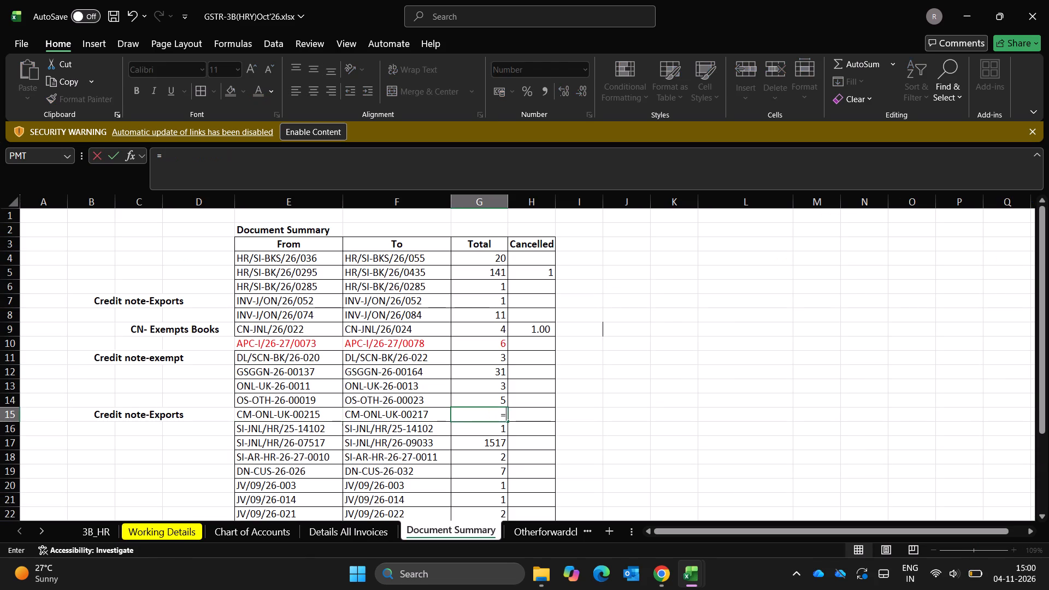
{"action": "type", "text": "17-15+1"}
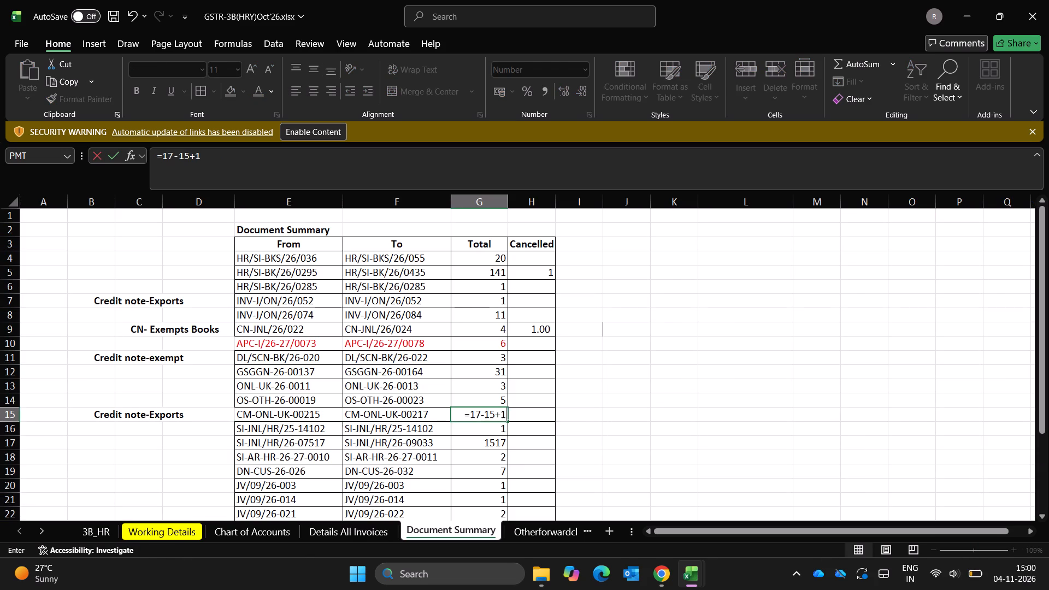
{"action": "key", "text": "Return"}
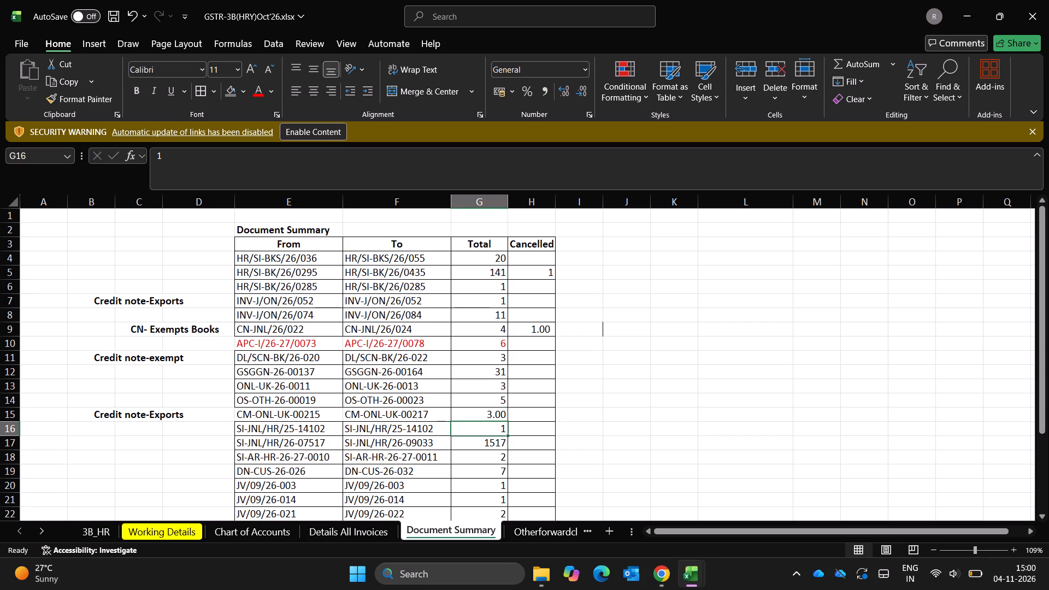
Colour the From, To and Total cells of the CM-ONL-UK row red on Document Summary.
{"action": "key", "text": "Up"}
{"action": "key", "text": "shift+Left"}
{"action": "key", "text": "shift+Left"}
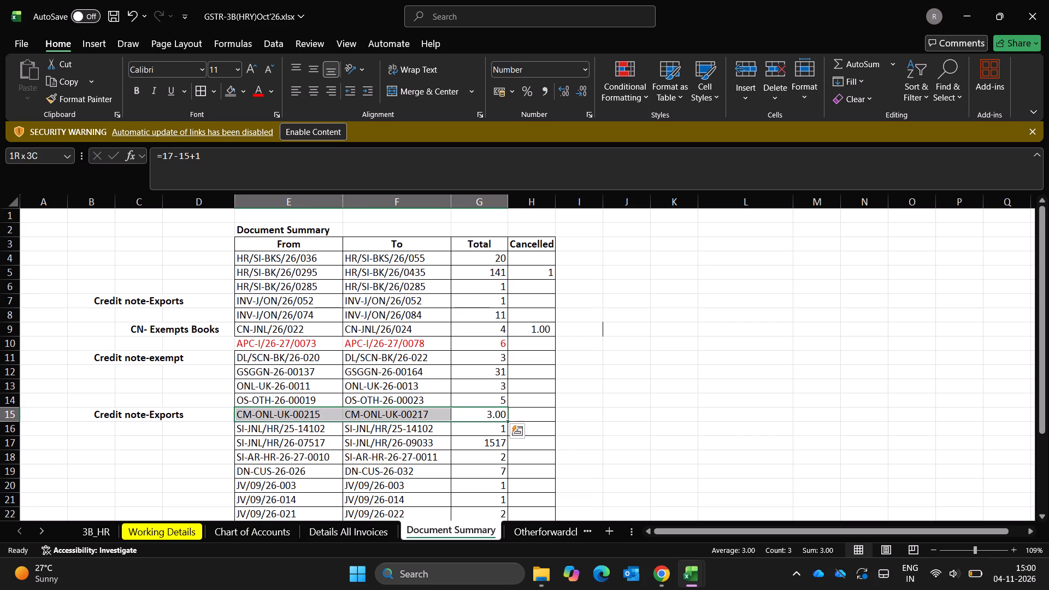
{"action": "left_click", "coordinate": [259, 92]}
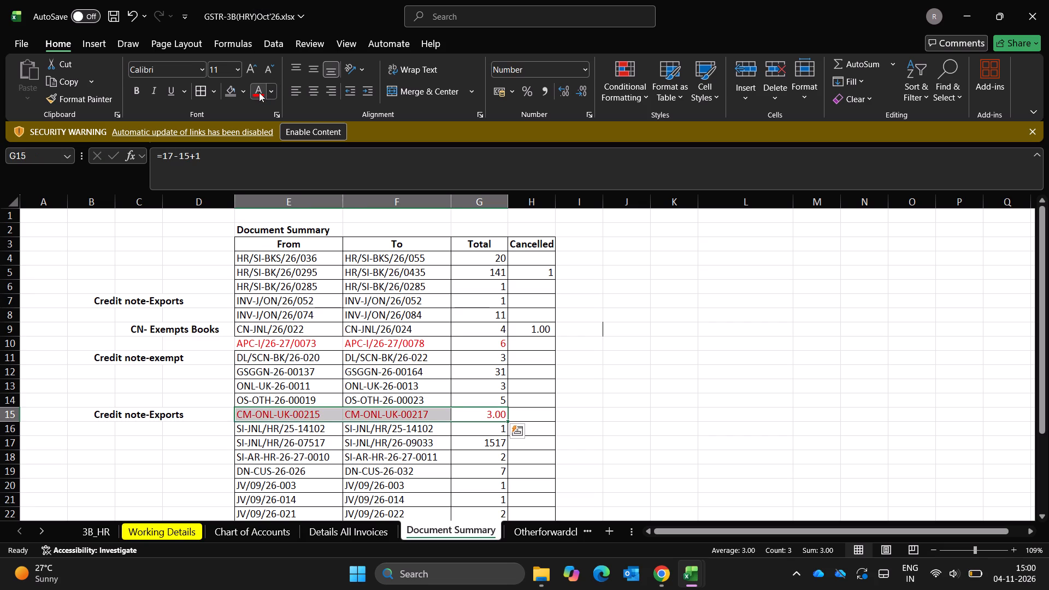
Return to the Invoice number/CN column header on the Details All Invoices sheet.
{"action": "key", "text": "ctrl+Page_Up"}
{"action": "key", "text": "ctrl+Page_Up"}
{"action": "key", "text": "ctrl+Page_Down"}
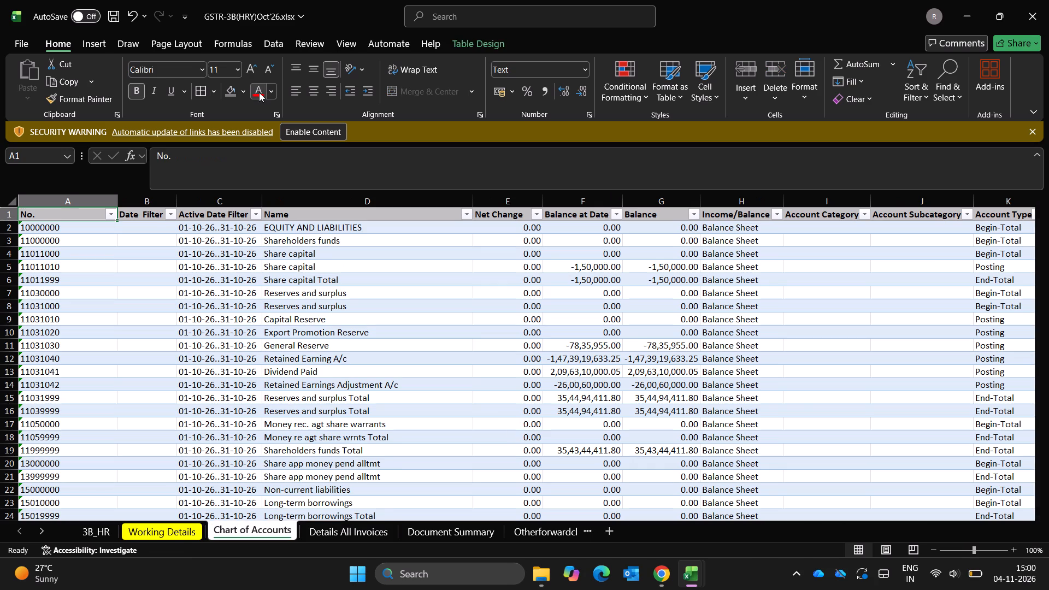
{"action": "key", "text": "Up"}
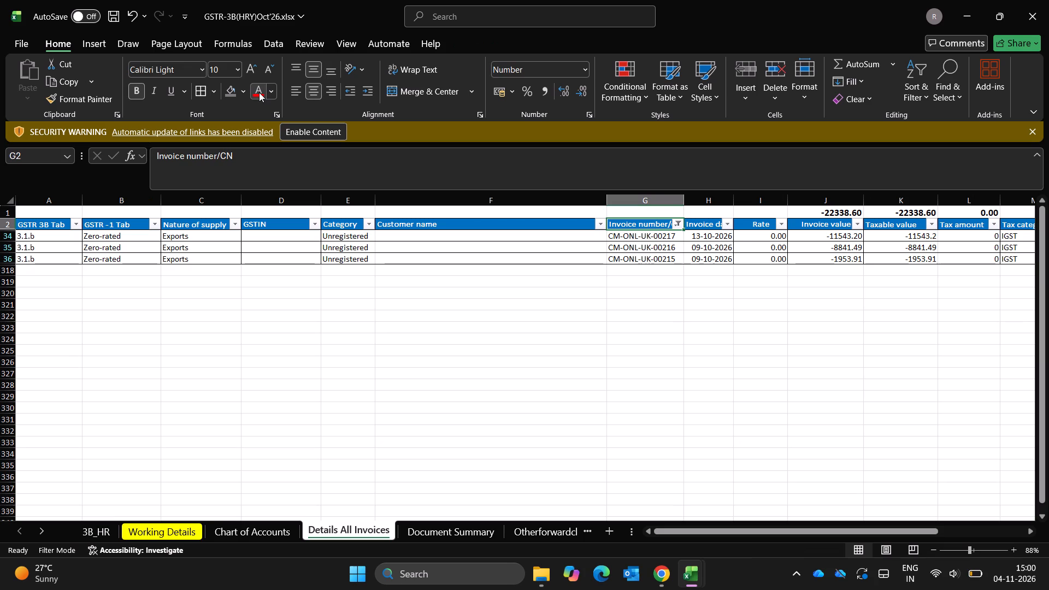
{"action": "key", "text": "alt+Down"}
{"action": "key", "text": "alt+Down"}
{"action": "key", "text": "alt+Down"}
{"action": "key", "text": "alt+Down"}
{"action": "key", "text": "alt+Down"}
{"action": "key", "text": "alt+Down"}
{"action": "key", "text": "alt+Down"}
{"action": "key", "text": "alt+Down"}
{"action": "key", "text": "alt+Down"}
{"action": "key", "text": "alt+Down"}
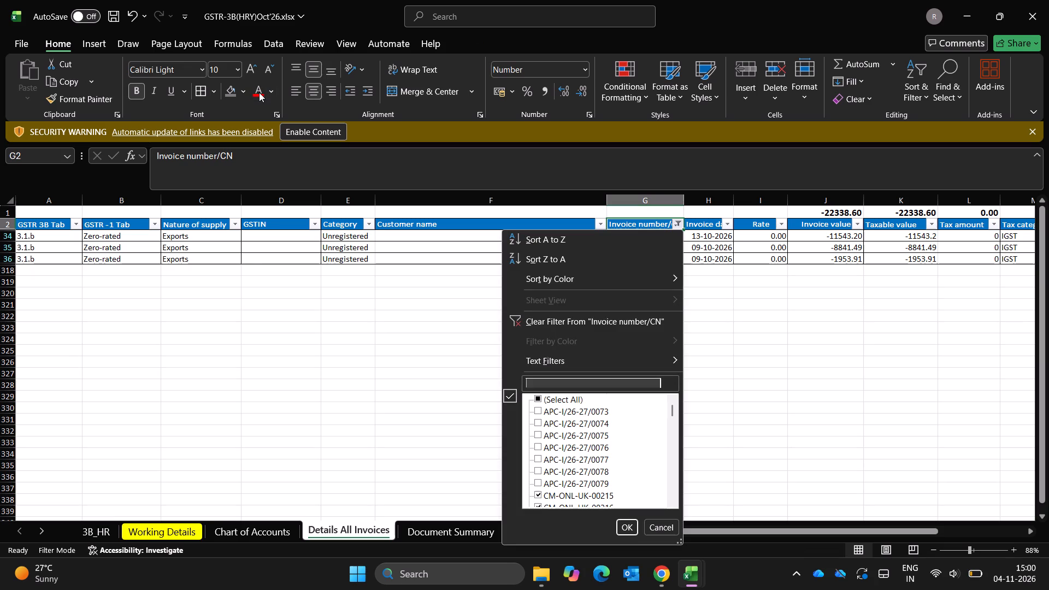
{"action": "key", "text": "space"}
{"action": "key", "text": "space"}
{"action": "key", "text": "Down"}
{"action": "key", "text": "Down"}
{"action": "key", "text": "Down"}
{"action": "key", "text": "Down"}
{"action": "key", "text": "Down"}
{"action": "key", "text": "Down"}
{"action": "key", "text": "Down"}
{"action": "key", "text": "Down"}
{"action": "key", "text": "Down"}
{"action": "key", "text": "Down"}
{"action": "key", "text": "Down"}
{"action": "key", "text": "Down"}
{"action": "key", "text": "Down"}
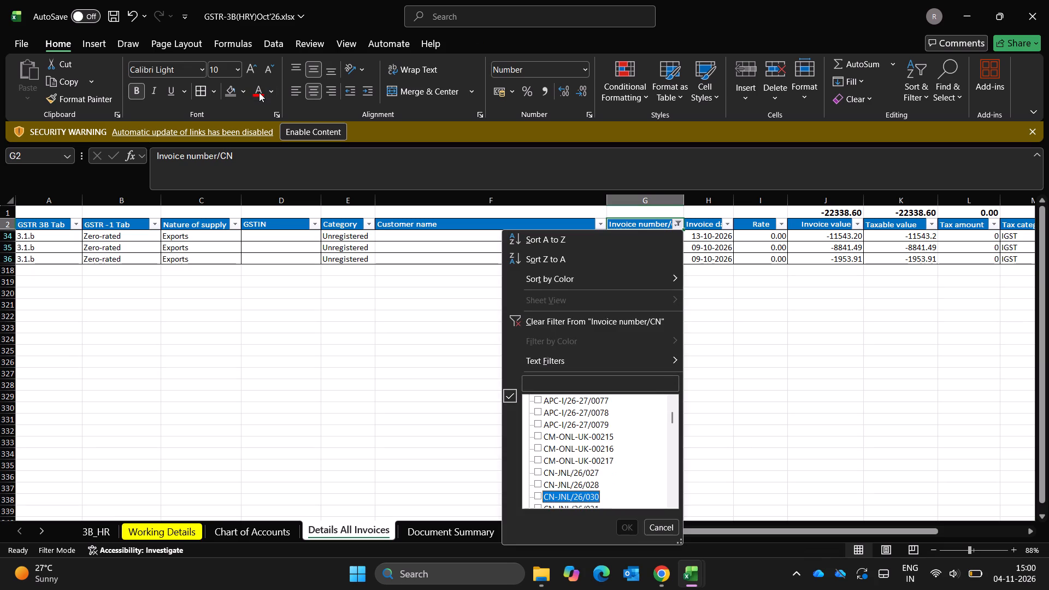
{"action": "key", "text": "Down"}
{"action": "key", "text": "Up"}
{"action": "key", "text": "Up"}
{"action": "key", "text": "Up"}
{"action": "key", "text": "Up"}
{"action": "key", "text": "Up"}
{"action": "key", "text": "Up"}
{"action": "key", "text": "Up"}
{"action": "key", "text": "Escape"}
Filter the Invoice number/CN column on Details All Invoices by the search text CN.
{"action": "key", "text": "alt+Down"}
{"action": "key", "text": "alt+Down"}
{"action": "key", "text": "alt+Down"}
{"action": "key", "text": "alt+Down"}
{"action": "key", "text": "alt+Down"}
{"action": "key", "text": "alt+Down"}
{"action": "key", "text": "alt+Down"}
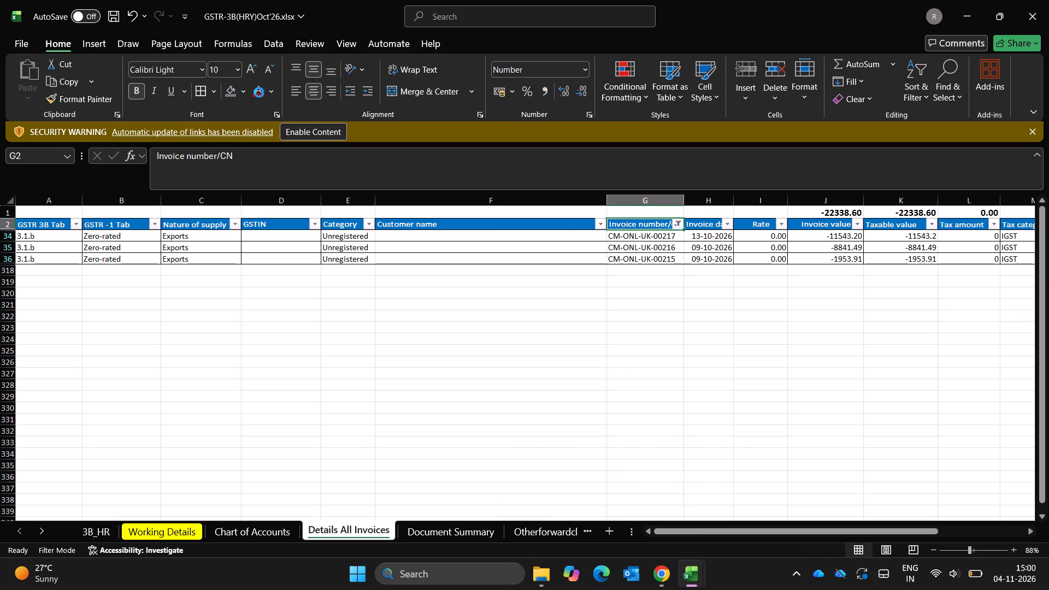
{"action": "key", "text": "Down"}
{"action": "key", "text": "Down"}
{"action": "type", "text": "CN"}
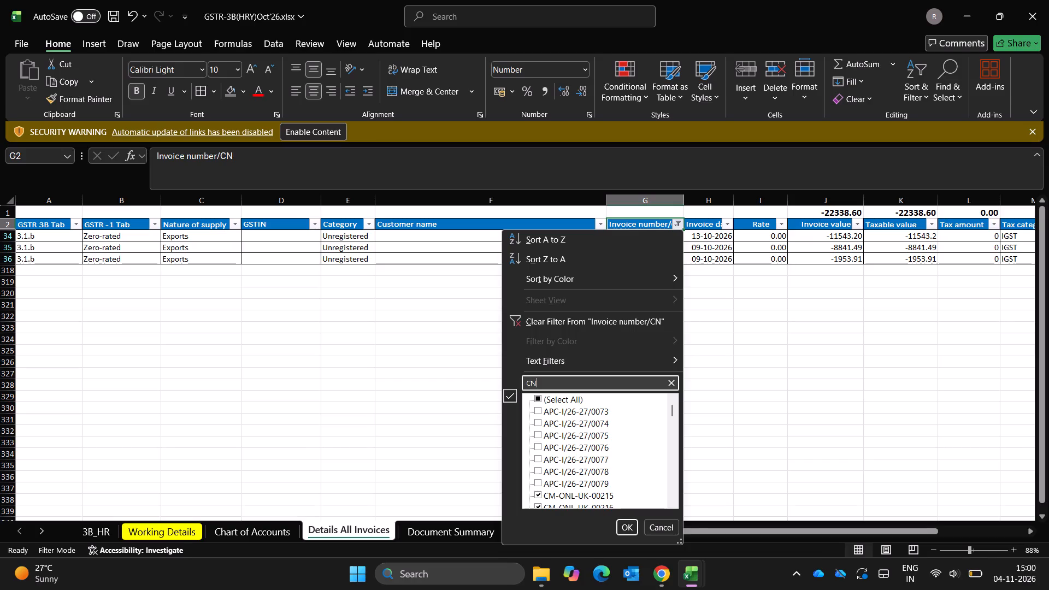
{"action": "key", "text": "Return"}
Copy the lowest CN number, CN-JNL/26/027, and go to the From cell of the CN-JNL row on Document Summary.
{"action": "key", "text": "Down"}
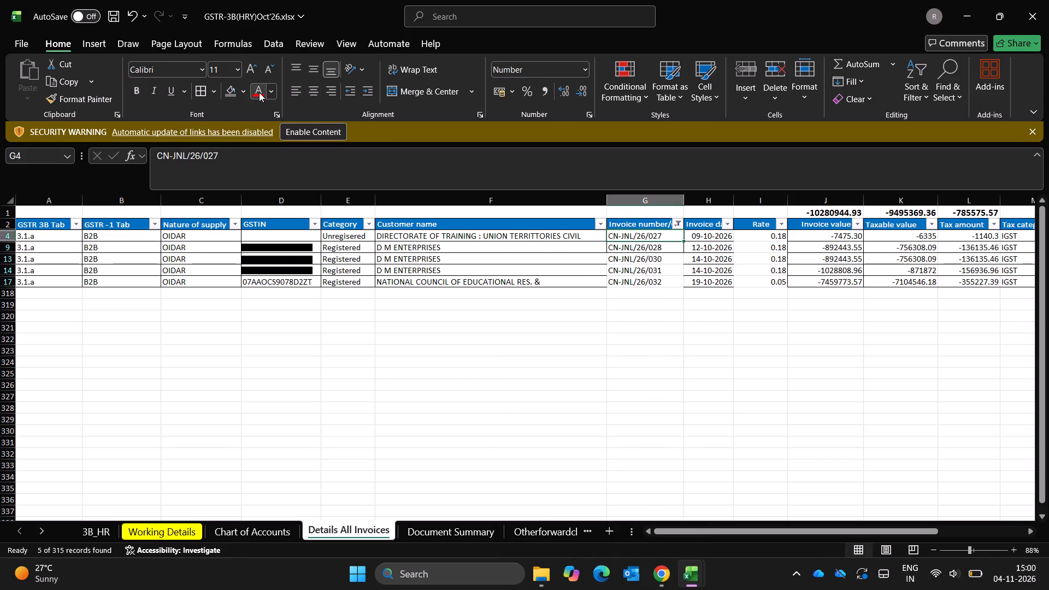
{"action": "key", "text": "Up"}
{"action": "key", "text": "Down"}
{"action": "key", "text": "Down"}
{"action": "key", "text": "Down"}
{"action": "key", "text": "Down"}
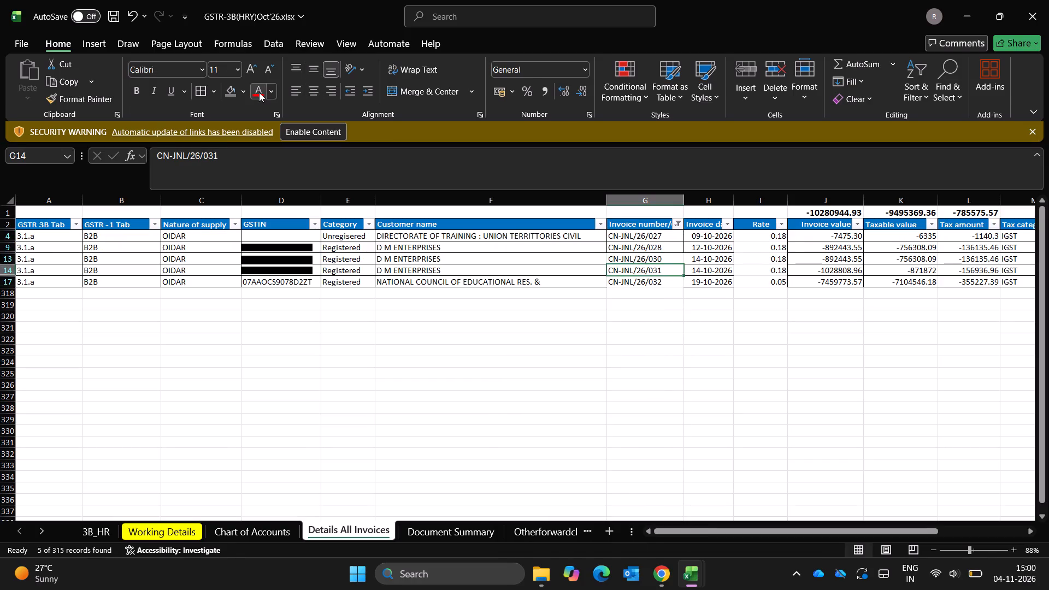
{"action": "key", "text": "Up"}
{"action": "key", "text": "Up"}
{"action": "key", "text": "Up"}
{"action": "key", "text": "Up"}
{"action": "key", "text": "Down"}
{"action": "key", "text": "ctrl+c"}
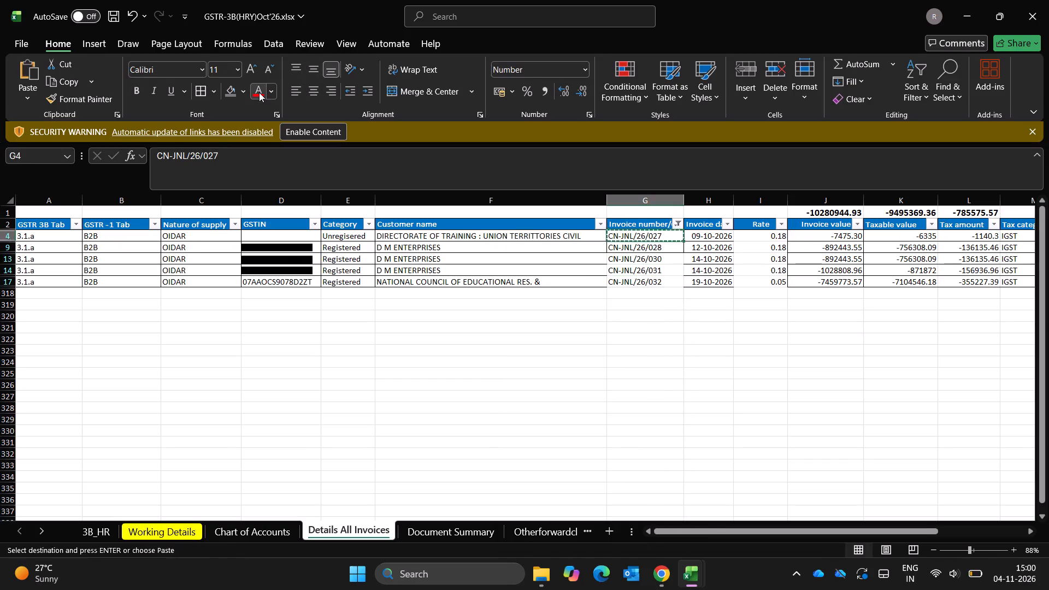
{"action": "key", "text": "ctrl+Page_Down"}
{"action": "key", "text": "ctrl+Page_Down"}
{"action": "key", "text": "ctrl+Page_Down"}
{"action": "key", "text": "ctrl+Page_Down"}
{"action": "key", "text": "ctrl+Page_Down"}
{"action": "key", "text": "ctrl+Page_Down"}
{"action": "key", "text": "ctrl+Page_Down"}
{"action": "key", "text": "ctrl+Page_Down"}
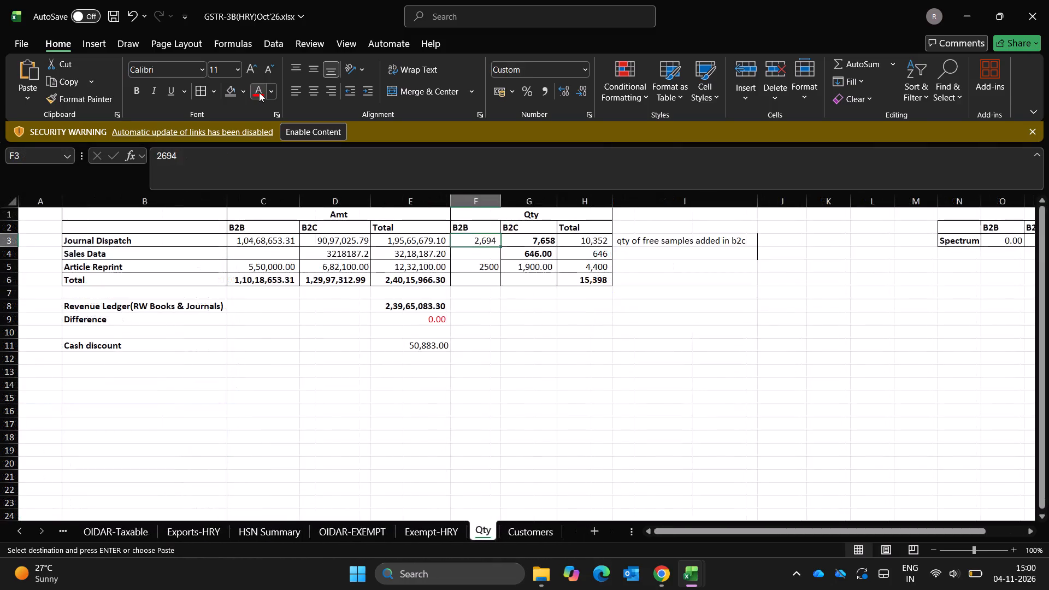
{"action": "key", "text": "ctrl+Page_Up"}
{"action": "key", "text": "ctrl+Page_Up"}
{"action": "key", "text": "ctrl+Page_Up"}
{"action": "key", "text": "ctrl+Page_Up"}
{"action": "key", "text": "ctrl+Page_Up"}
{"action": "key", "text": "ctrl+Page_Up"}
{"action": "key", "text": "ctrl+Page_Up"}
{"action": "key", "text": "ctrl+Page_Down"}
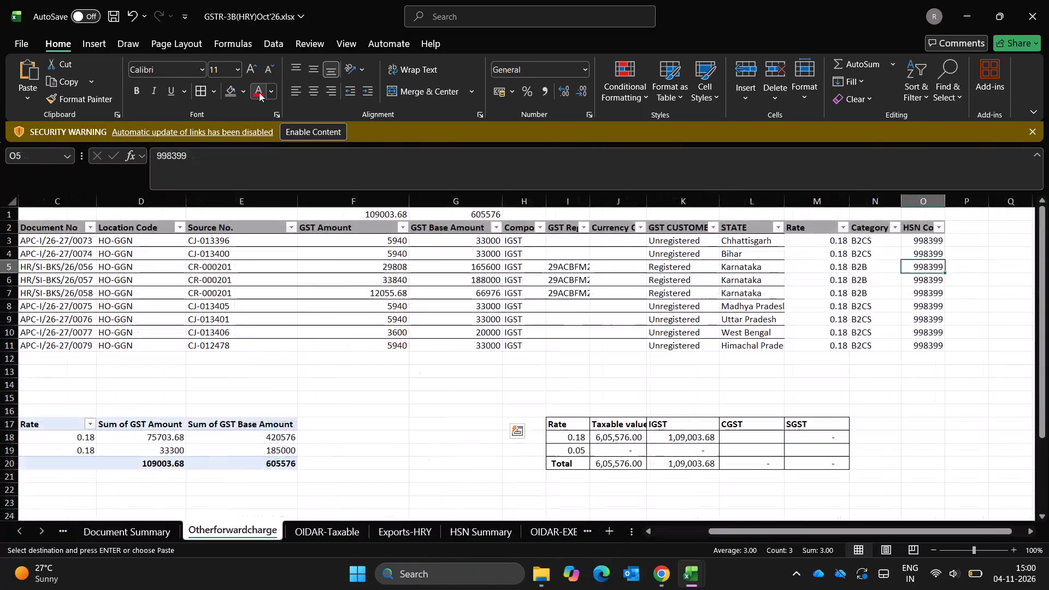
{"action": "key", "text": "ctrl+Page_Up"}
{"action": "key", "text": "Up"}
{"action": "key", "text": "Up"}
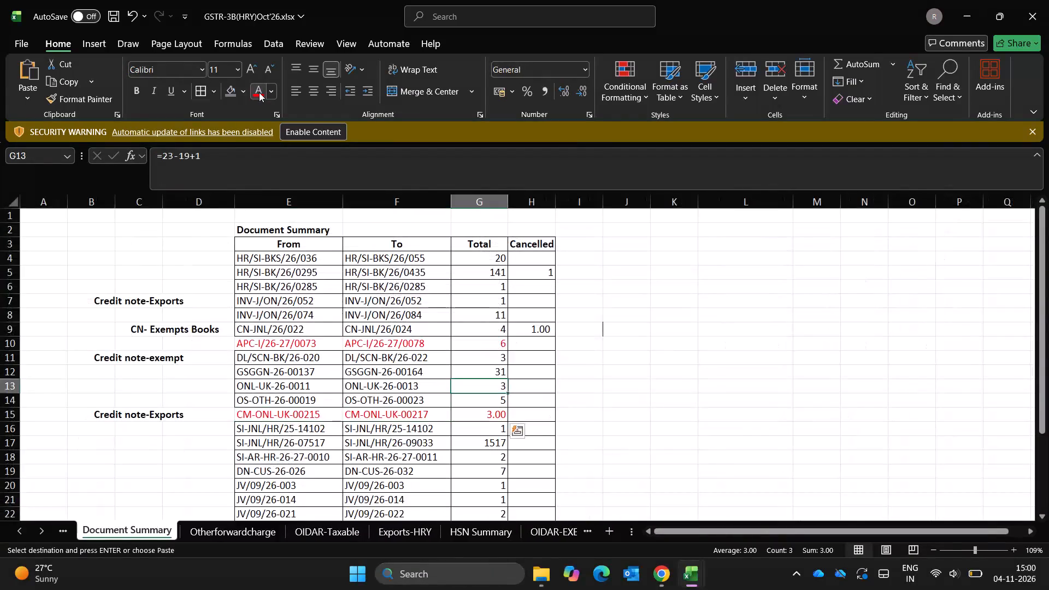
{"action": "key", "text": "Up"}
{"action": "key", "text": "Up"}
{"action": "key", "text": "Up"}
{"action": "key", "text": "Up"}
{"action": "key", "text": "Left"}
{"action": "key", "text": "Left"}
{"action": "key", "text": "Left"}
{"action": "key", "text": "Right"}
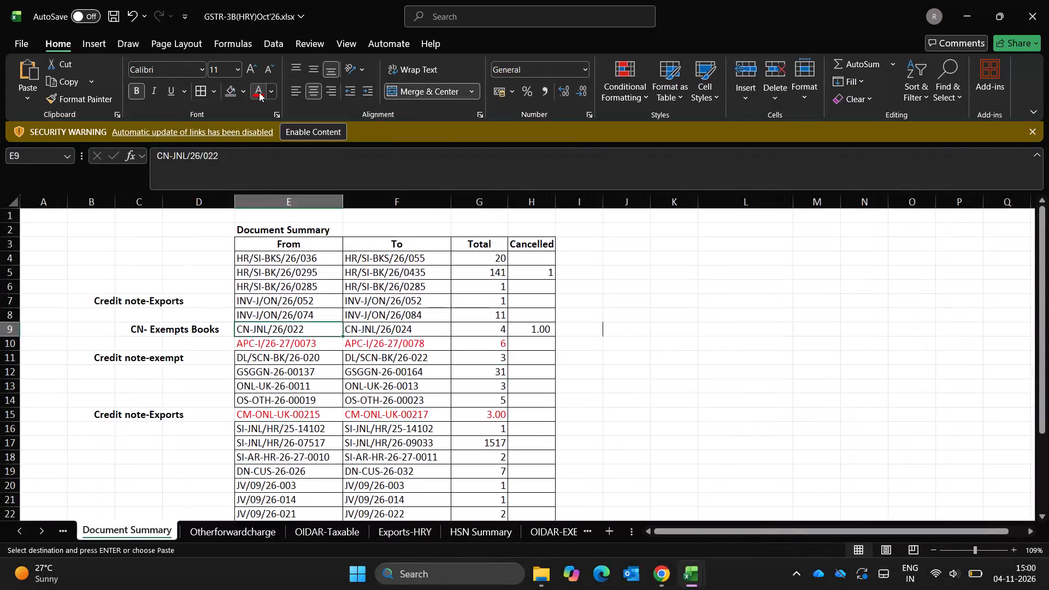
Compare the filtered CN numbers on Details All Invoices with the CN-JNL row and its neighbouring series on Document Summary.
{"action": "key", "text": "ctrl+Page_Up"}
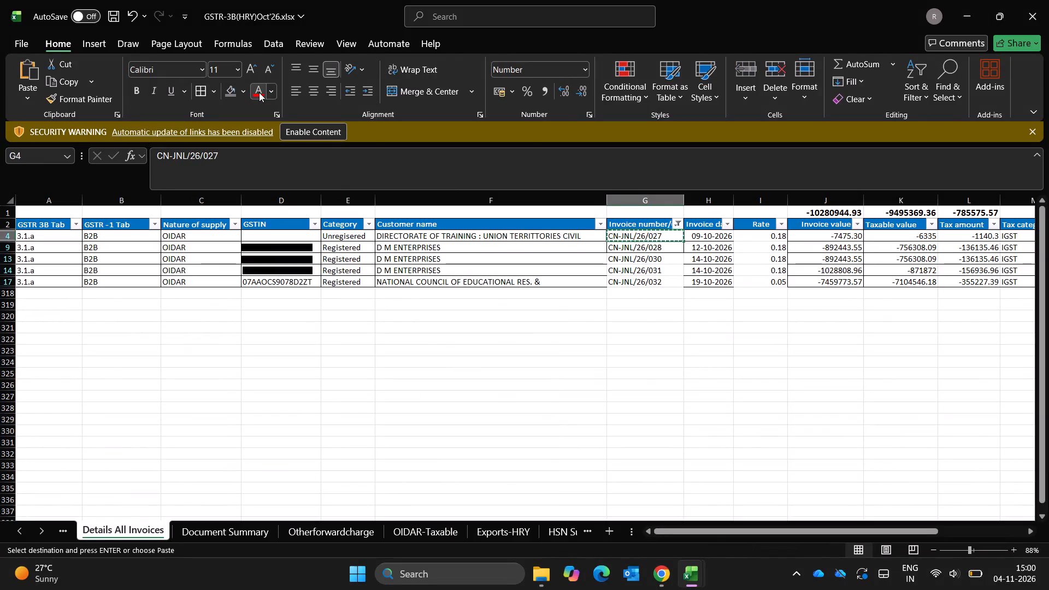
{"action": "key", "text": "ctrl+Page_Down"}
{"action": "key", "text": "ctrl+Page_Down"}
{"action": "key", "text": "ctrl+Page_Up"}
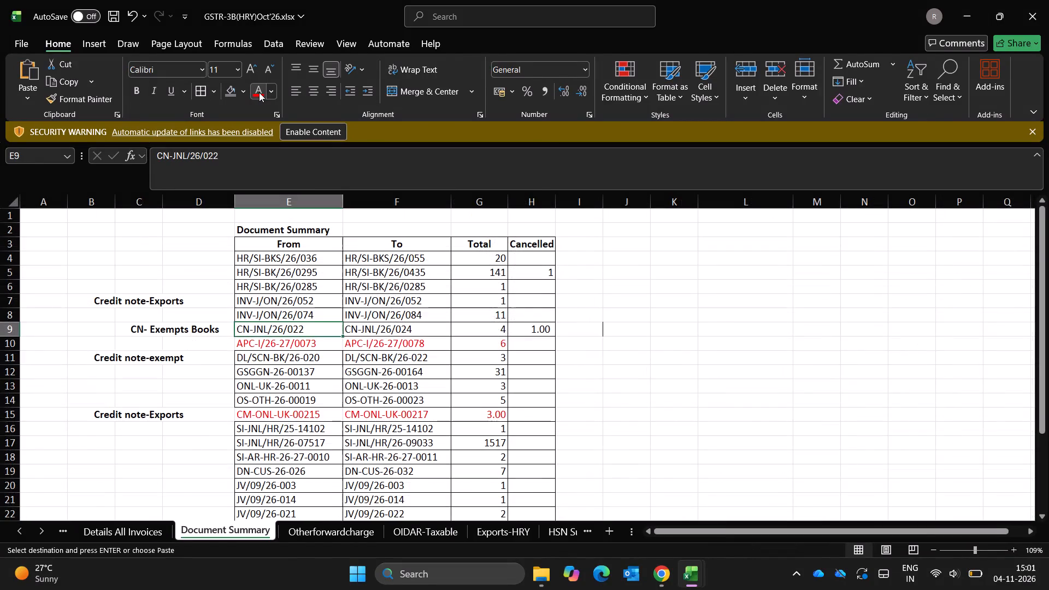
{"action": "key", "text": "ctrl+Page_Up"}
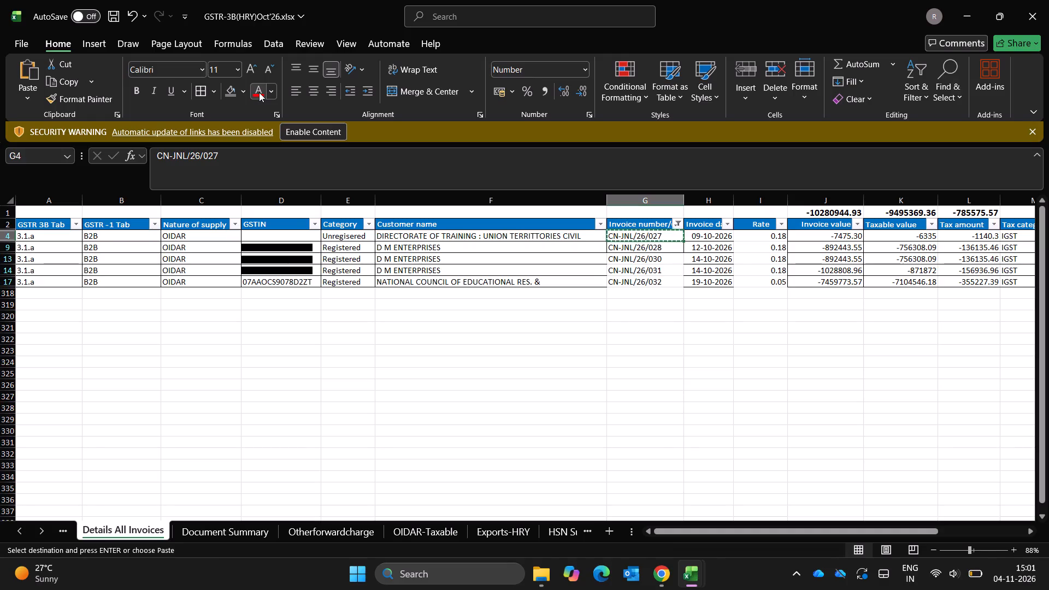
{"action": "key", "text": "ctrl+Page_Down"}
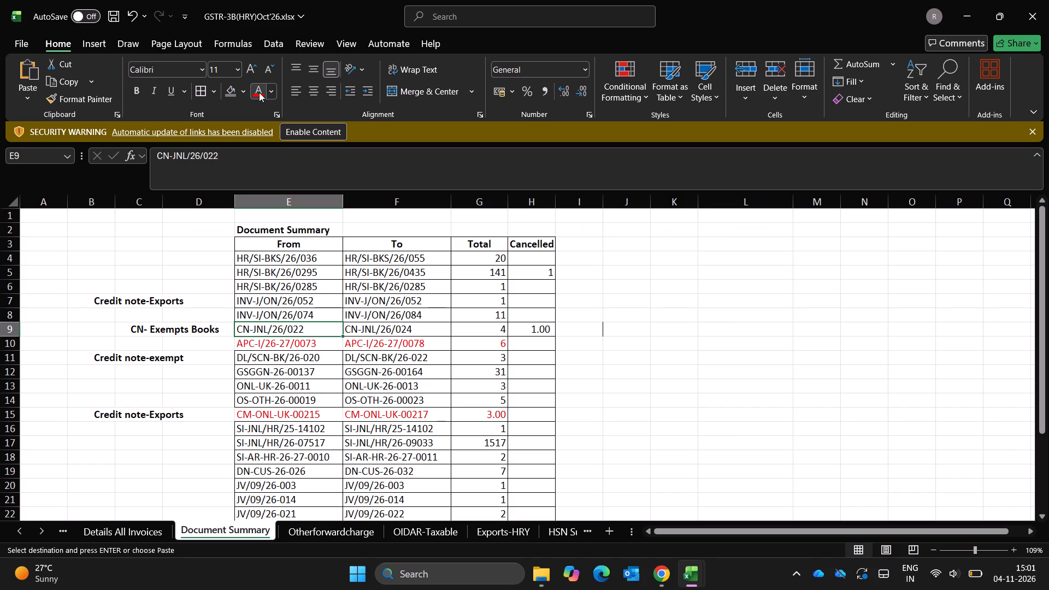
{"action": "key", "text": "Down"}
{"action": "key", "text": "Down"}
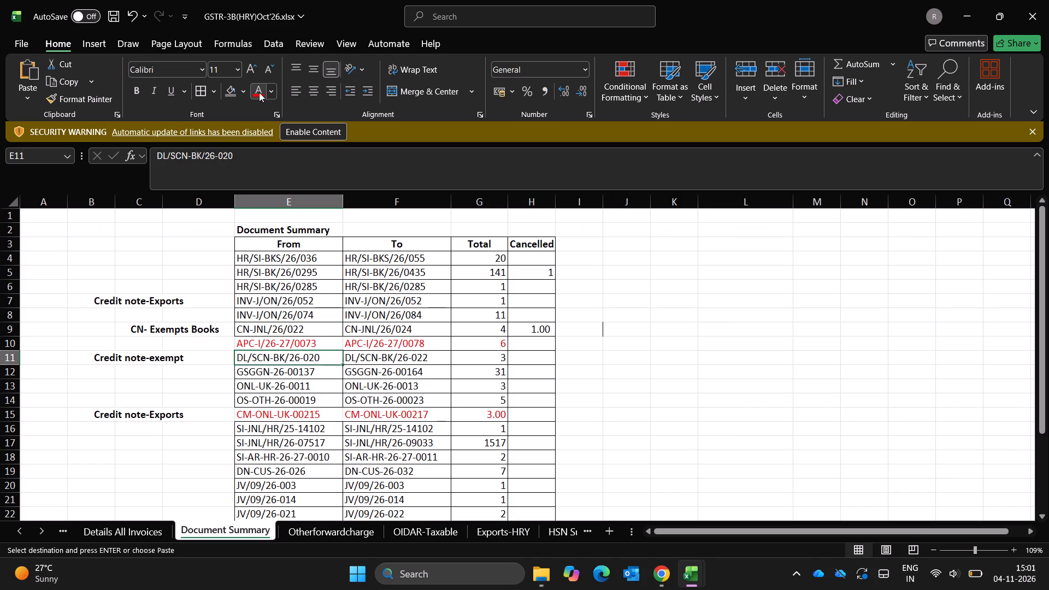
{"action": "key", "text": "Down"}
{"action": "key", "text": "Down"}
{"action": "key", "text": "Down"}
{"action": "key", "text": "Down"}
{"action": "key", "text": "Down"}
{"action": "key", "text": "Up"}
{"action": "key", "text": "Up"}
{"action": "key", "text": "Up"}
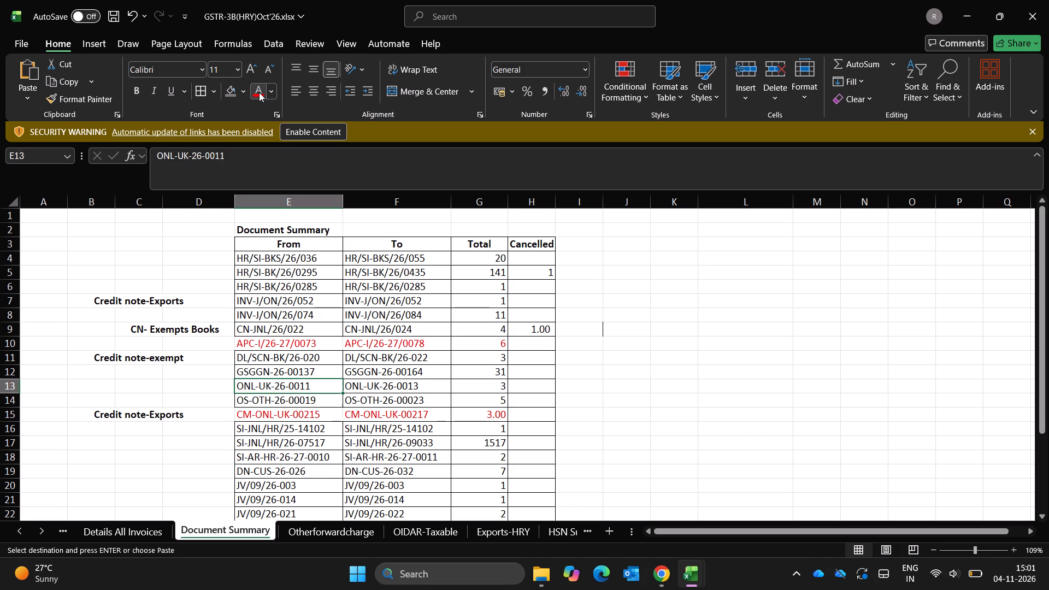
{"action": "key", "text": "Up"}
{"action": "key", "text": "Up"}
{"action": "key", "text": "Up"}
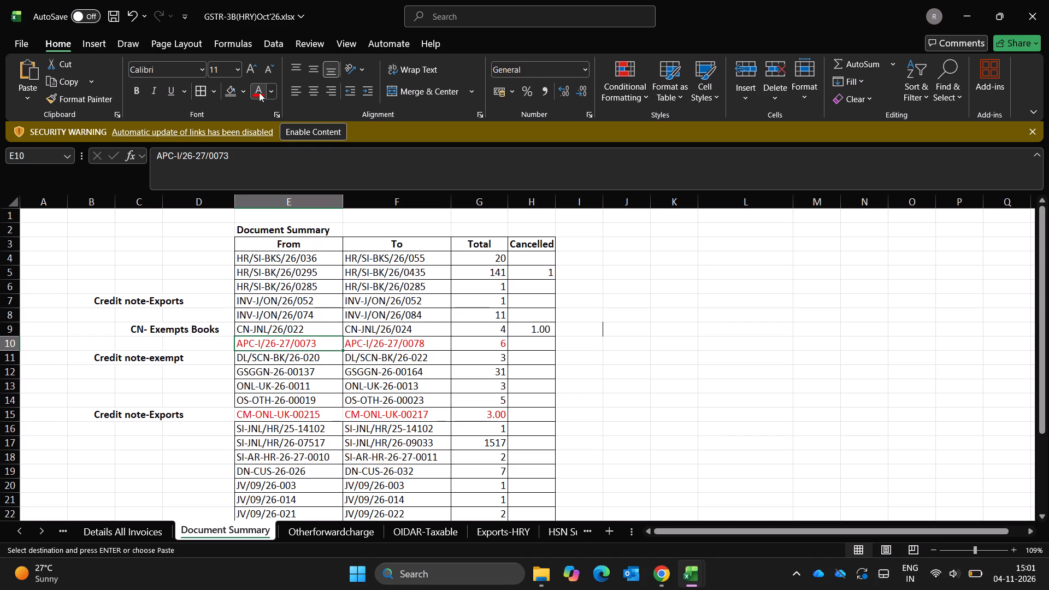
{"action": "key", "text": "Up"}
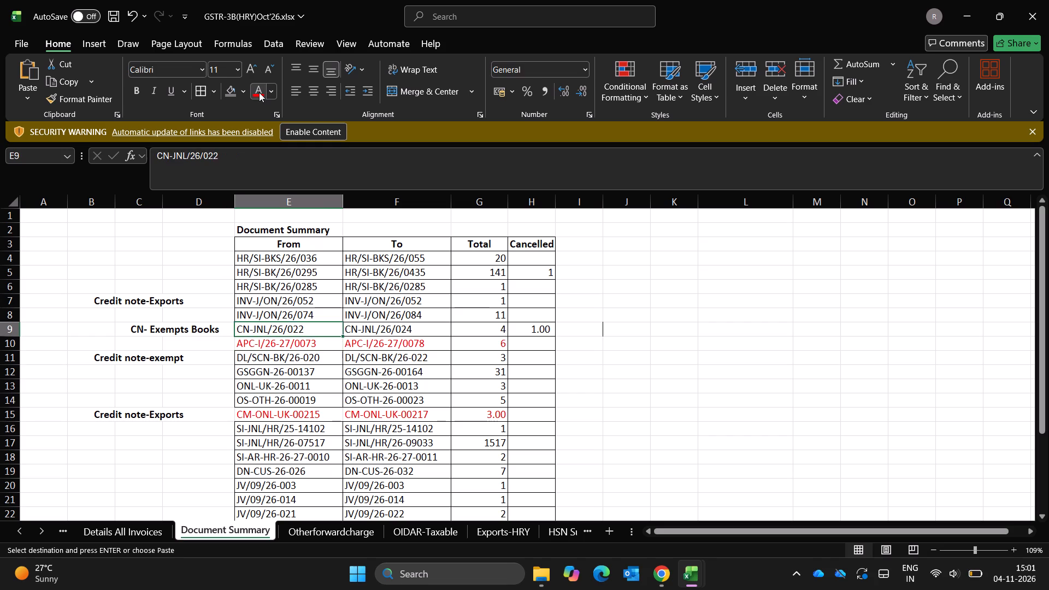
{"action": "key", "text": "Right"}
{"action": "key", "text": "Right"}
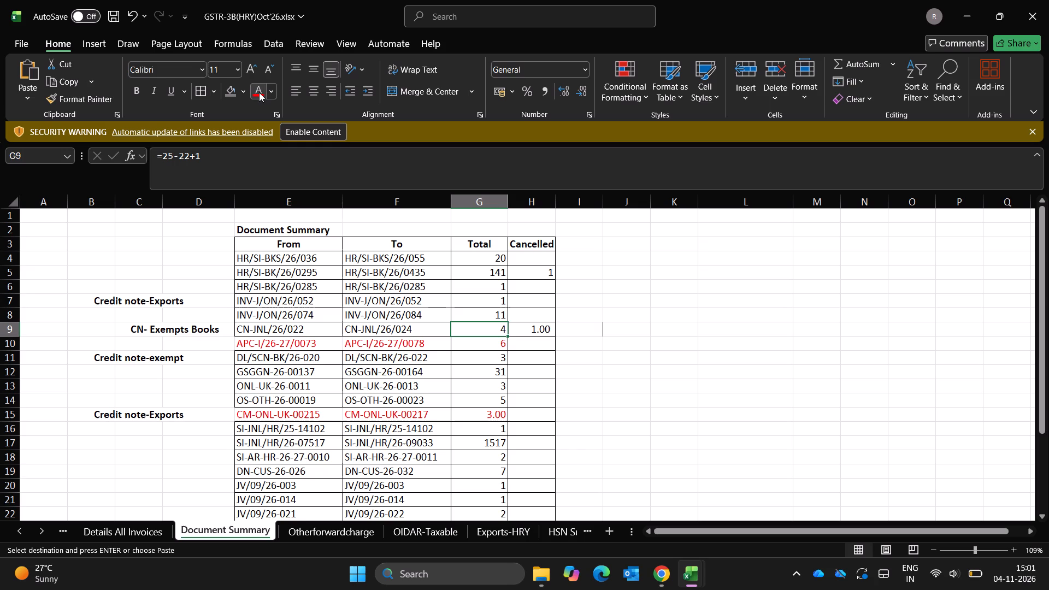
{"action": "key", "text": "Left"}
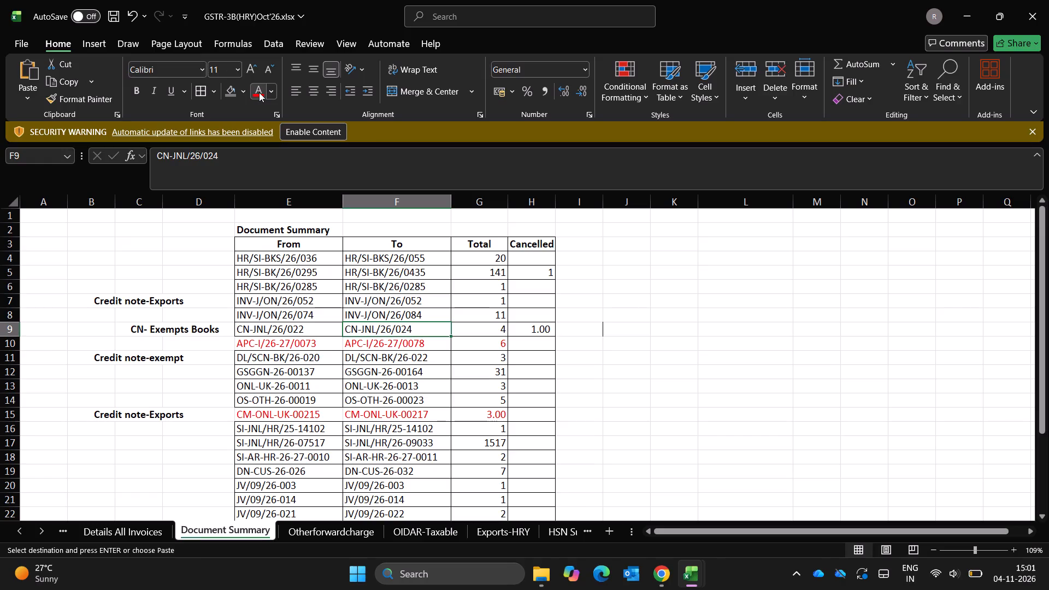
Copy the lowest CN number, CN-JNL/26/027, from Details All Invoices into the From cell of the CN-JNL row on Document Summary.
{"action": "key", "text": "ctrl+Page_Up"}
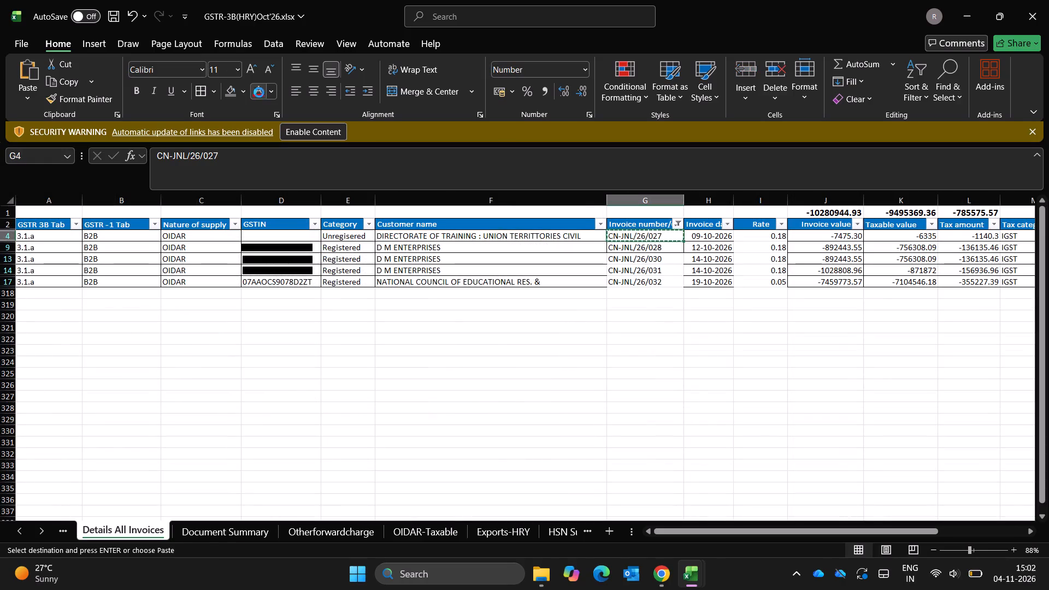
{"action": "key", "text": "ctrl+c"}
{"action": "key", "text": "ctrl+Page_Down"}
{"action": "key", "text": "ctrl+Page_Down"}
{"action": "key", "text": "ctrl+Page_Down"}
{"action": "key", "text": "ctrl+Page_Up"}
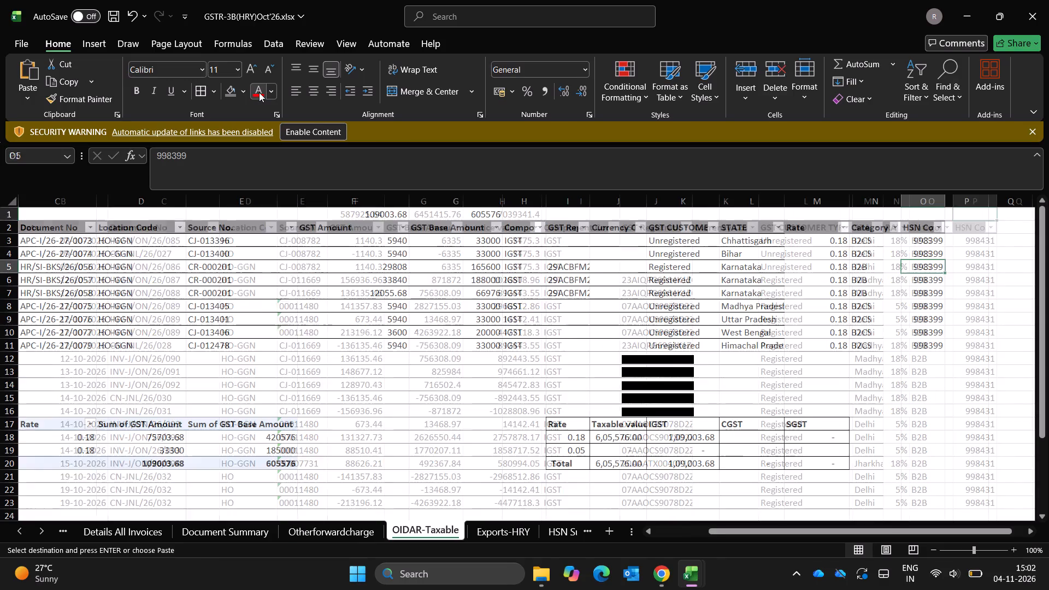
{"action": "key", "text": "ctrl+Page_Up"}
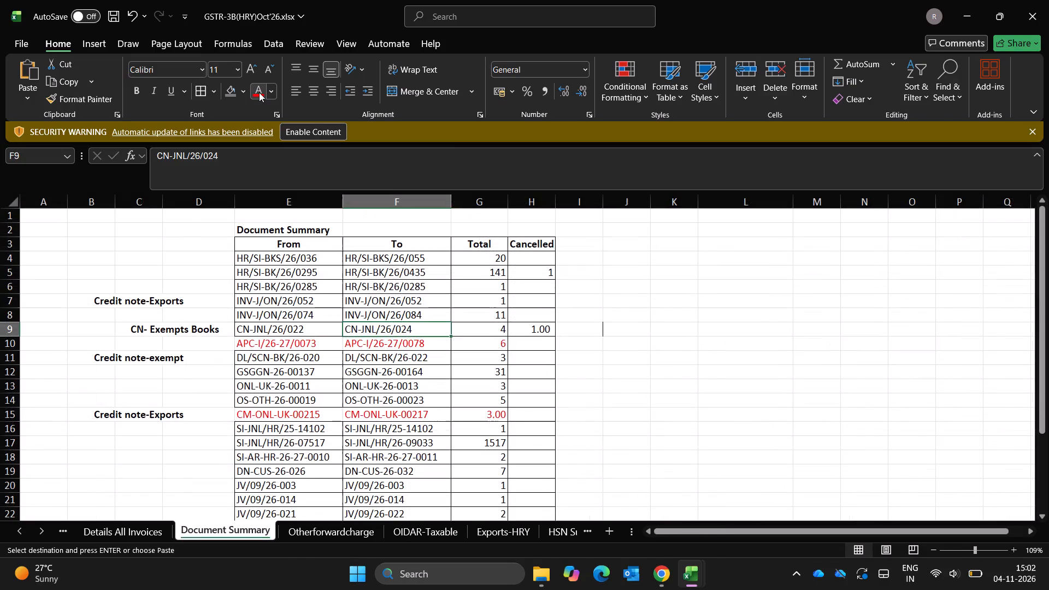
{"action": "key", "text": "Left"}
{"action": "key", "text": "ctrl+v"}
Copy the highest CN number, CN-JNL/26/032, from Details All Invoices into the To cell of the CN-JNL row on Document Summary.
{"action": "key", "text": "Right"}
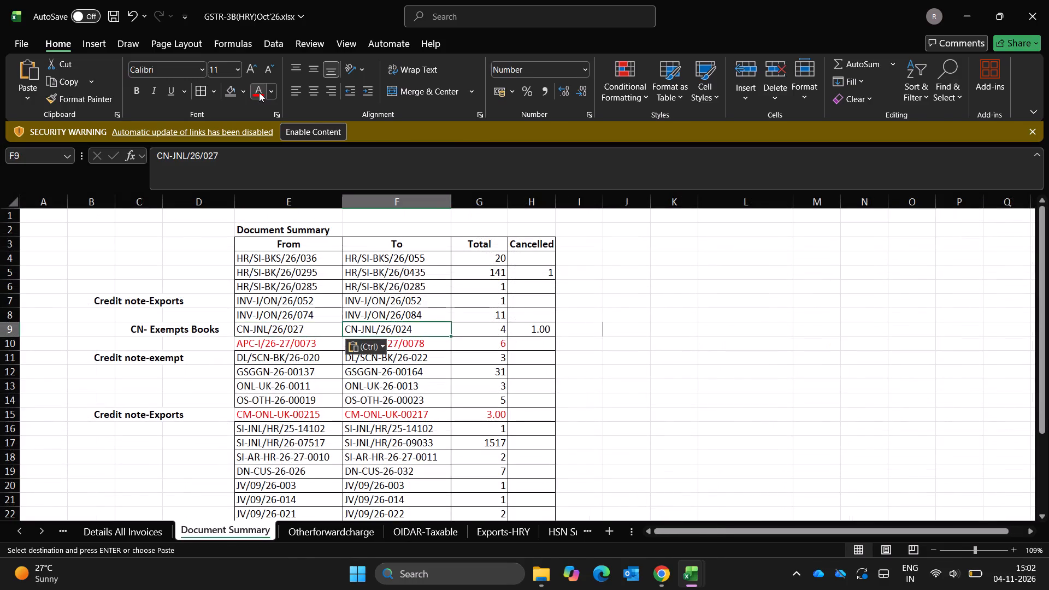
{"action": "key", "text": "ctrl+Page_Up"}
{"action": "key", "text": "Down"}
{"action": "key", "text": "Down"}
{"action": "key", "text": "Down"}
{"action": "key", "text": "Down"}
{"action": "key", "text": "ctrl+c"}
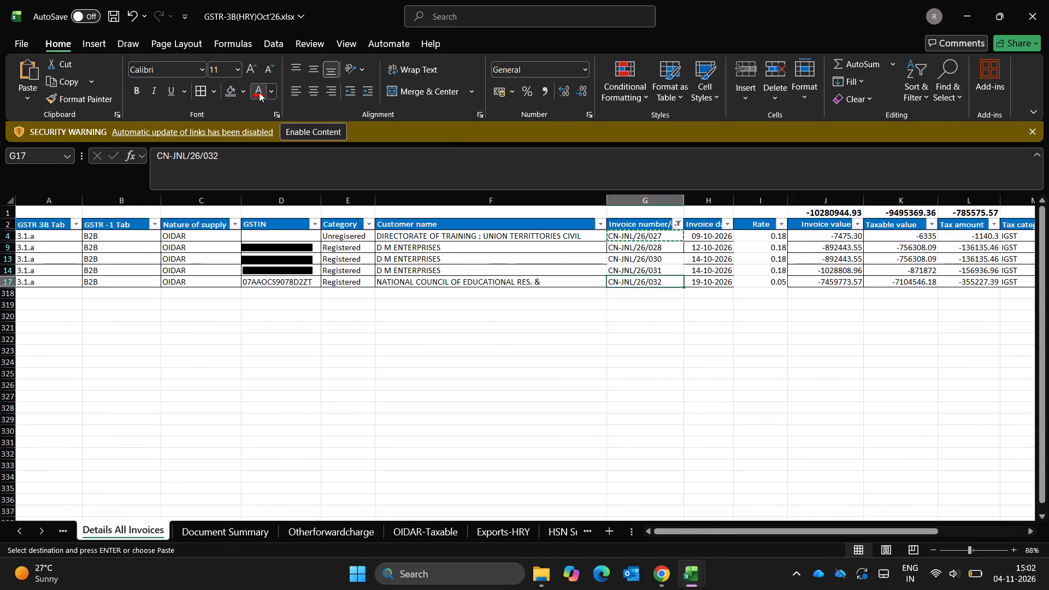
{"action": "key", "text": "ctrl+Page_Down"}
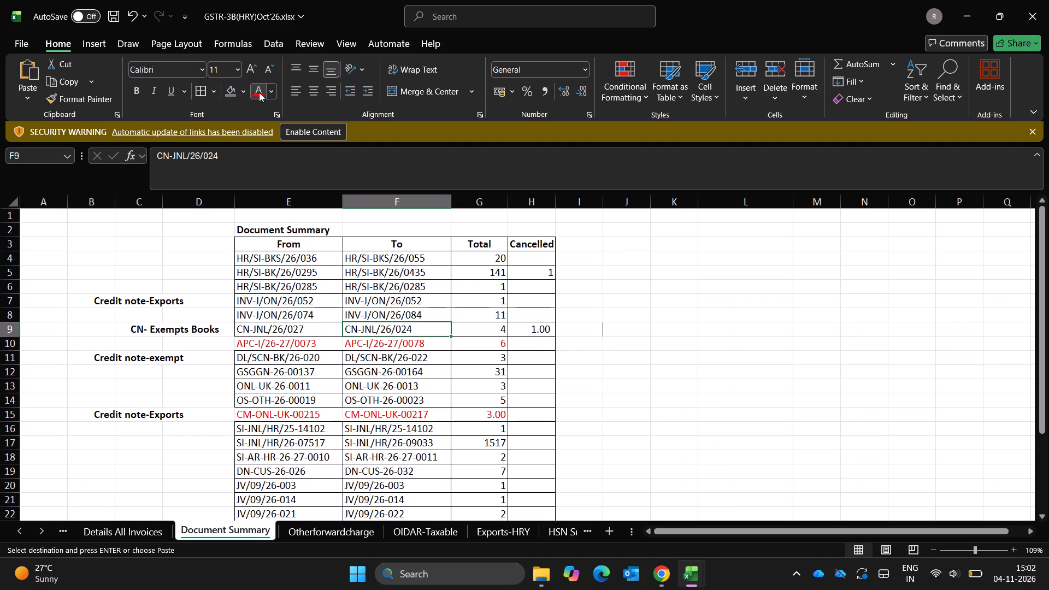
{"action": "key", "text": "ctrl+v"}
Enter the formula =31-27+1 as the Total of the CN-JNL row.
{"action": "key", "text": "Right"}
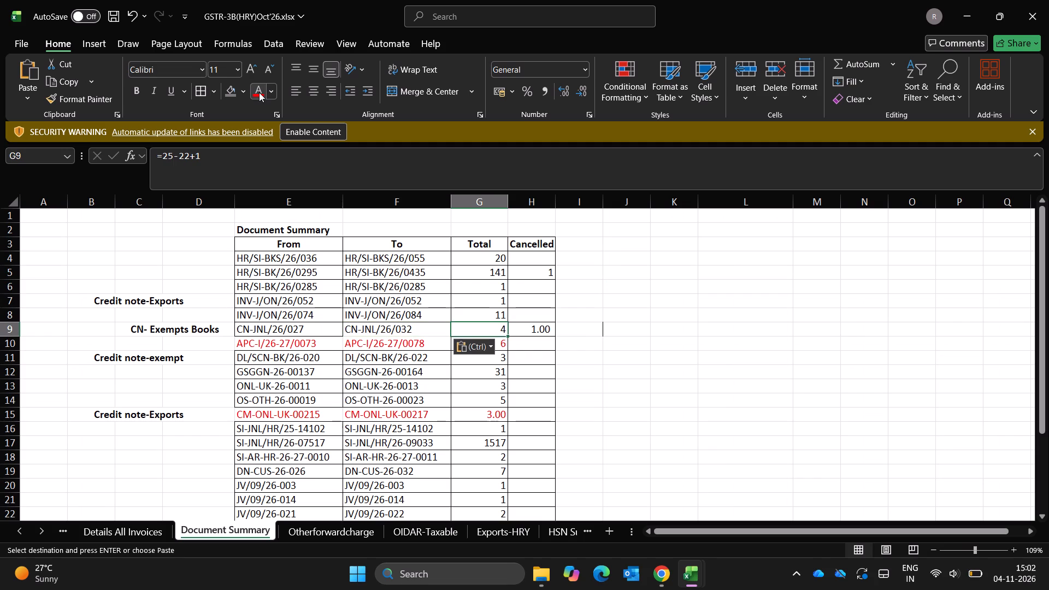
{"action": "type", "text": "=31"}
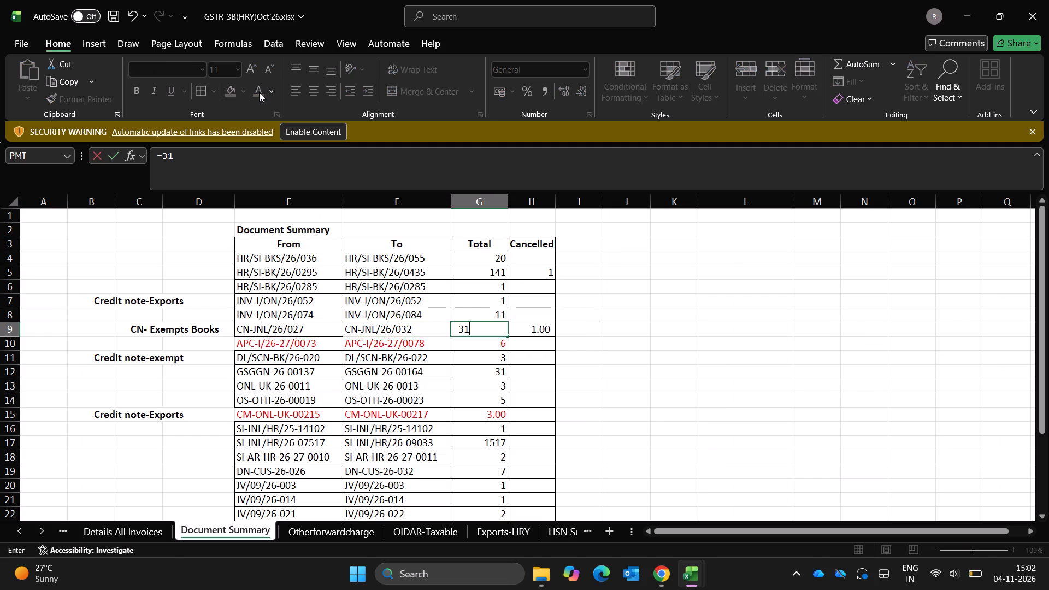
{"action": "key", "text": "minus"}
{"action": "type", "text": "27+1"}
{"action": "key", "text": "Return"}
{"action": "key", "text": "Up"}
{"action": "key", "text": "Right"}
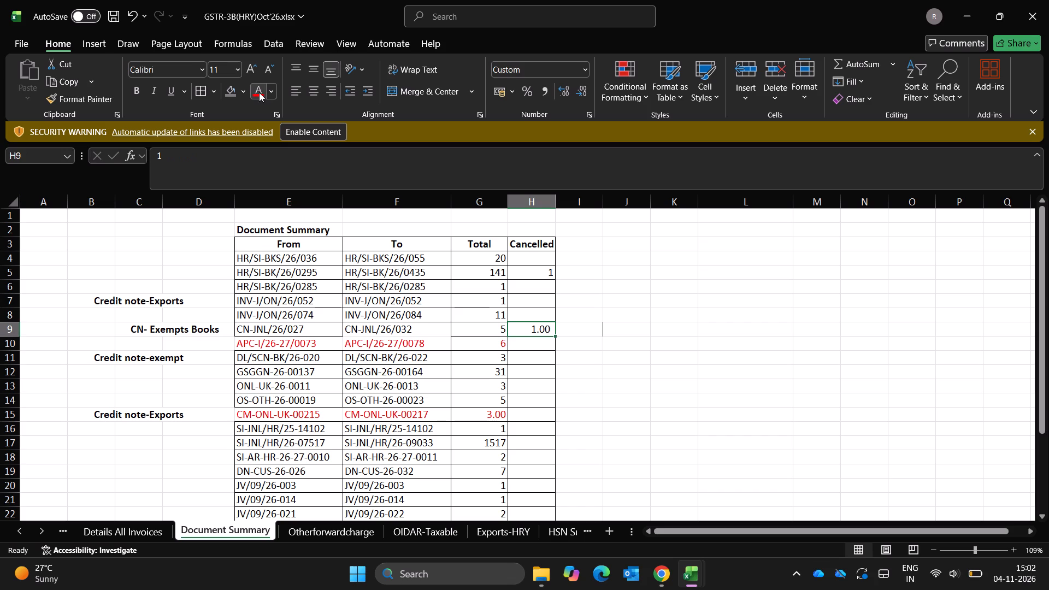
{"action": "key", "text": "Left"}
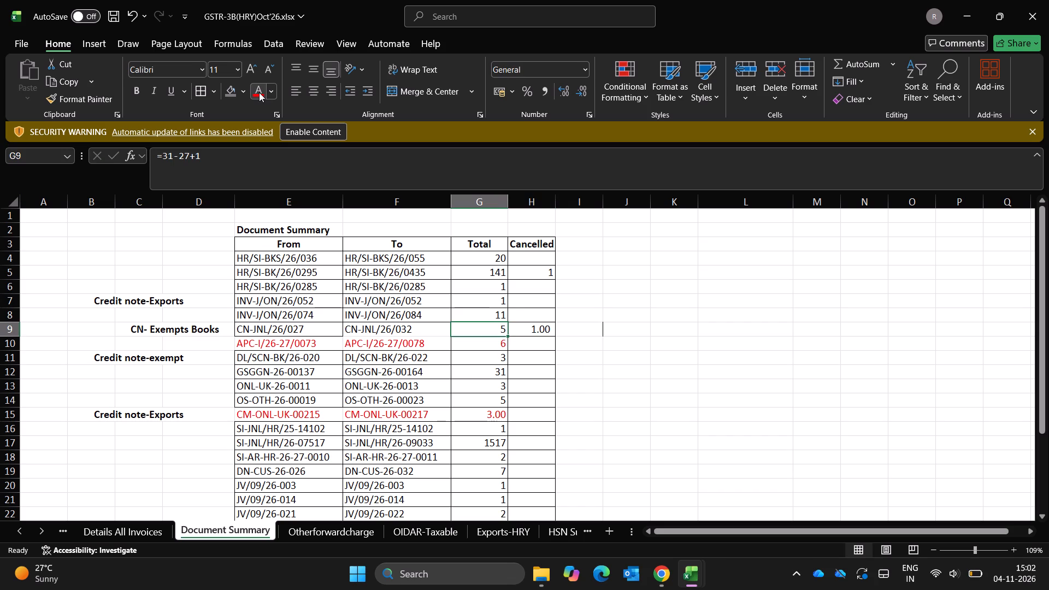
Recheck the filtered CN-JNL numbers on Details All Invoices against the CN-JNL row on Document Summary.
{"action": "key", "text": "ctrl+Page_Up"}
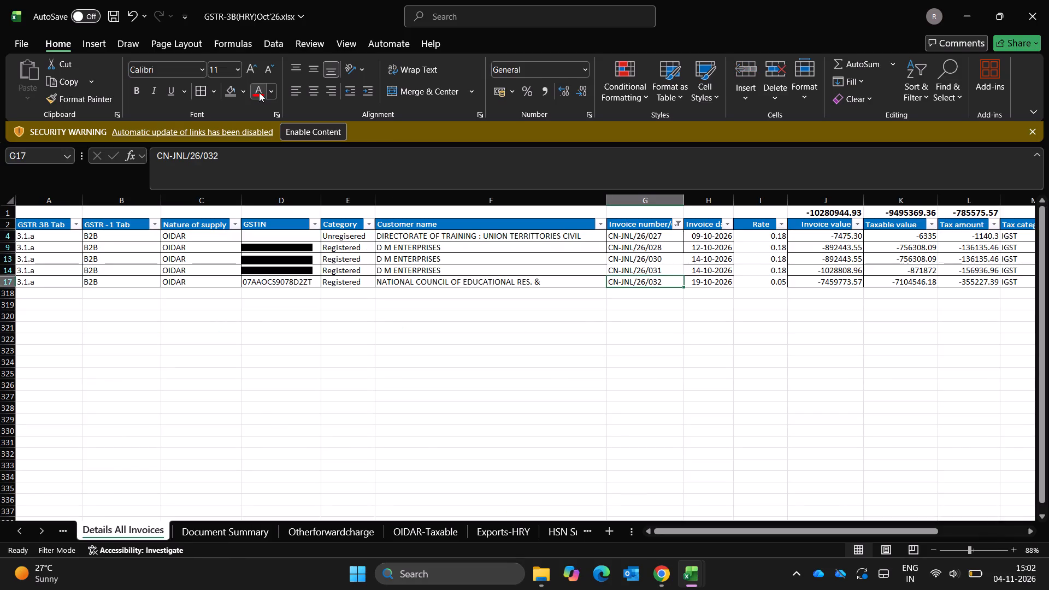
{"action": "key", "text": "Up"}
{"action": "key", "text": "Up"}
{"action": "key", "text": "Up"}
{"action": "key", "text": "Down"}
{"action": "key", "text": "Down"}
{"action": "key", "text": "Down"}
{"action": "key", "text": "ctrl+Page_Down"}
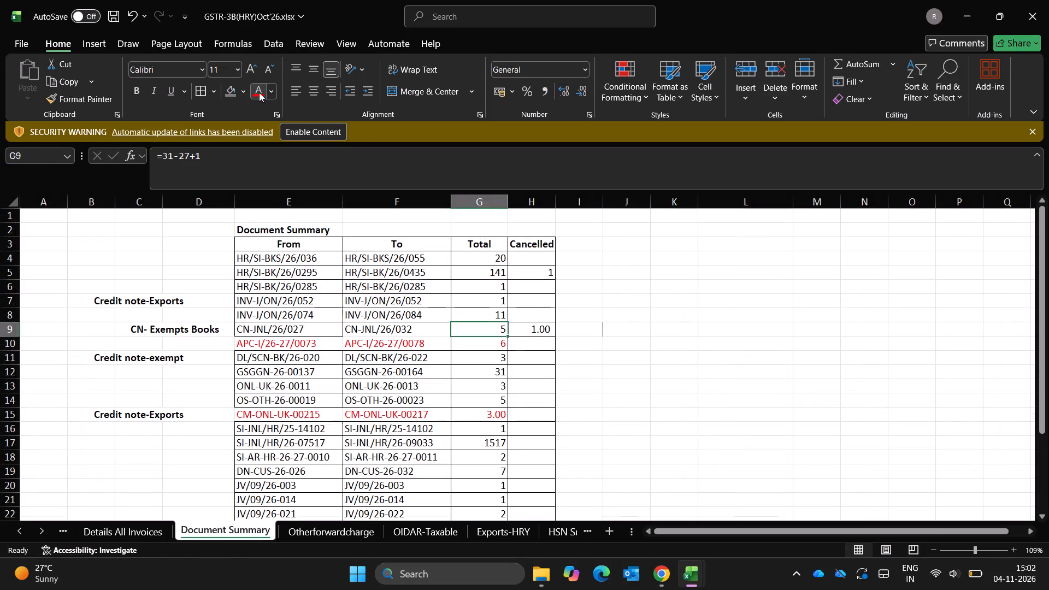
Colour the text of the CN-JNL row's From, To, Total and Cancelled cells red on Document Summary.
{"action": "key", "text": "Down"}
{"action": "key", "text": "Up"}
{"action": "key", "text": "Left"}
{"action": "key", "text": "Left"}
{"action": "key", "text": "Left"}
{"action": "key", "text": "Right"}
{"action": "key", "text": "shift+Right"}
{"action": "key", "text": "shift+Right"}
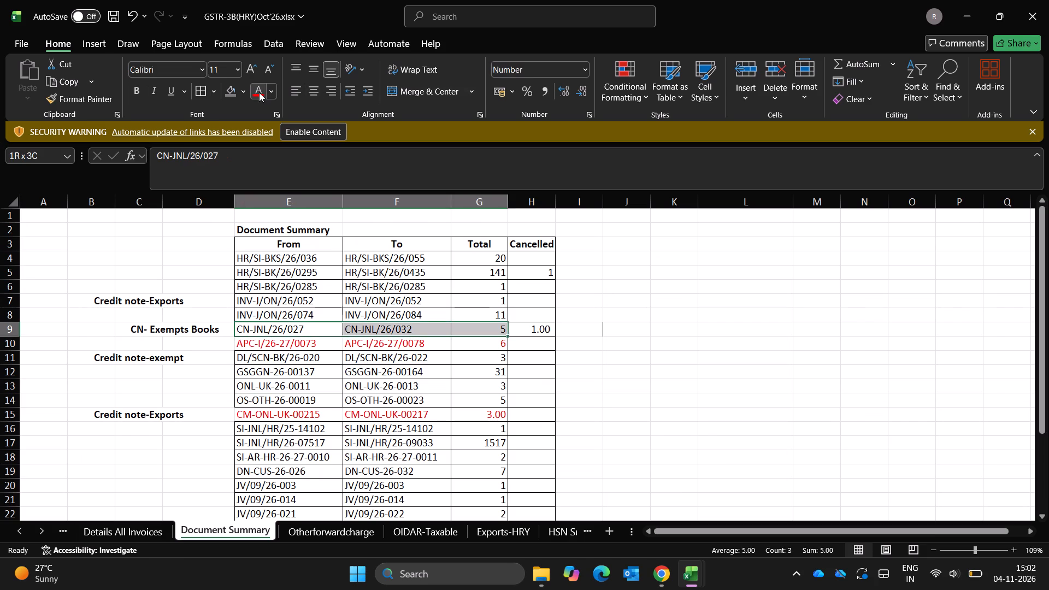
{"action": "key", "text": "shift+Right"}
{"action": "left_click", "coordinate": [255, 94]}
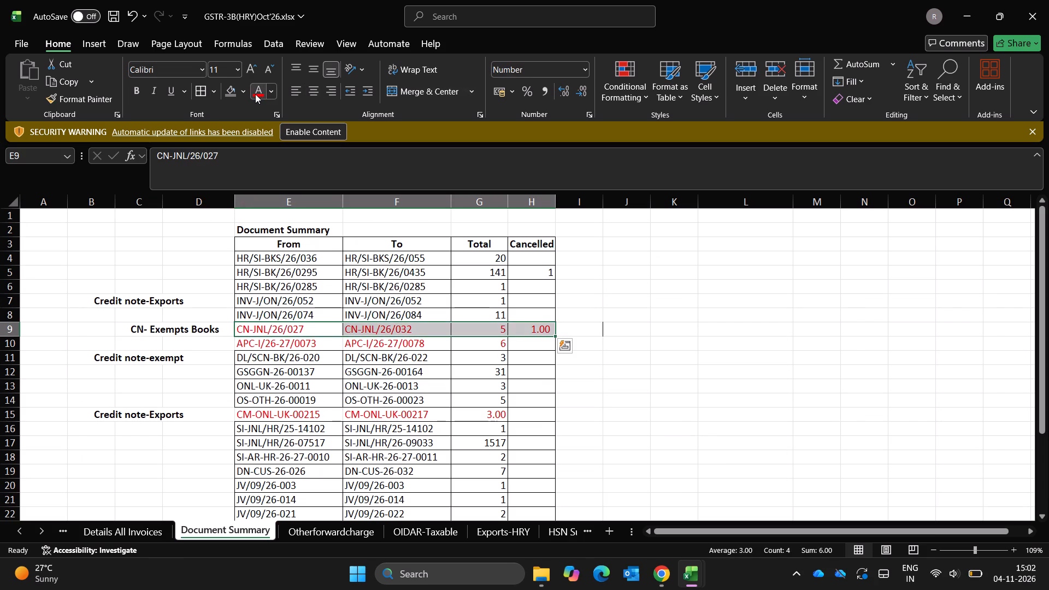
Shorten the label beside the CN-JNL row to "CN- Exempts".
{"action": "key", "text": "Left"}
{"action": "left_click", "coordinate": [275, 174]}
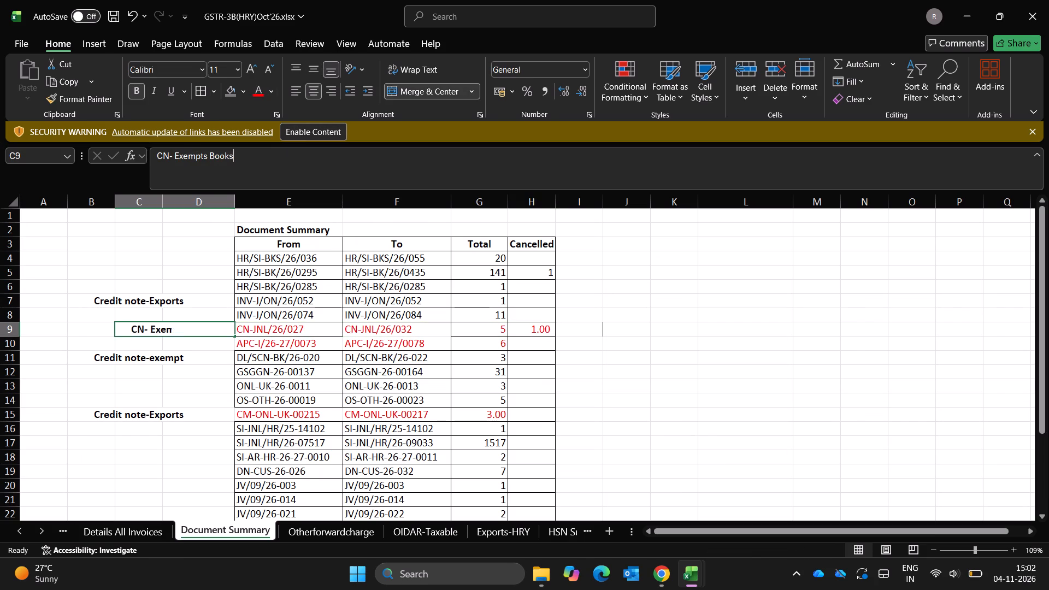
{"action": "key", "text": "BackSpace"}
{"action": "key", "text": "BackSpace"}
{"action": "key", "text": "BackSpace"}
{"action": "key", "text": "BackSpace"}
{"action": "key", "text": "BackSpace"}
{"action": "key", "text": "Return"}
{"action": "key", "text": "Up"}
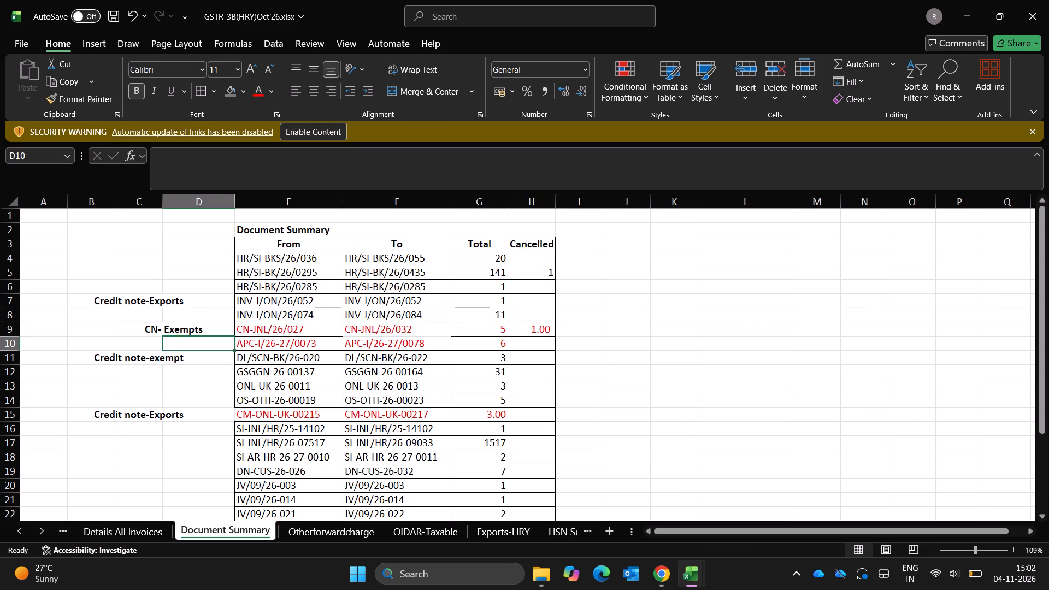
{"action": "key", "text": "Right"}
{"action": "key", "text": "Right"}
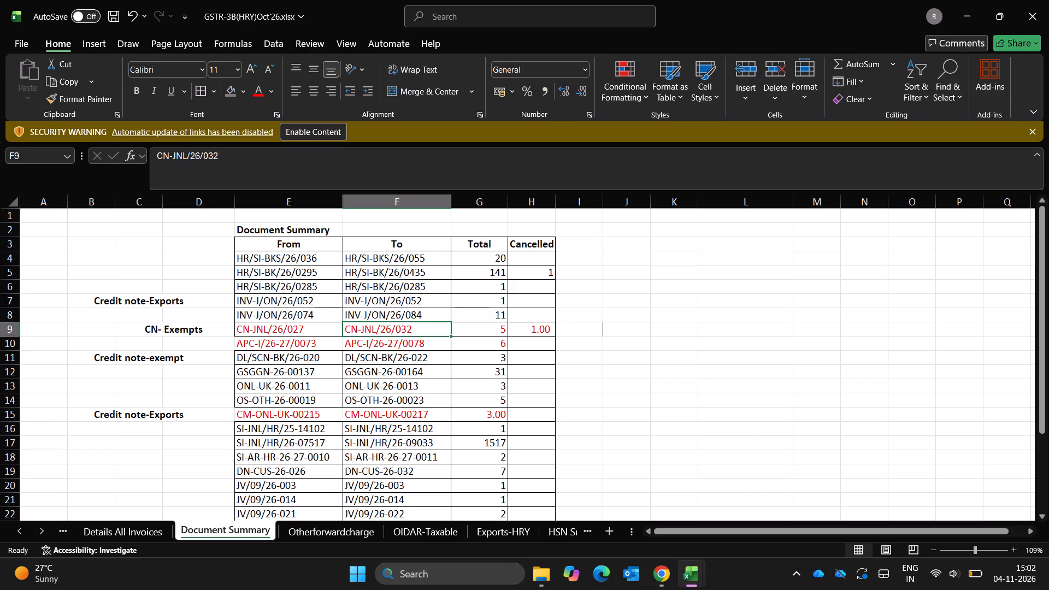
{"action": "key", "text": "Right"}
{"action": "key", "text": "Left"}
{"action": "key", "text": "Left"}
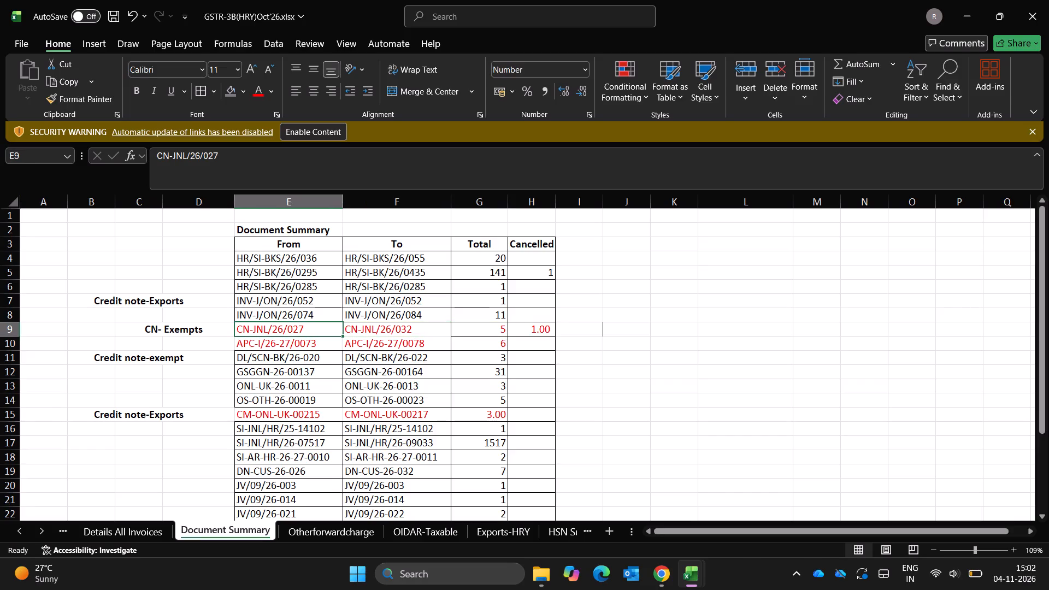
Deselect all numbers in the Invoice number/CN filter on Details All Invoices and go down the list to CN-JNL/26/032 to choose another series.
{"action": "key", "text": "ctrl+Page_Up"}
{"action": "key", "text": "Up"}
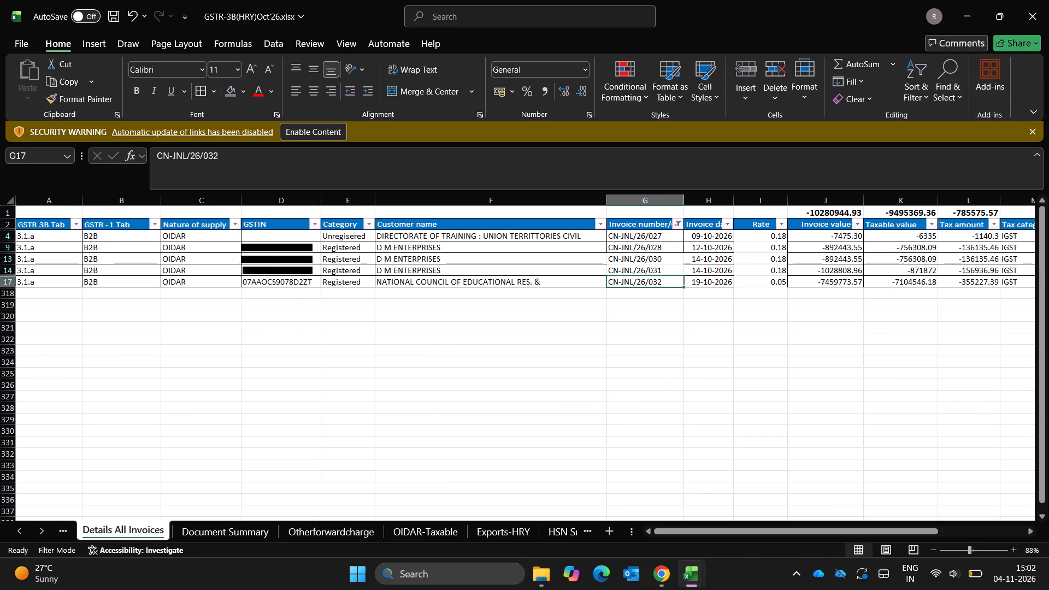
{"action": "key", "text": "Up"}
{"action": "key", "text": "Up"}
{"action": "key", "text": "Up"}
{"action": "key", "text": "Up"}
{"action": "key", "text": "alt+Down"}
{"action": "key", "text": "alt+Down"}
{"action": "key", "text": "alt+Down"}
{"action": "key", "text": "alt+Down"}
{"action": "key", "text": "alt+Down"}
{"action": "key", "text": "alt+Down"}
{"action": "key", "text": "alt+Down"}
{"action": "key", "text": "alt+Down"}
{"action": "key", "text": "alt+Down"}
{"action": "key", "text": "alt+Down"}
{"action": "key", "text": "alt+Down"}
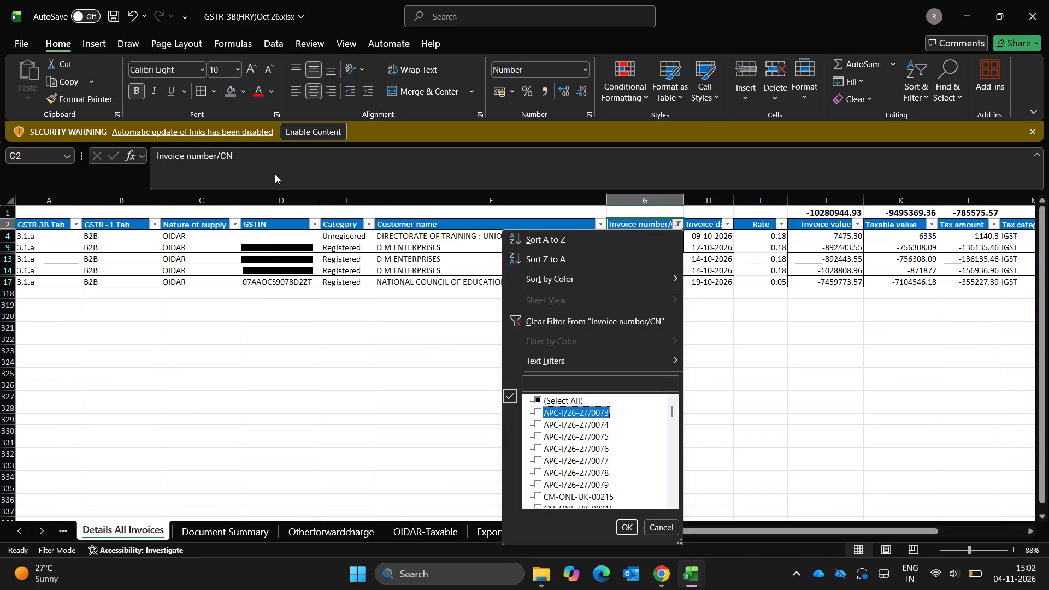
{"action": "key", "text": "Up"}
{"action": "key", "text": "space"}
{"action": "key", "text": "space"}
{"action": "key", "text": "Down"}
{"action": "key", "text": "Down"}
{"action": "key", "text": "Down"}
{"action": "key", "text": "Down"}
{"action": "key", "text": "Down"}
{"action": "key", "text": "Down"}
{"action": "key", "text": "Down"}
{"action": "key", "text": "Down"}
{"action": "key", "text": "Down"}
{"action": "key", "text": "Down"}
{"action": "key", "text": "Down"}
{"action": "key", "text": "Down"}
{"action": "key", "text": "Down"}
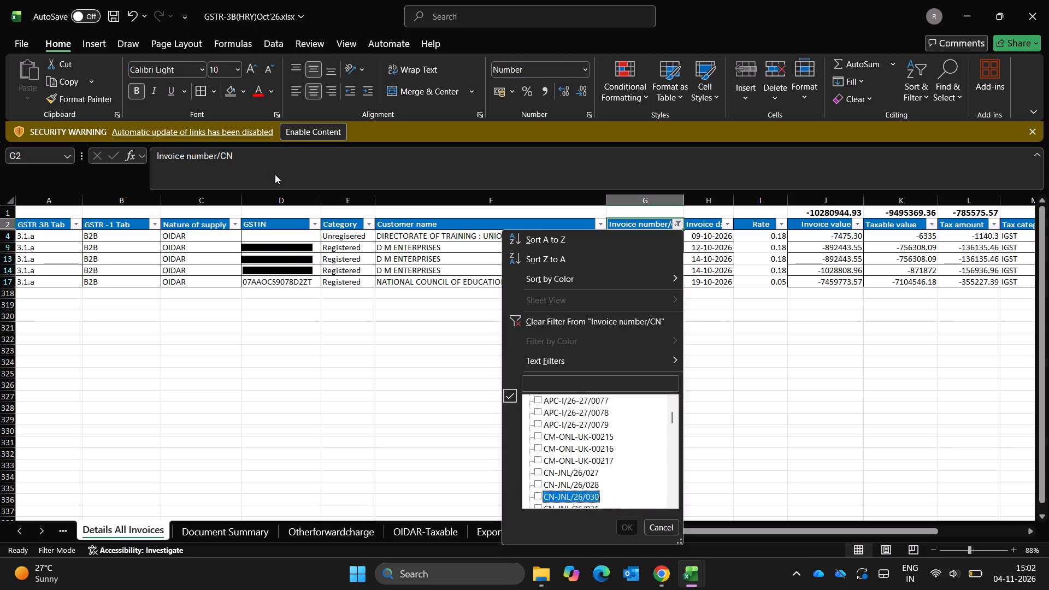
{"action": "key", "text": "Down"}
{"action": "key", "text": "Down"}
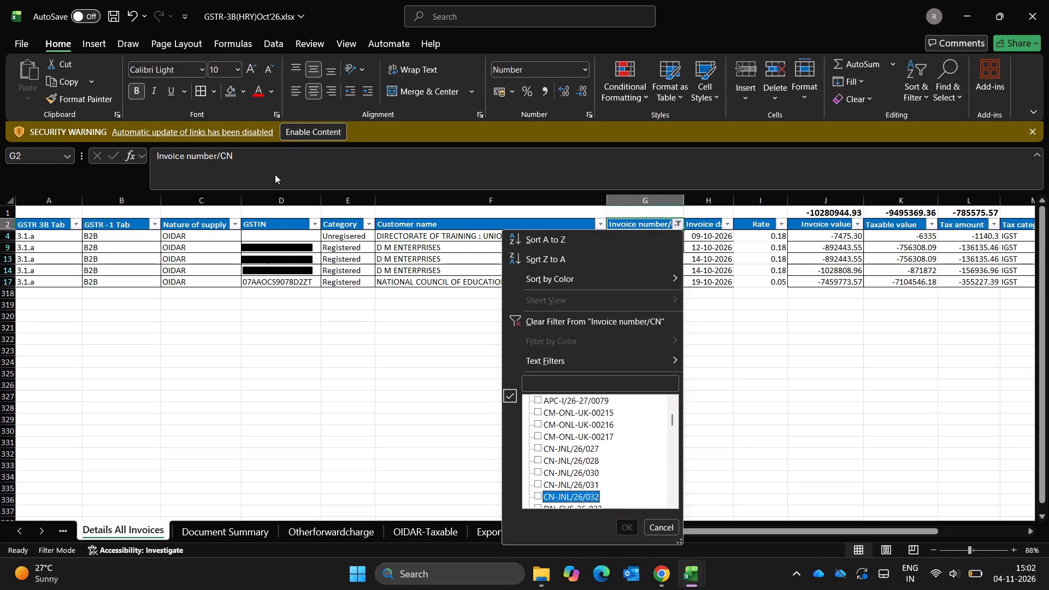